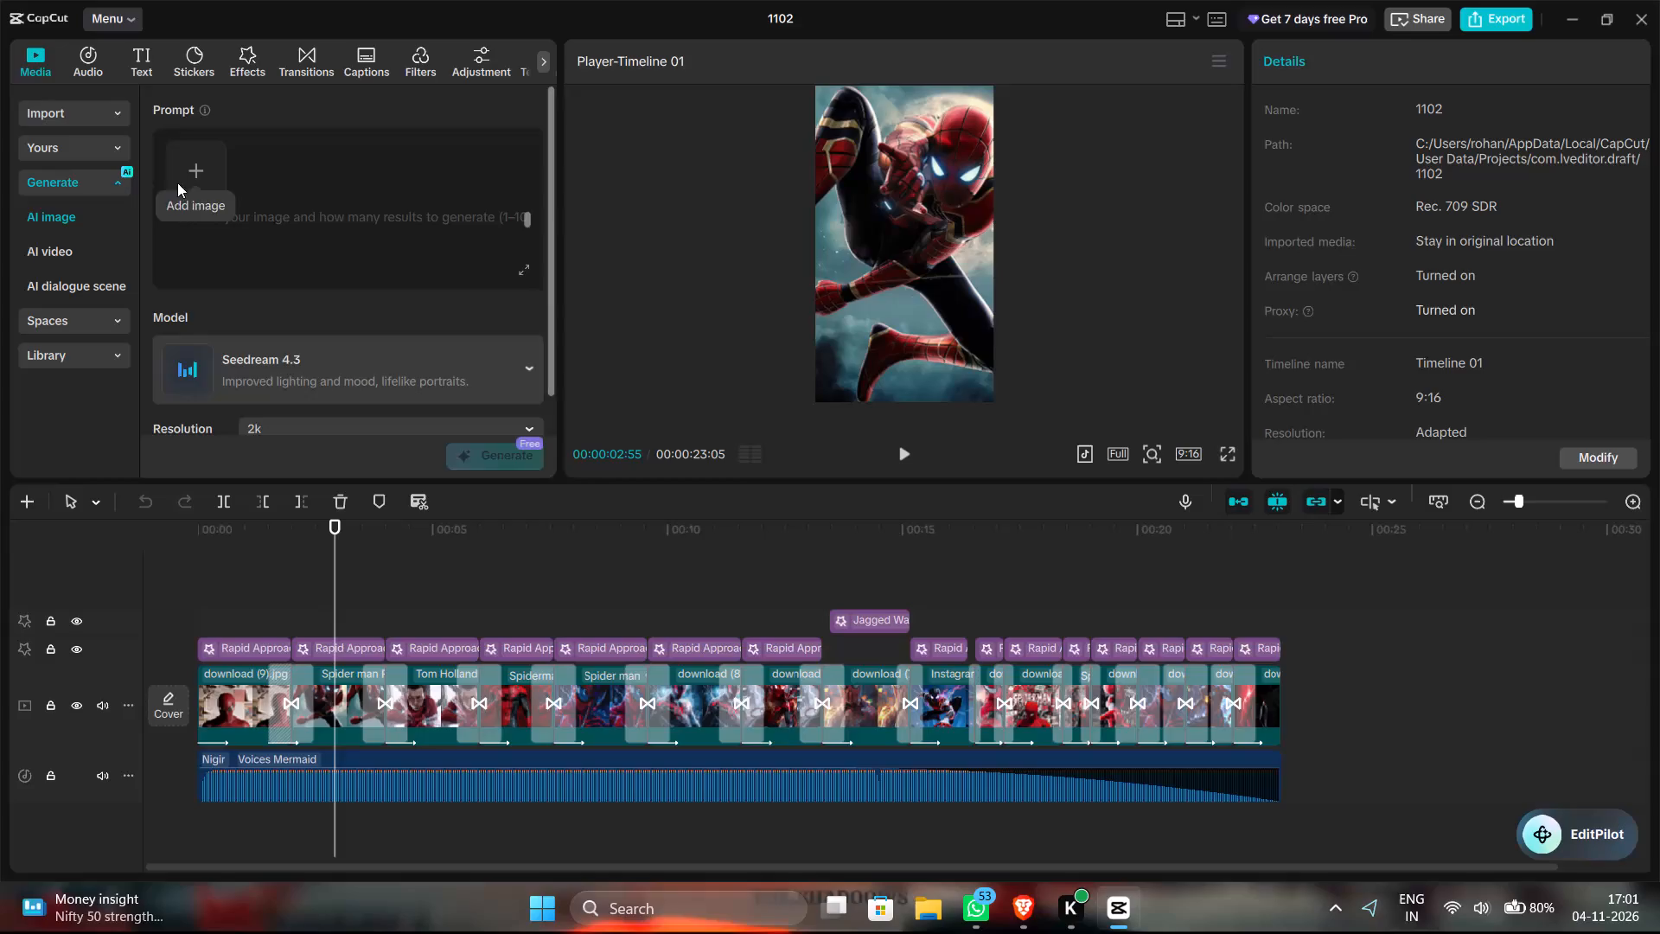
Show the media imported into the project.
{"action": "left_click", "coordinate": [205, 114]}
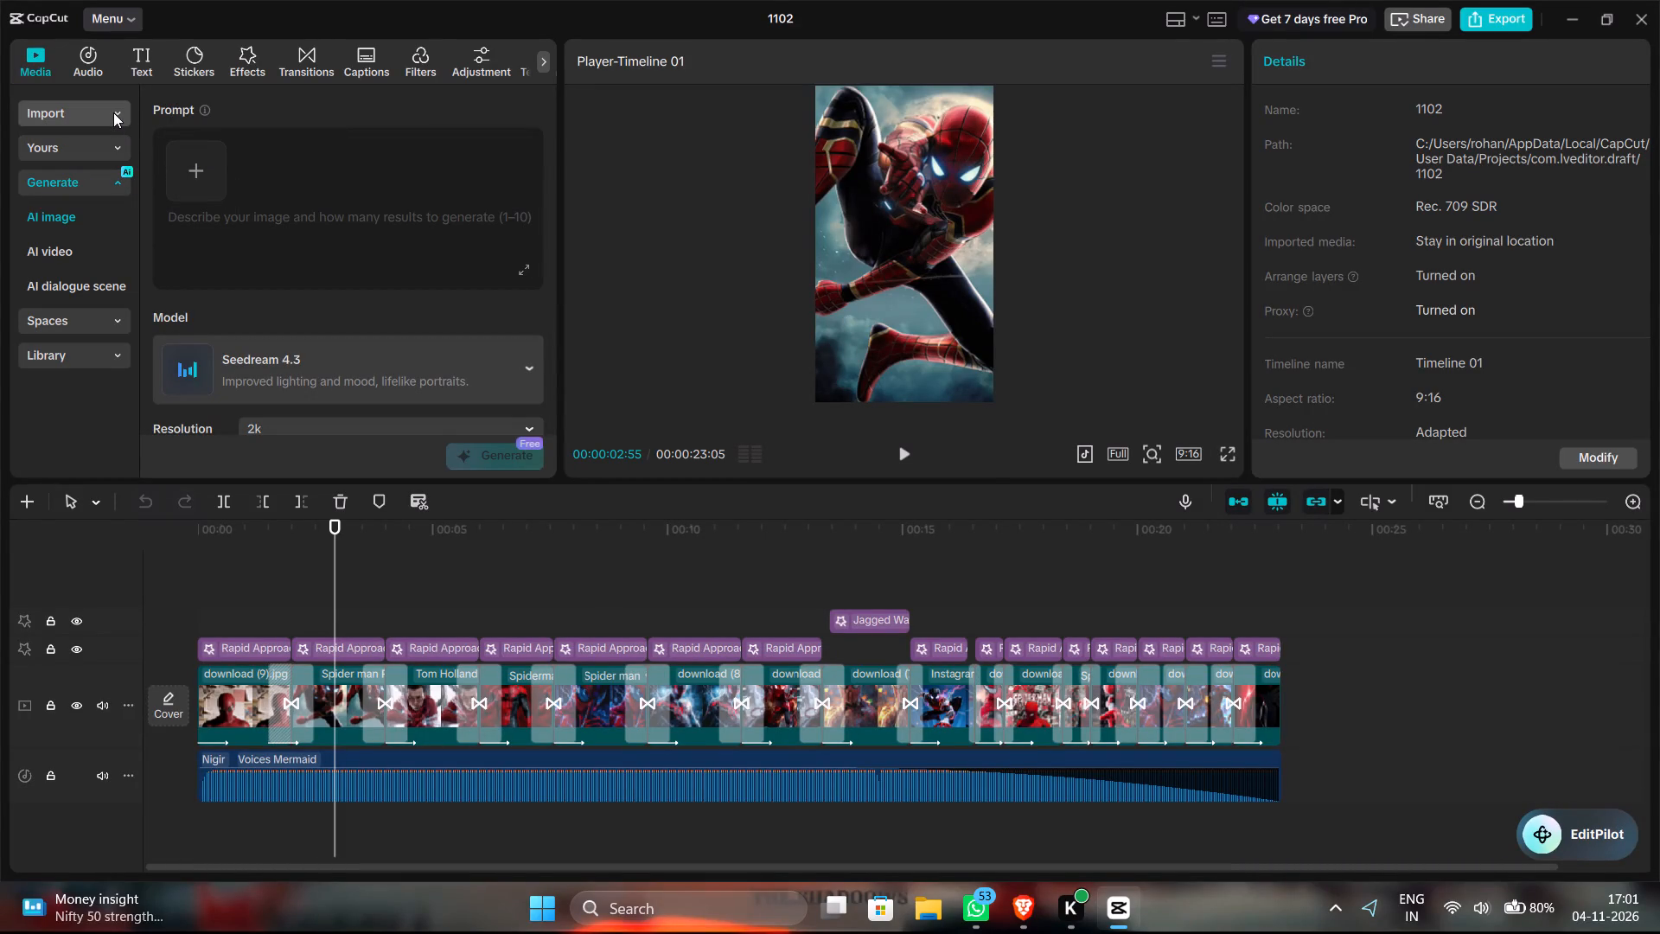
{"action": "left_click", "coordinate": [113, 112]}
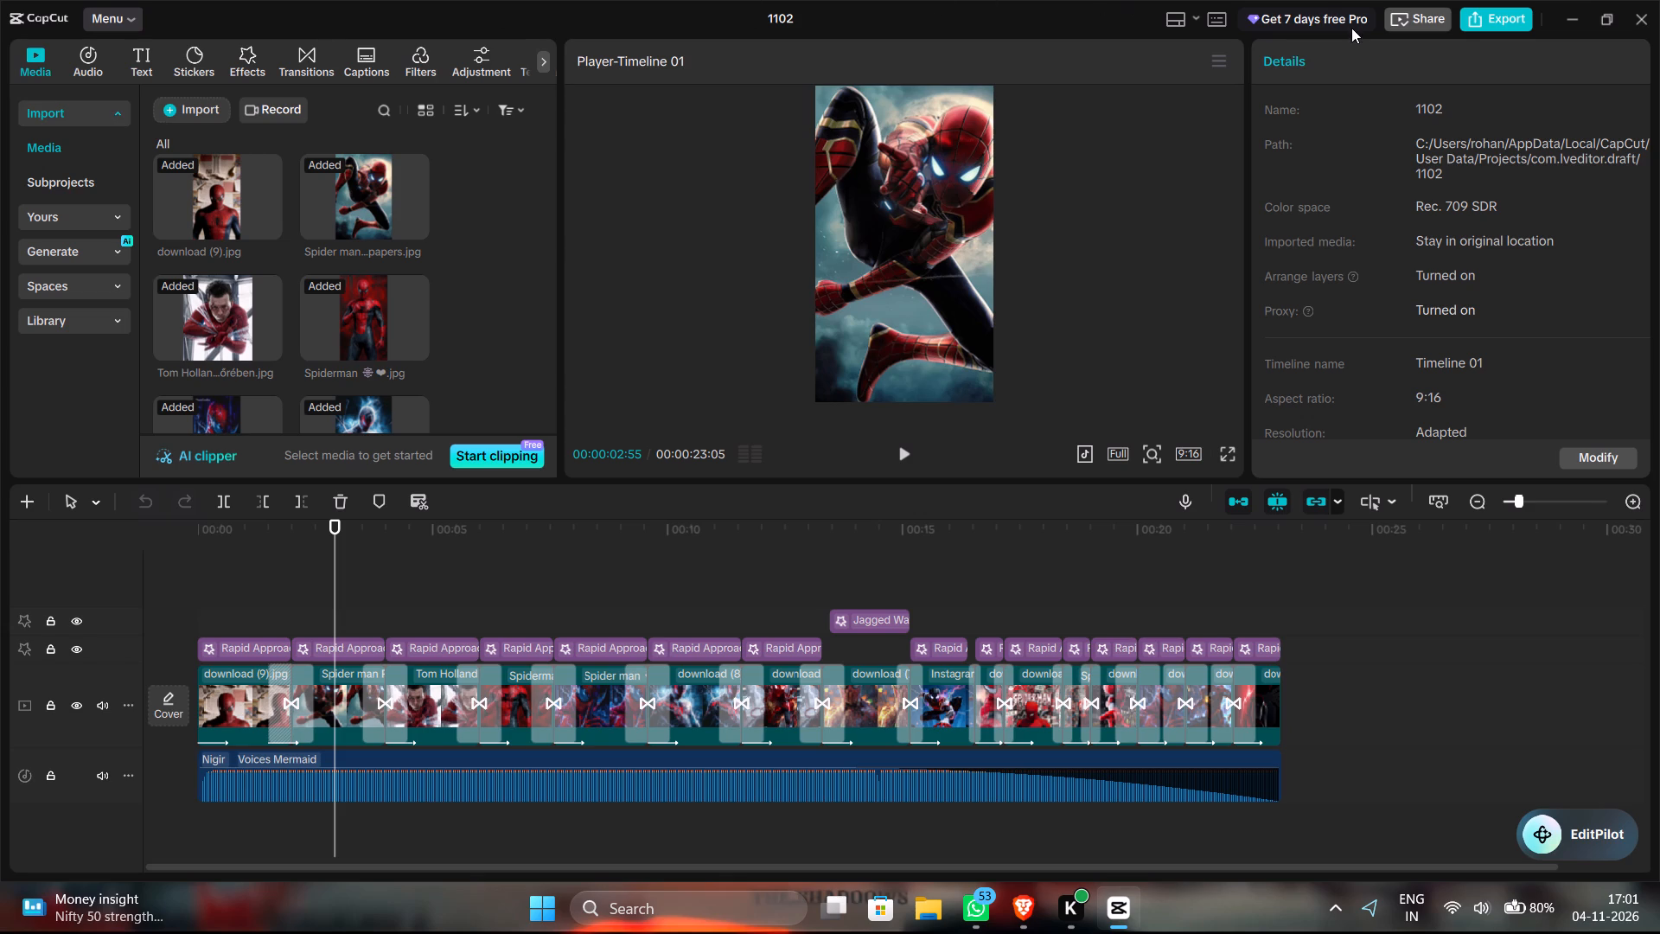
Start exporting the project, review the Pro materials it uses, and return to editing.
{"action": "left_click", "coordinate": [1485, 18]}
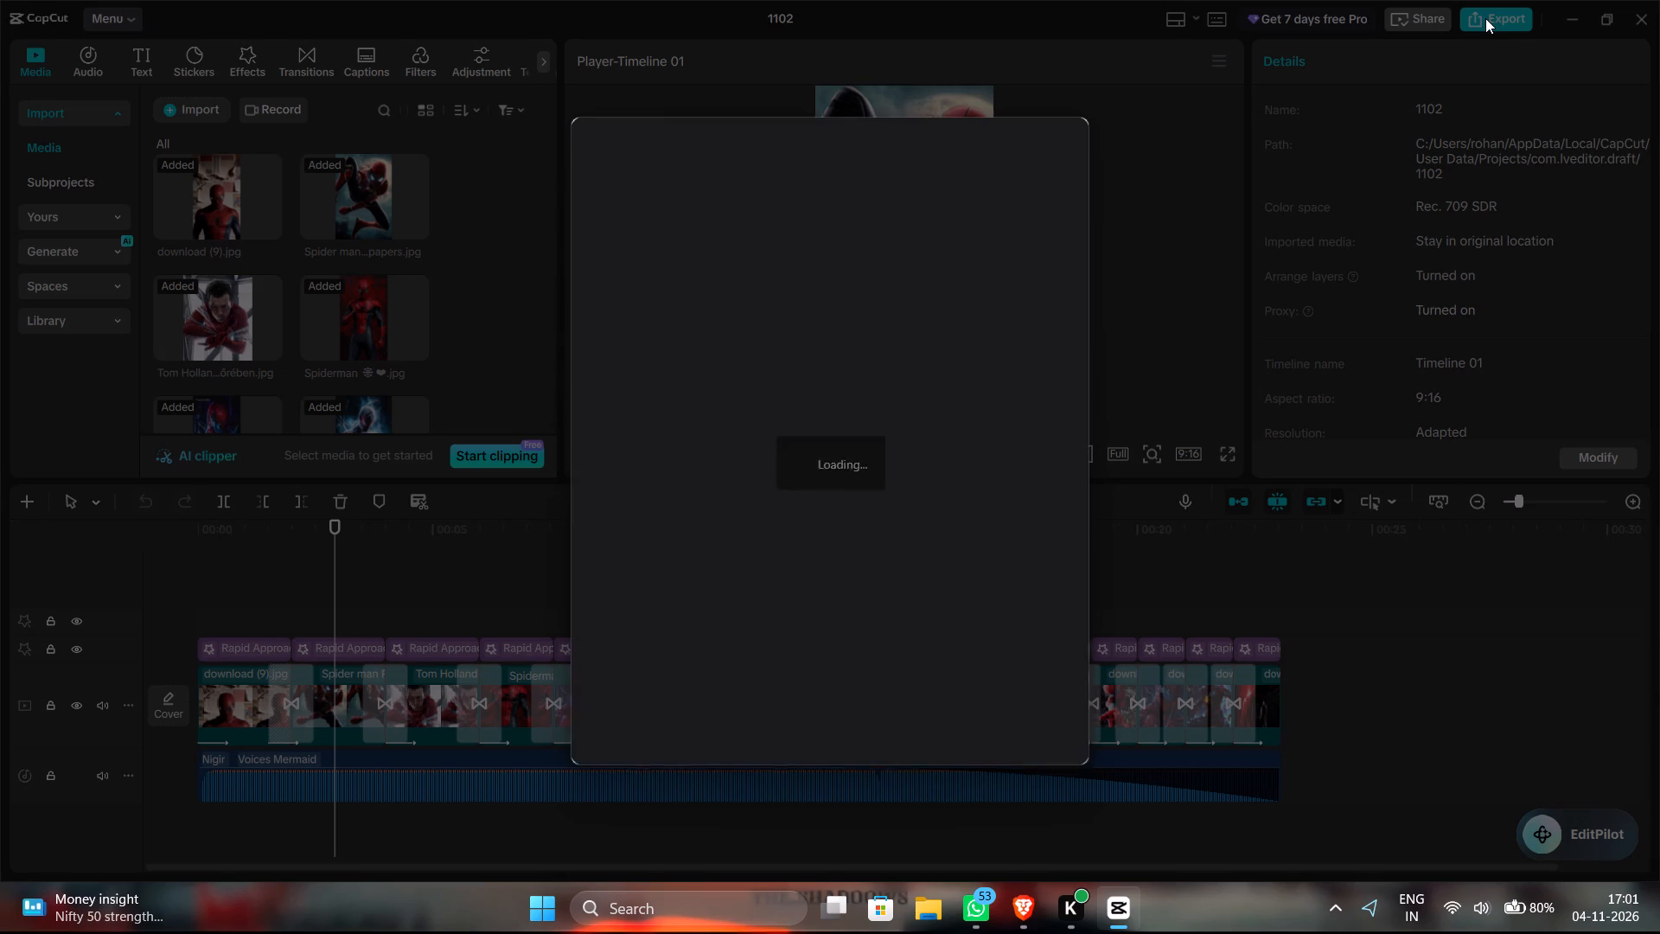
{"action": "scroll", "coordinate": [808, 429], "scroll_direction": "down", "scroll_amount": 6}
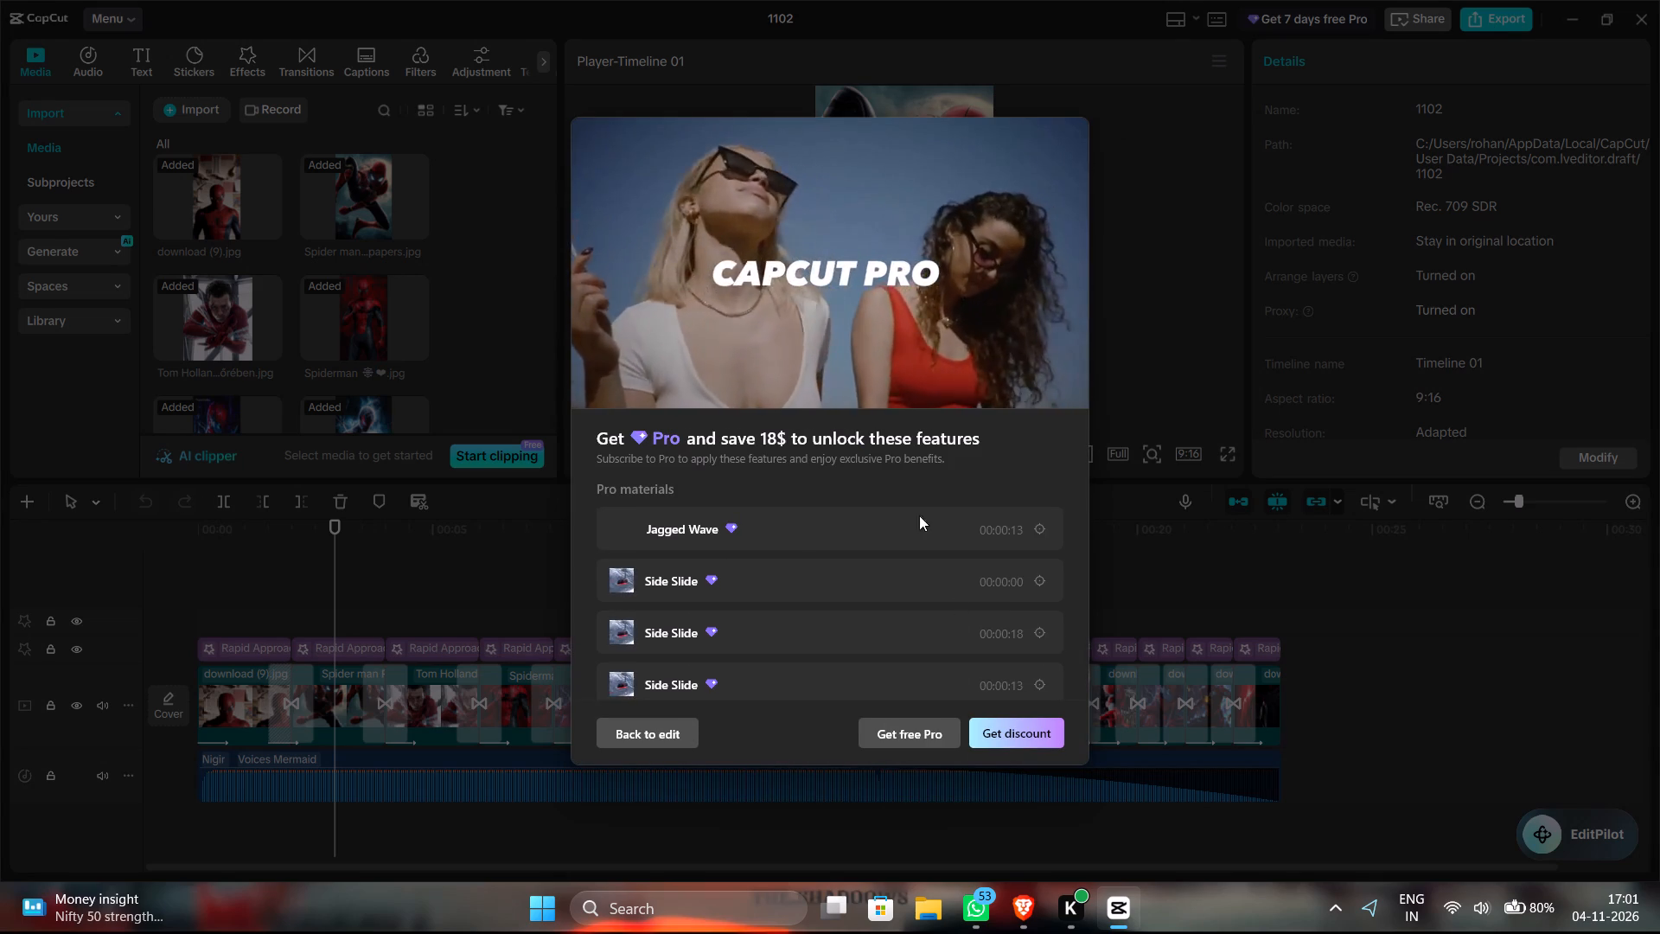
{"action": "scroll", "coordinate": [966, 633], "scroll_direction": "down", "scroll_amount": 11}
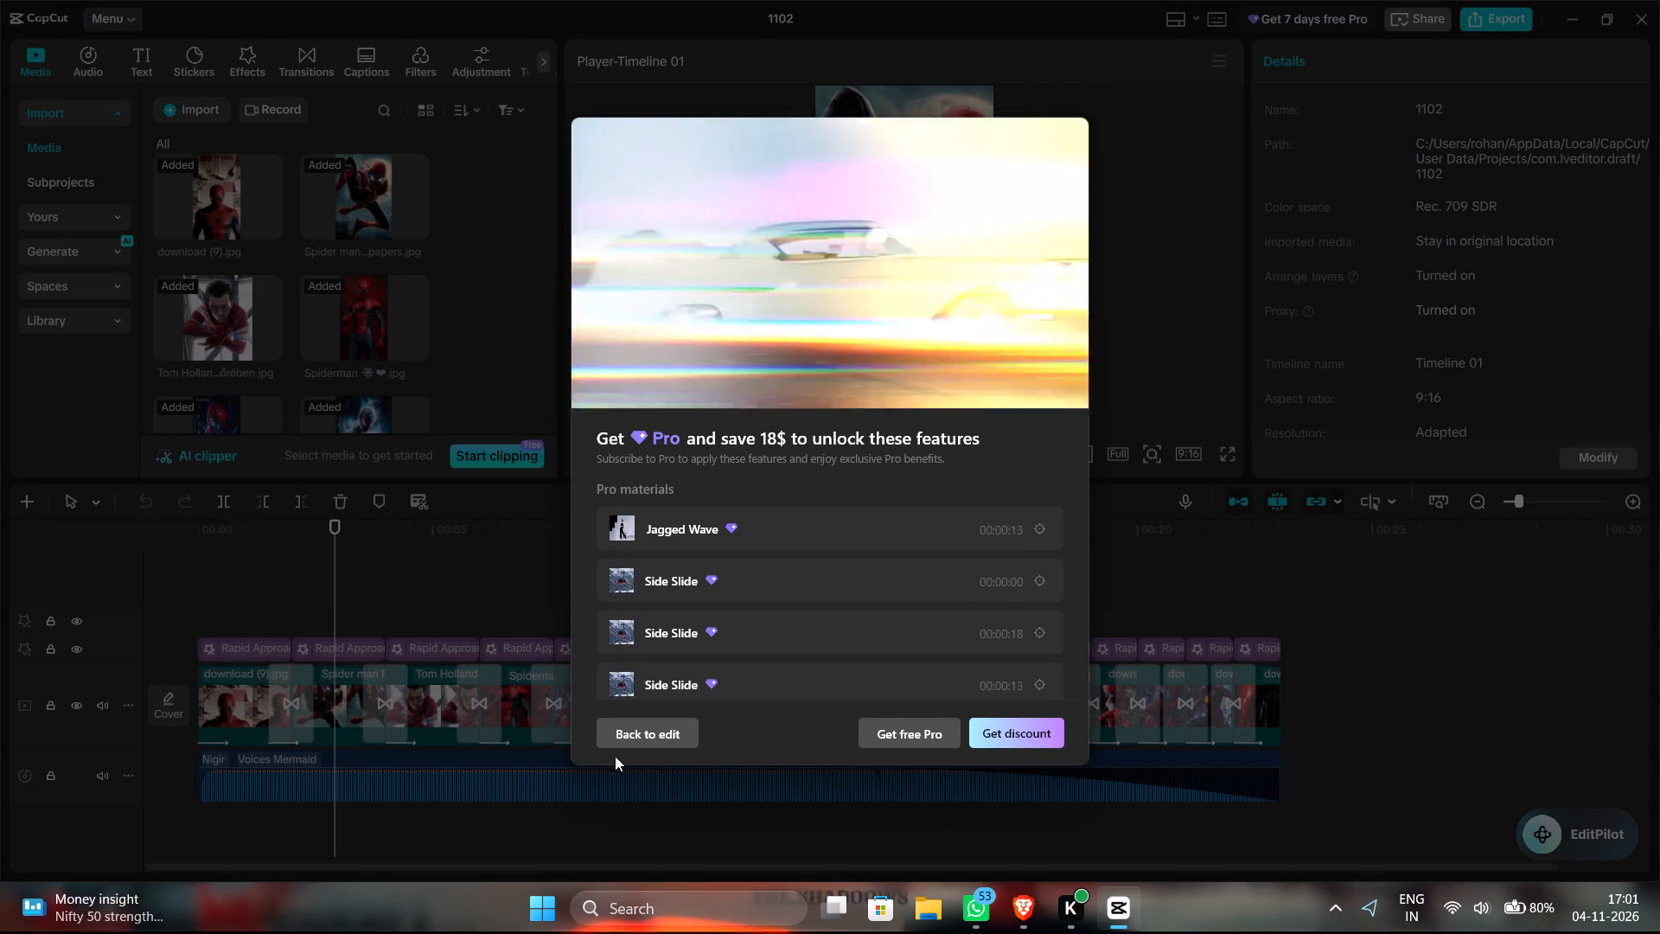
{"action": "left_click", "coordinate": [639, 748]}
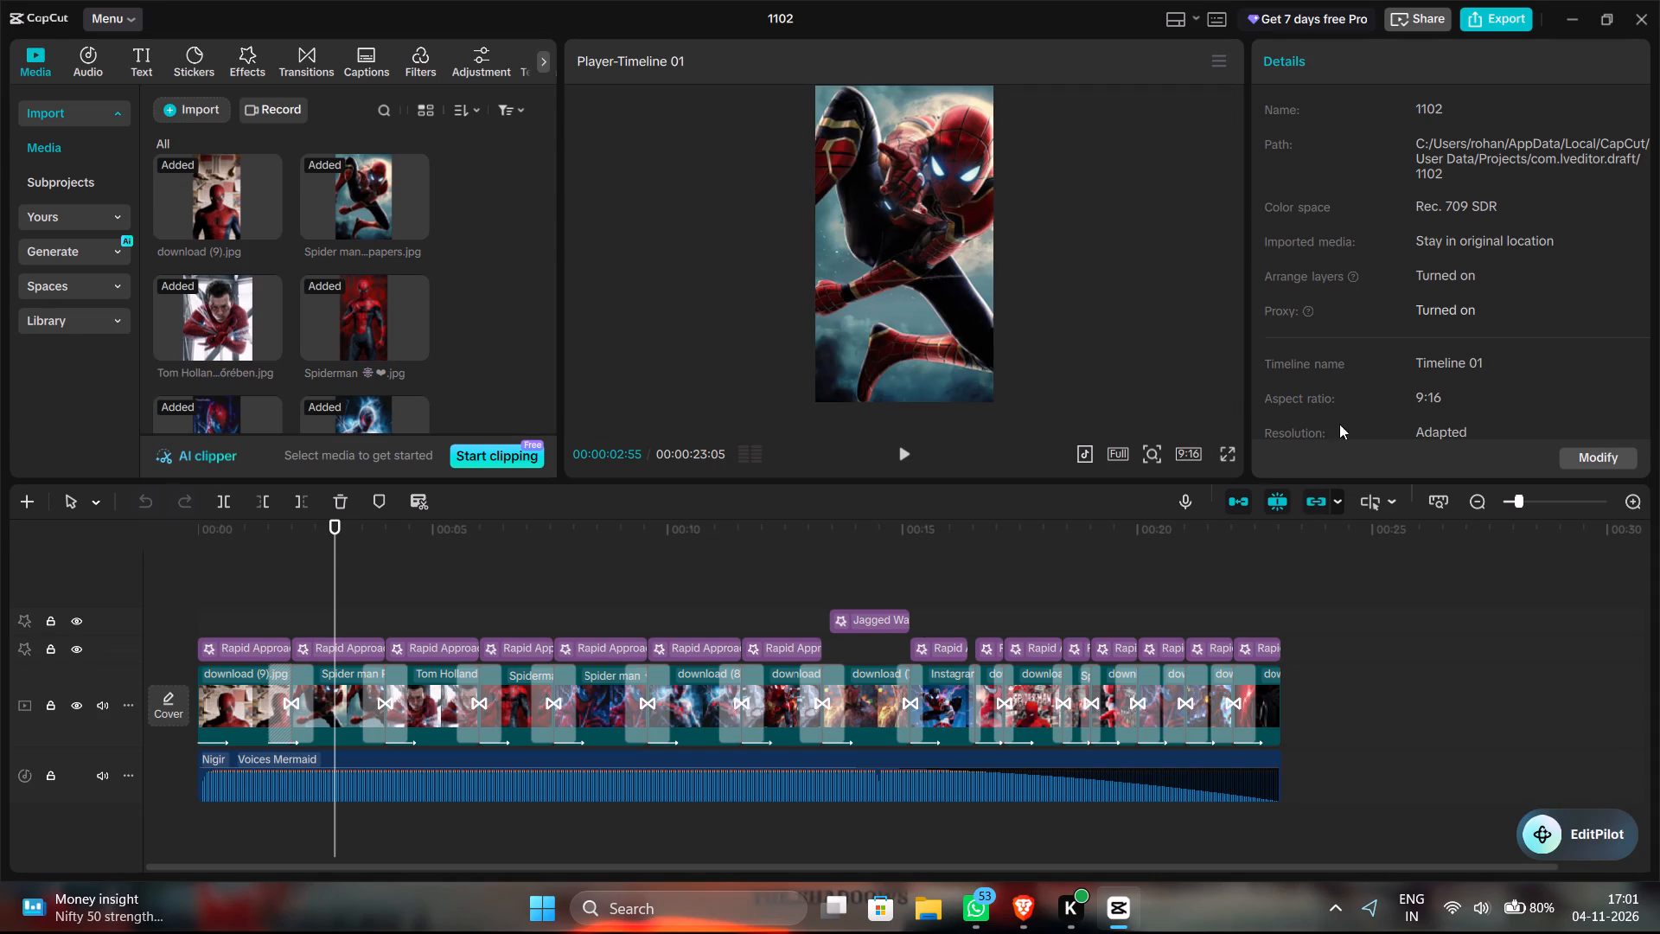
Examine the Pro subscription plans and their prices and features, and close the offer.
{"action": "left_click", "coordinate": [1321, 13]}
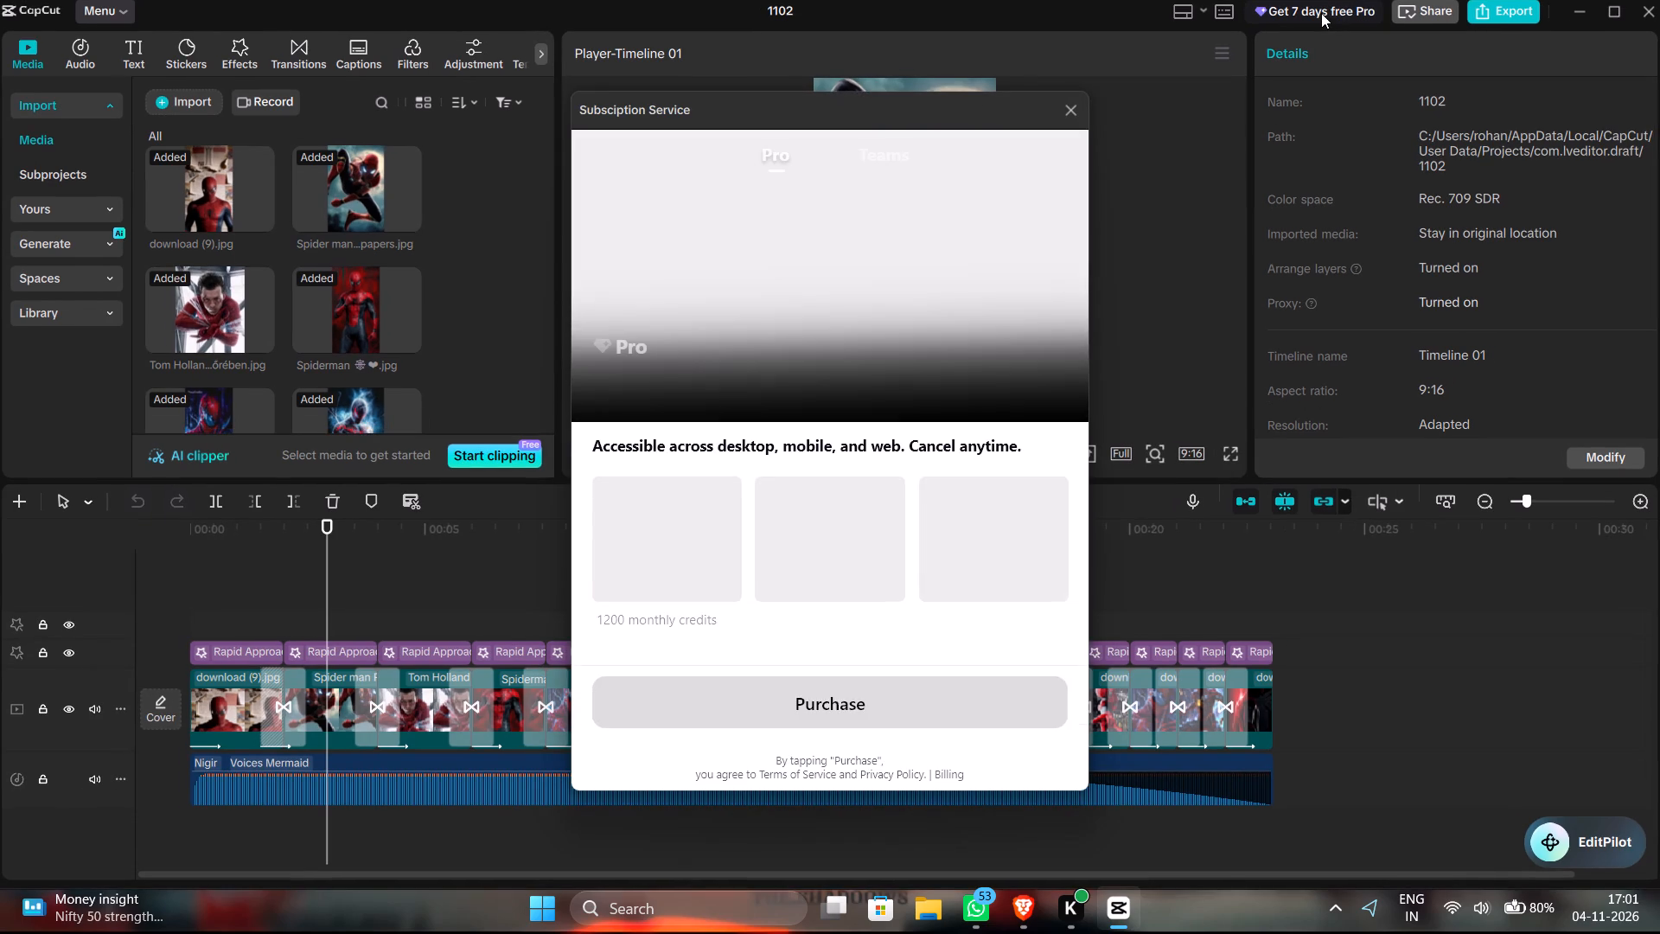
{"action": "scroll", "coordinate": [853, 324], "scroll_direction": "down", "scroll_amount": 5}
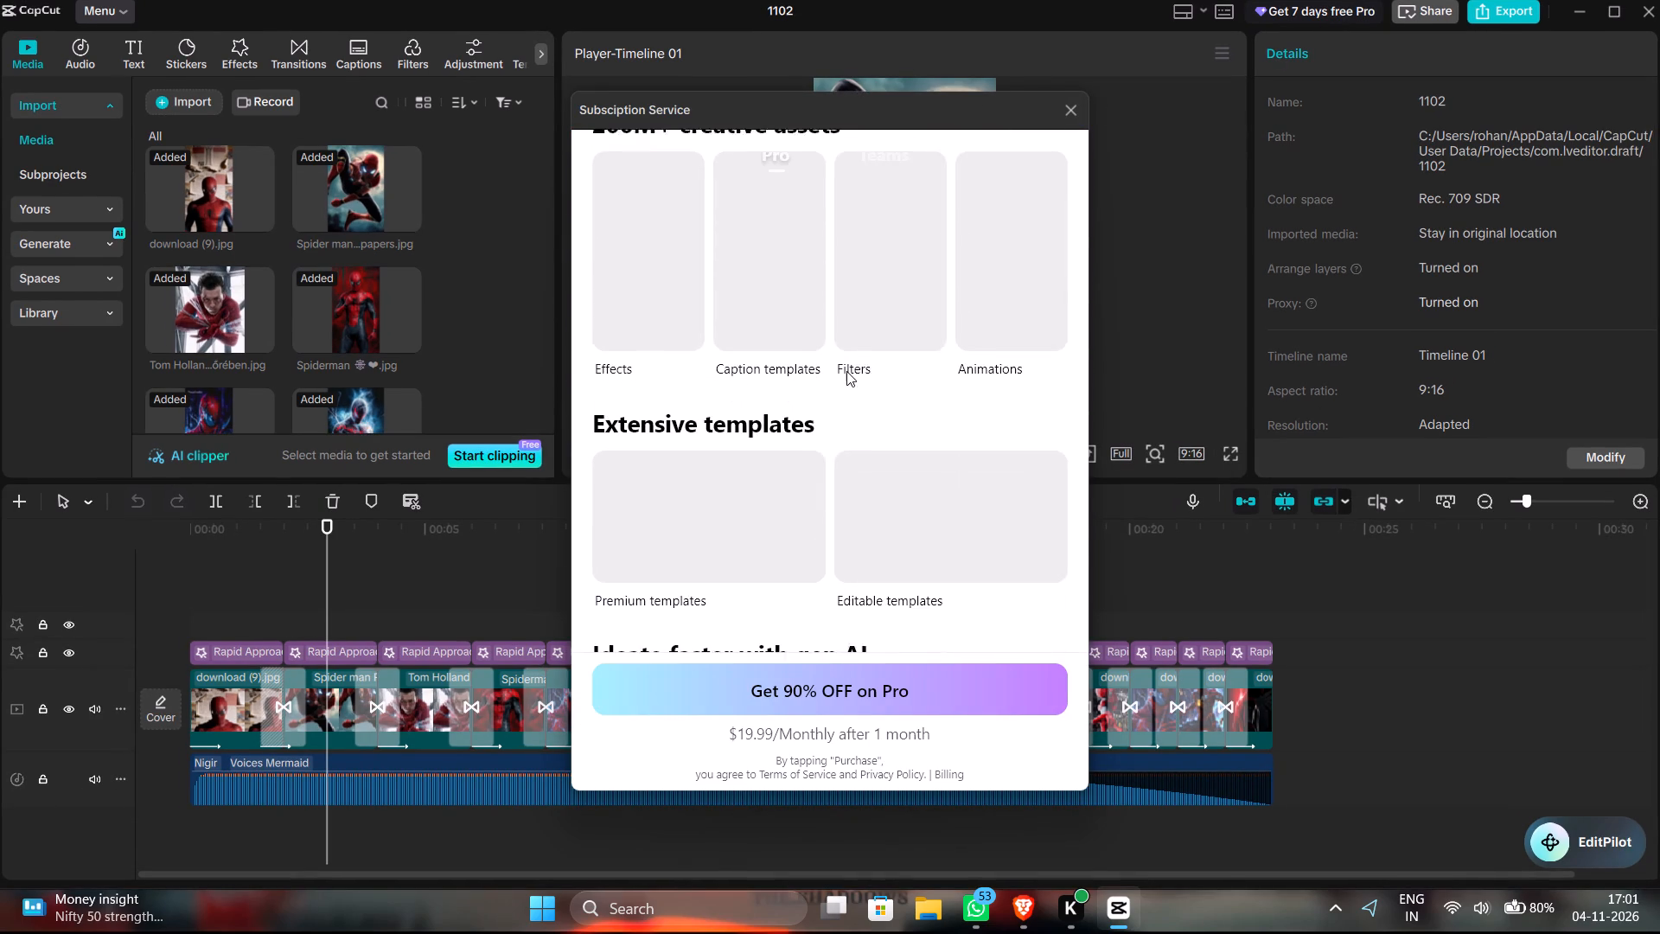
{"action": "scroll", "coordinate": [846, 371], "scroll_direction": "up", "scroll_amount": 10}
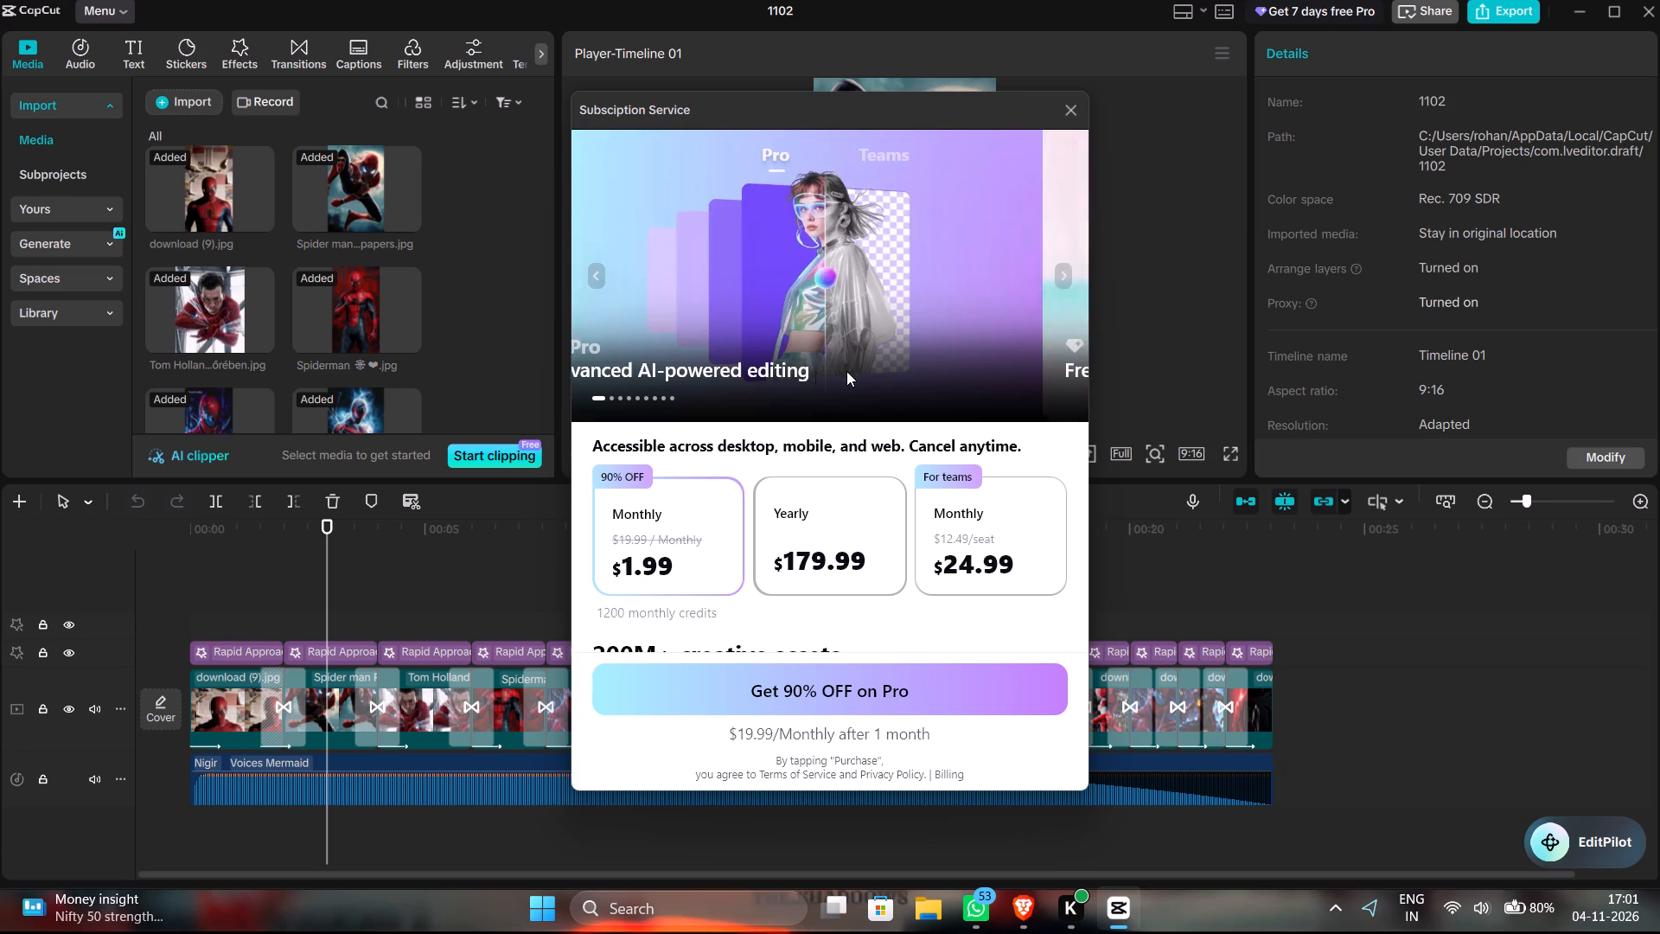
{"action": "left_click", "coordinate": [1076, 107]}
Play the video at full preview quality, watch it in full screen to the end, and leave full screen.
{"action": "scroll", "coordinate": [1075, 230], "scroll_direction": "down", "scroll_amount": 6}
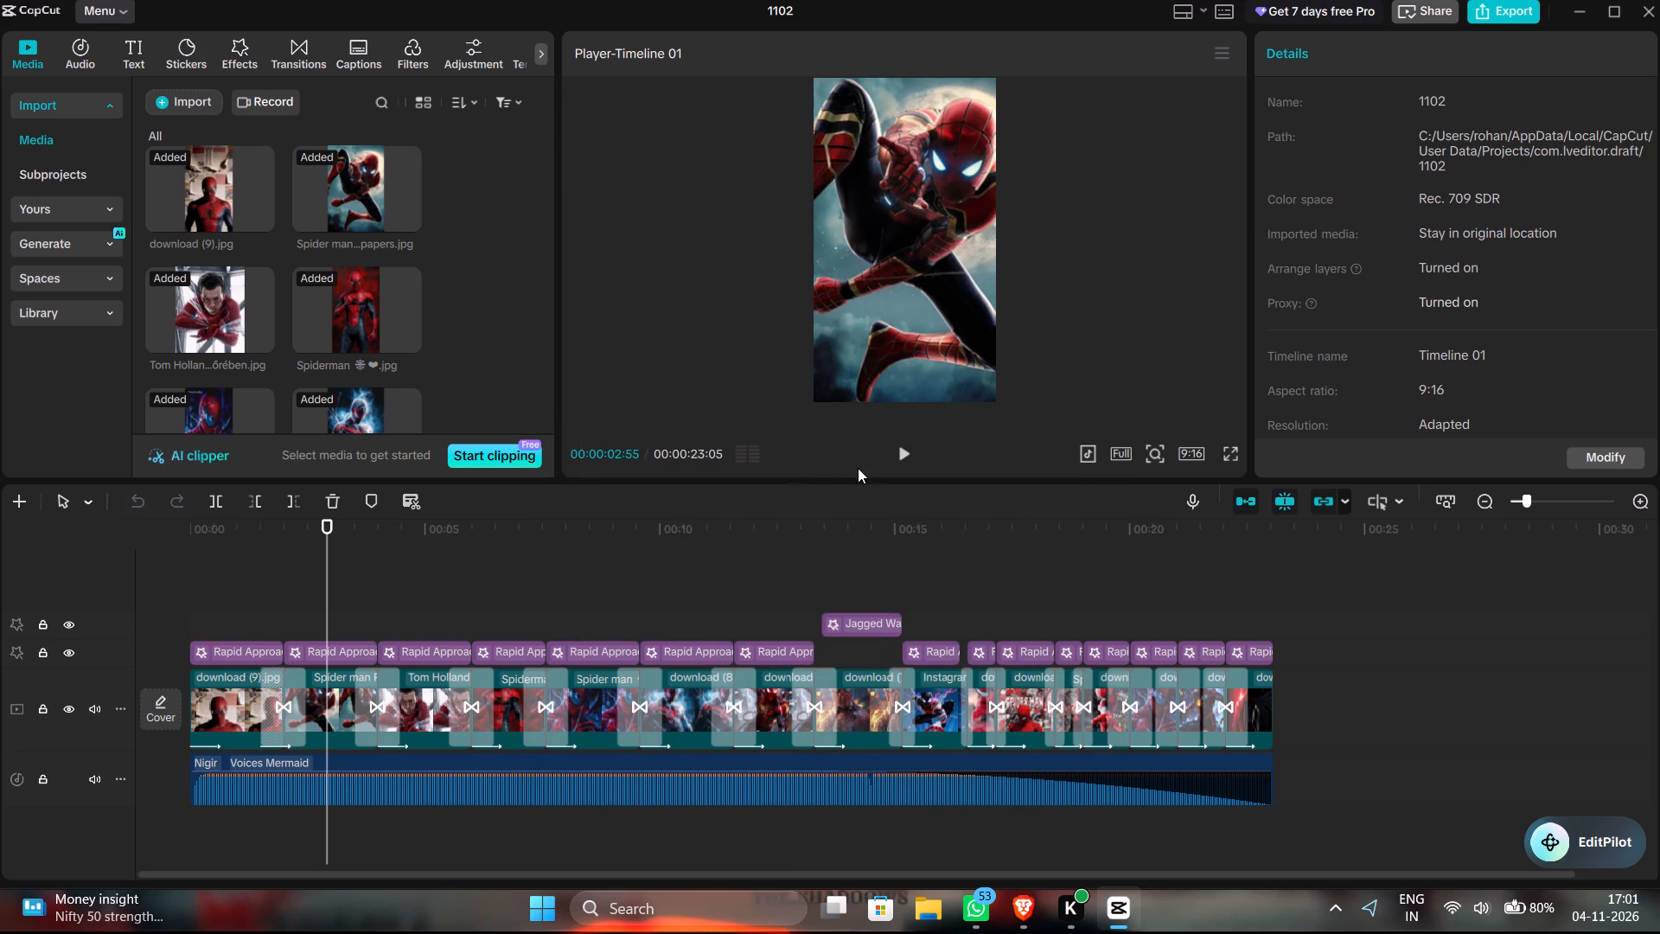
{"action": "left_click", "coordinate": [899, 455]}
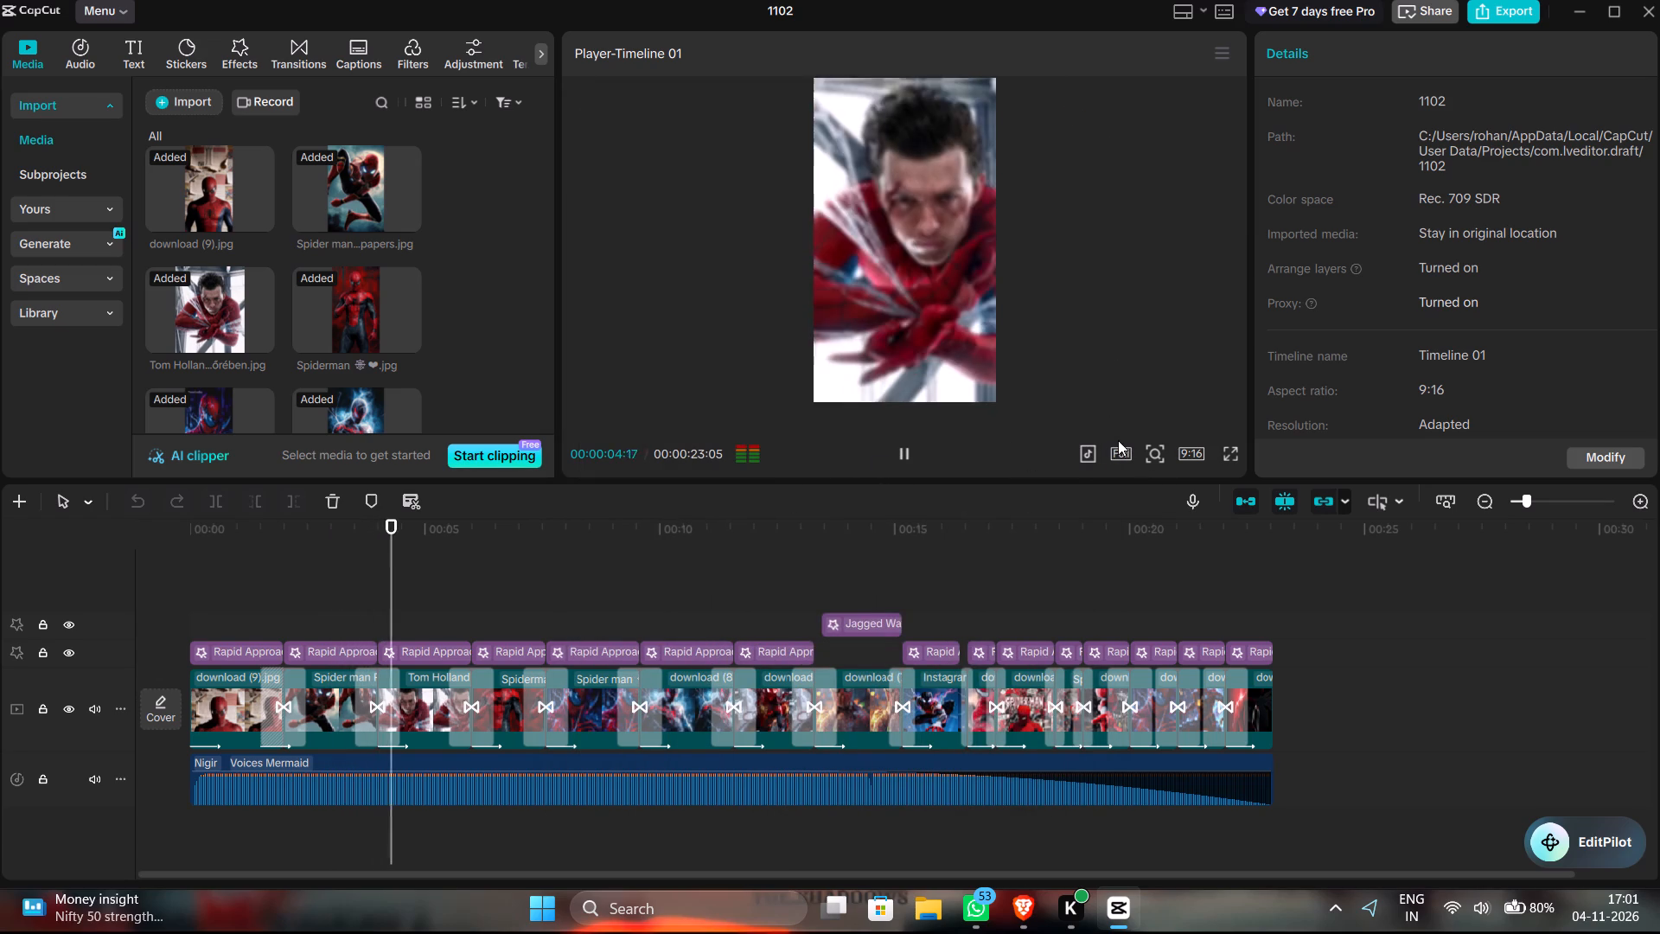
{"action": "left_click", "coordinate": [1118, 458]}
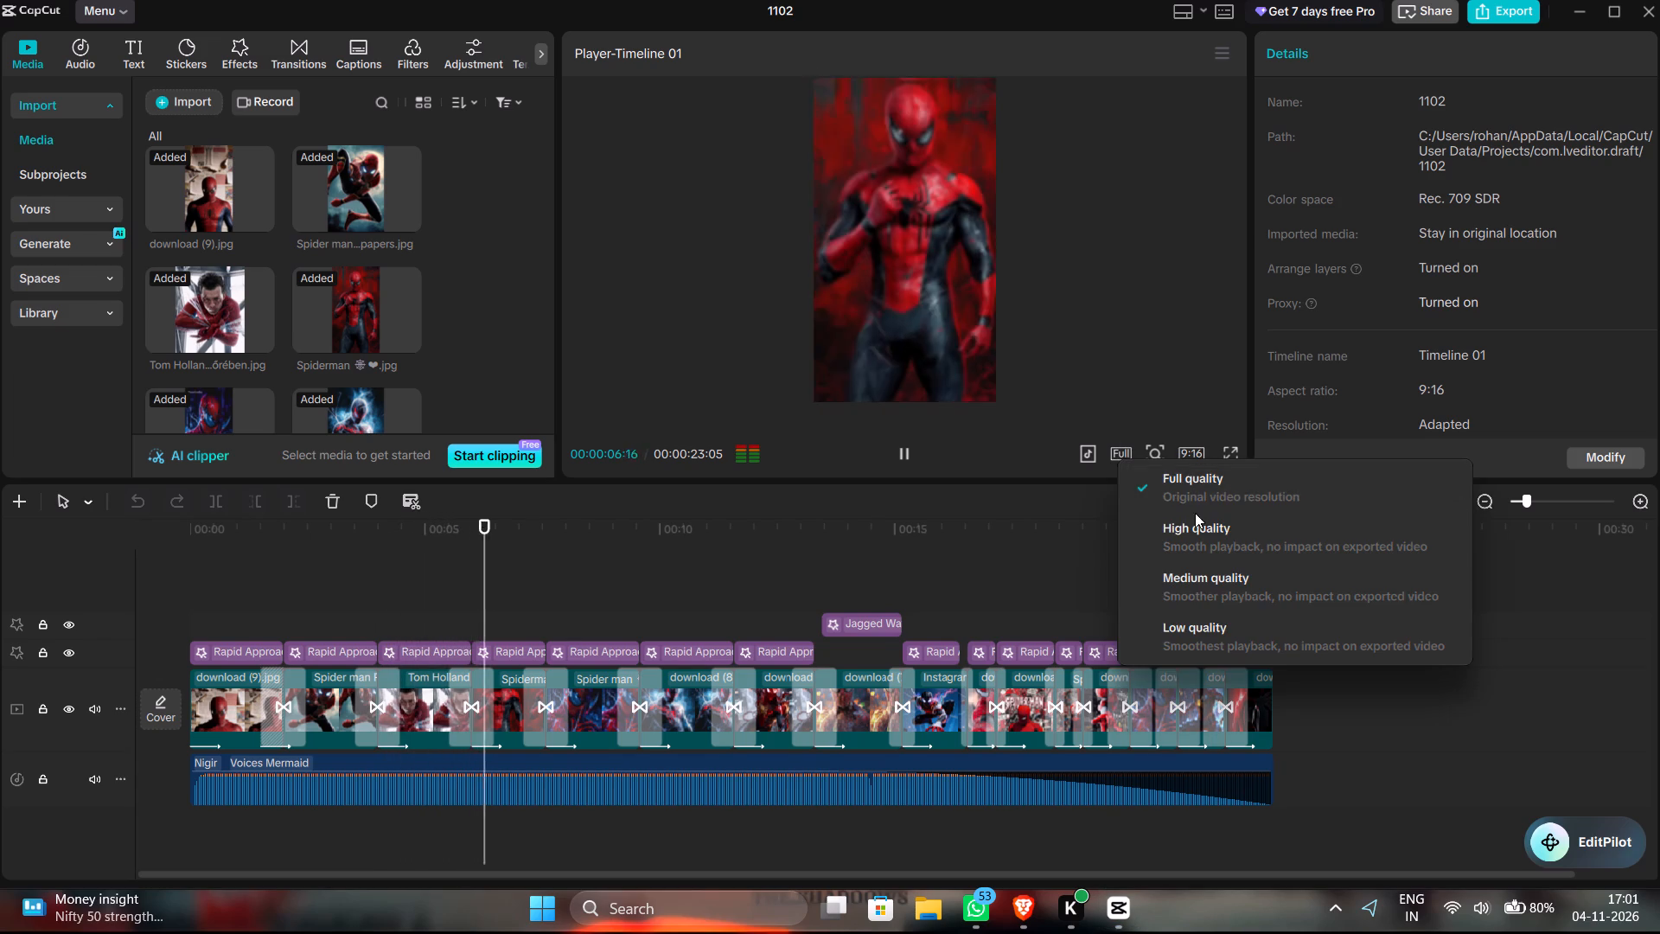
{"action": "left_click", "coordinate": [1169, 482]}
{"action": "left_click", "coordinate": [1150, 459]}
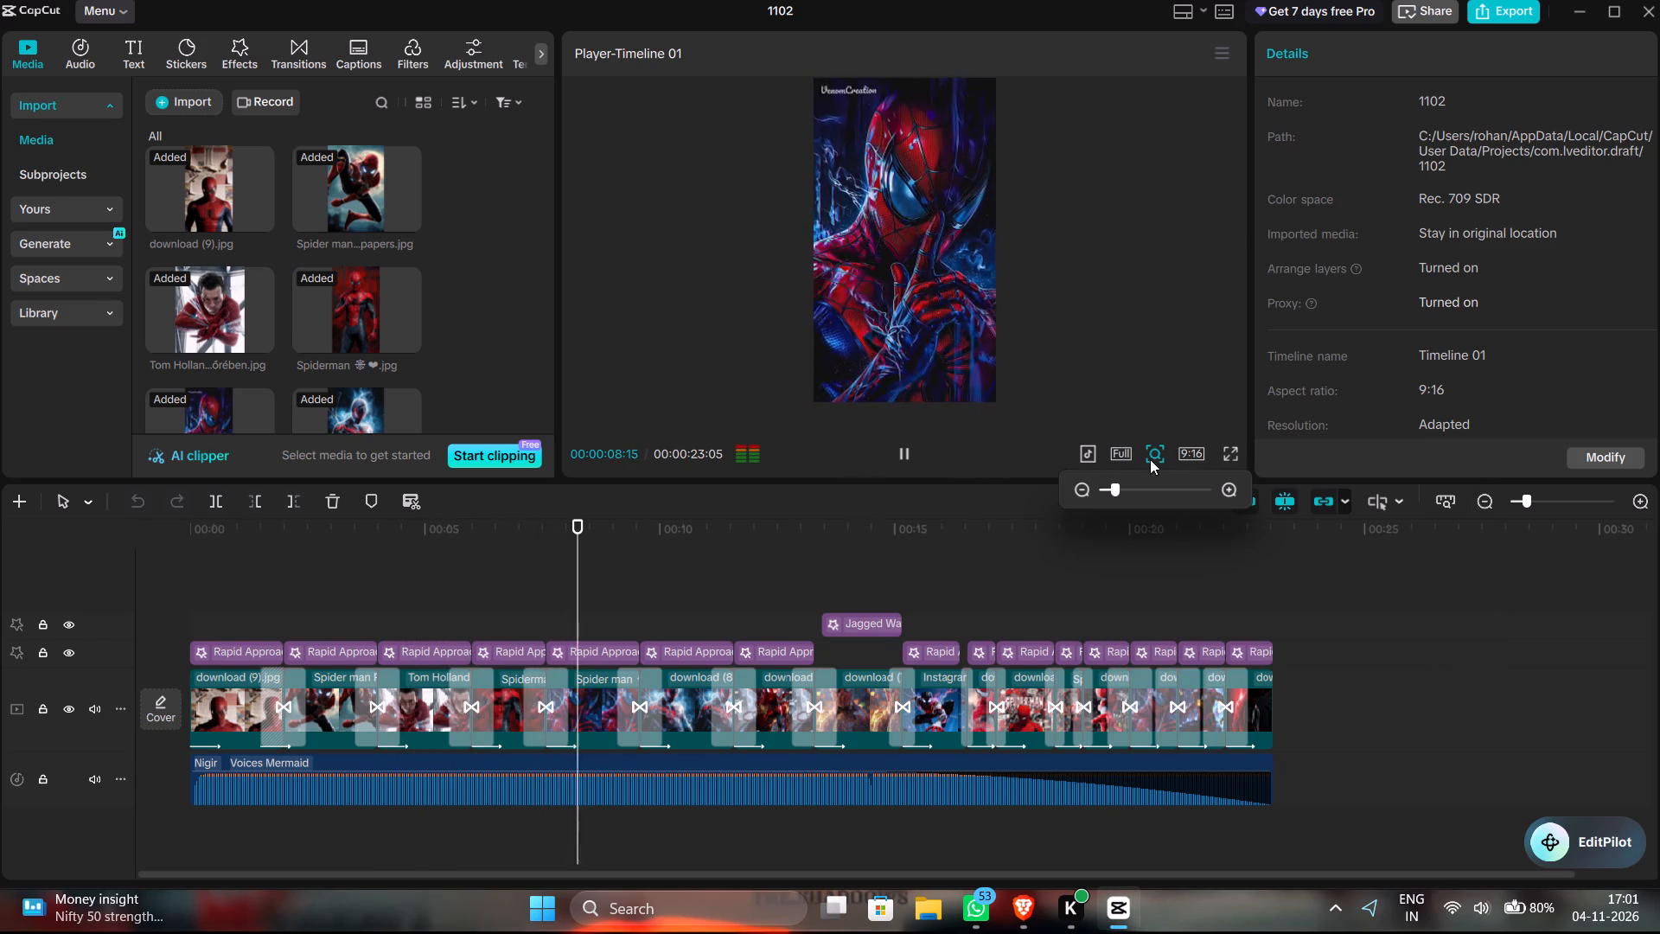
{"action": "left_click", "coordinate": [1230, 450]}
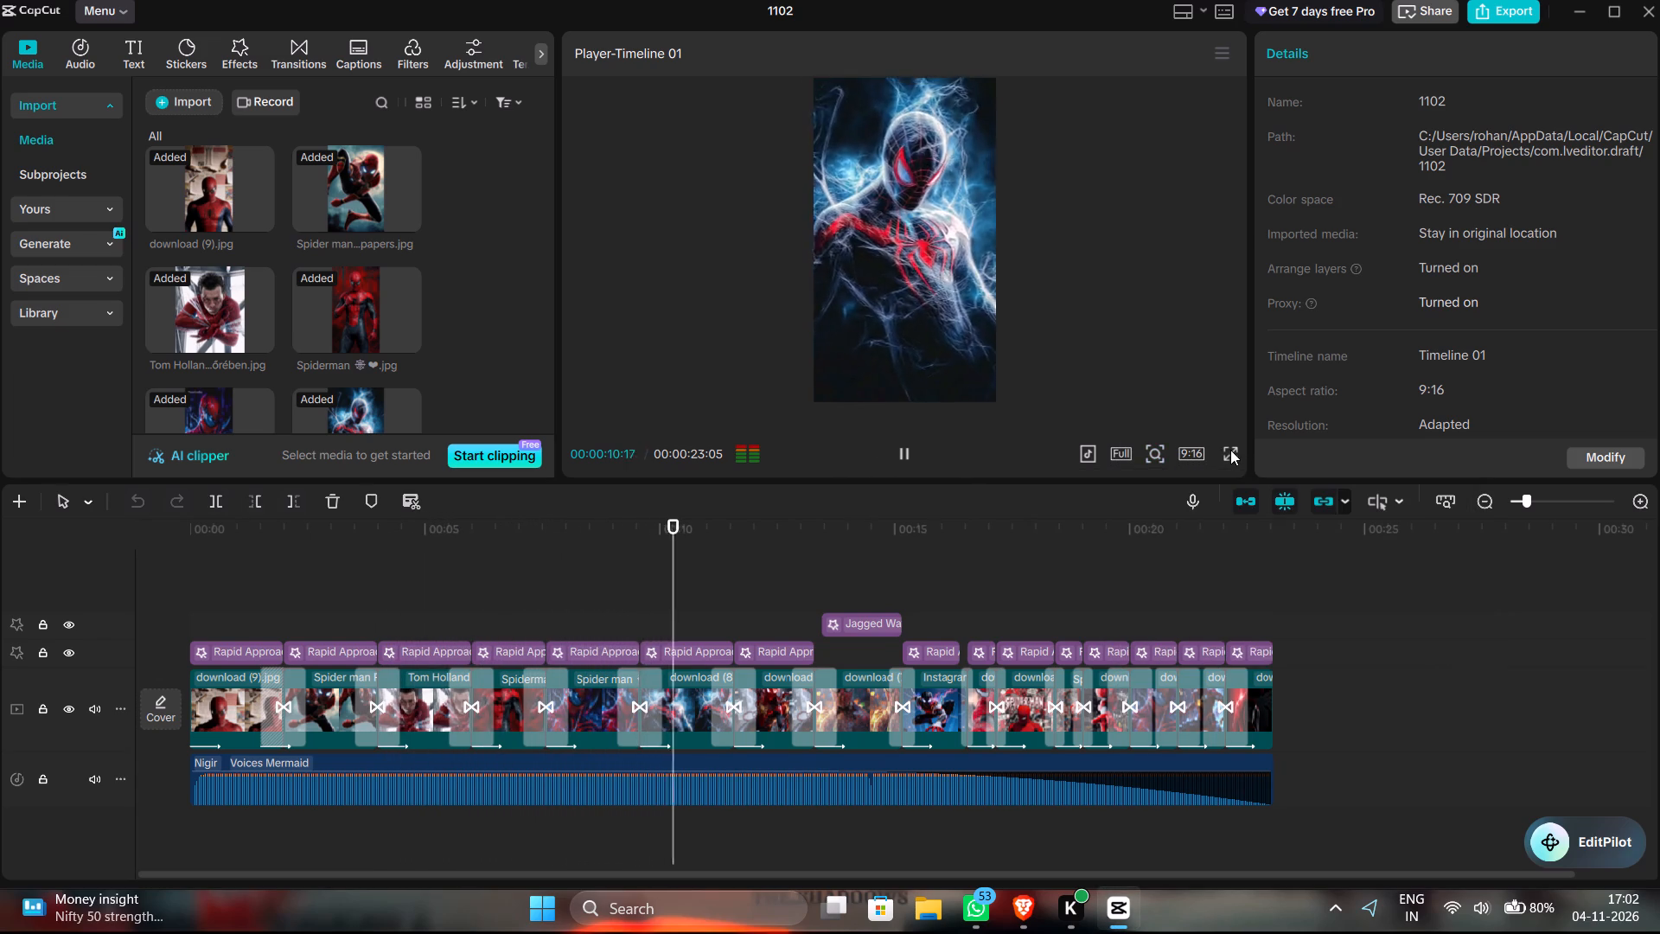
{"action": "left_click", "coordinate": [1230, 450]}
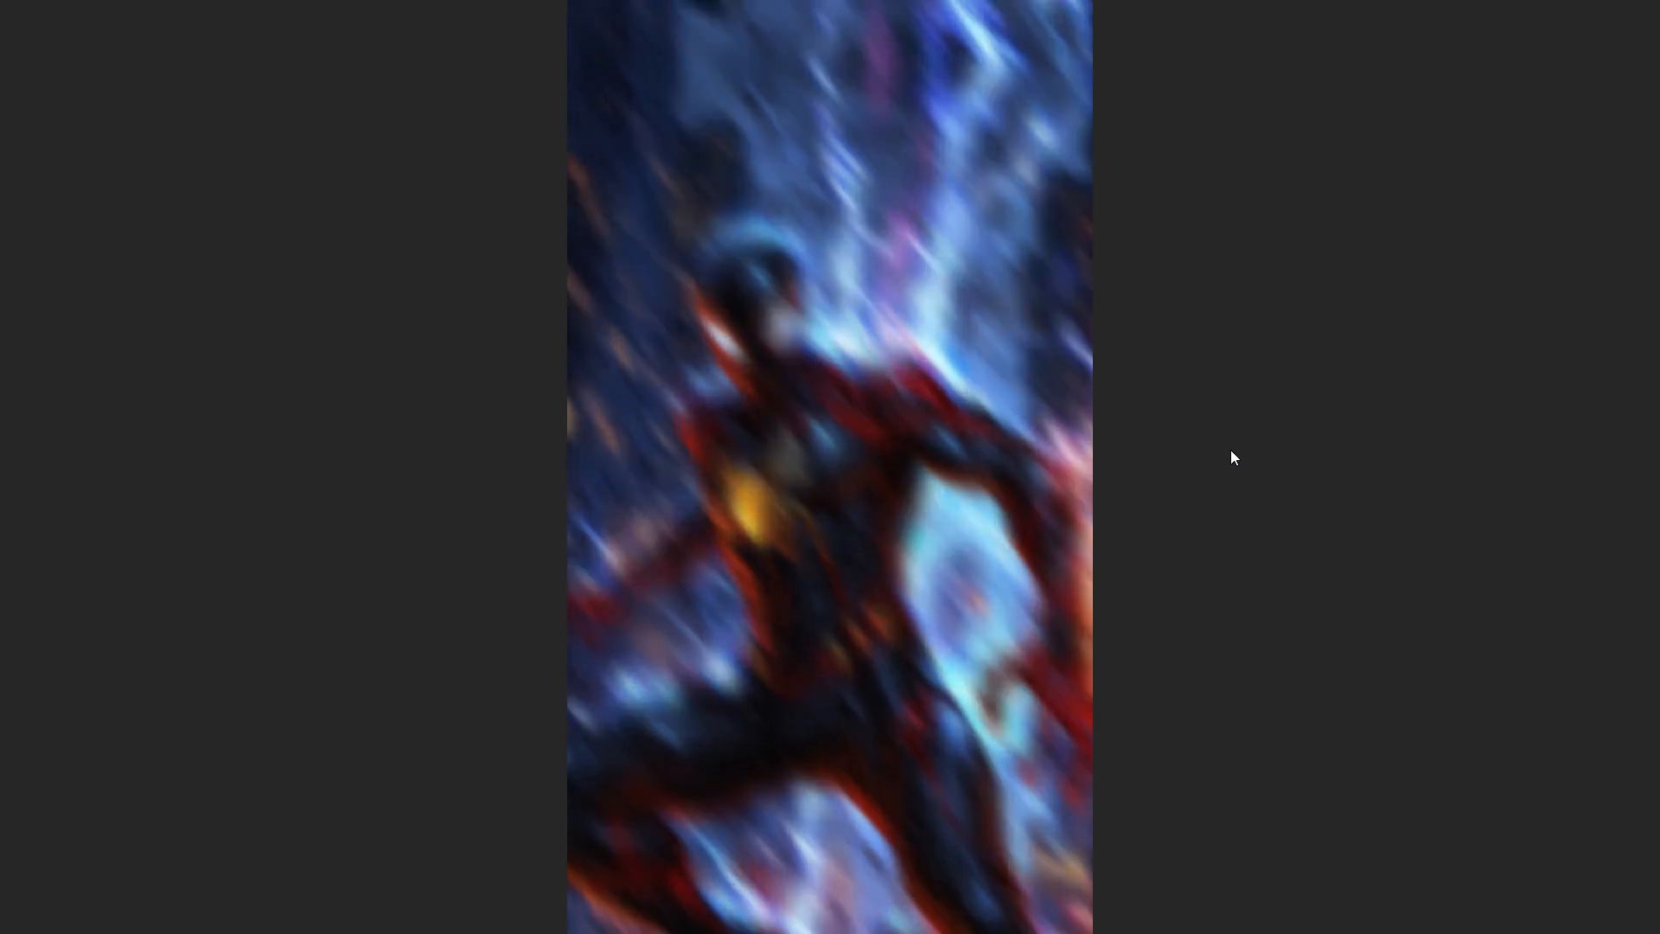
{"action": "double_click", "coordinate": [1230, 450]}
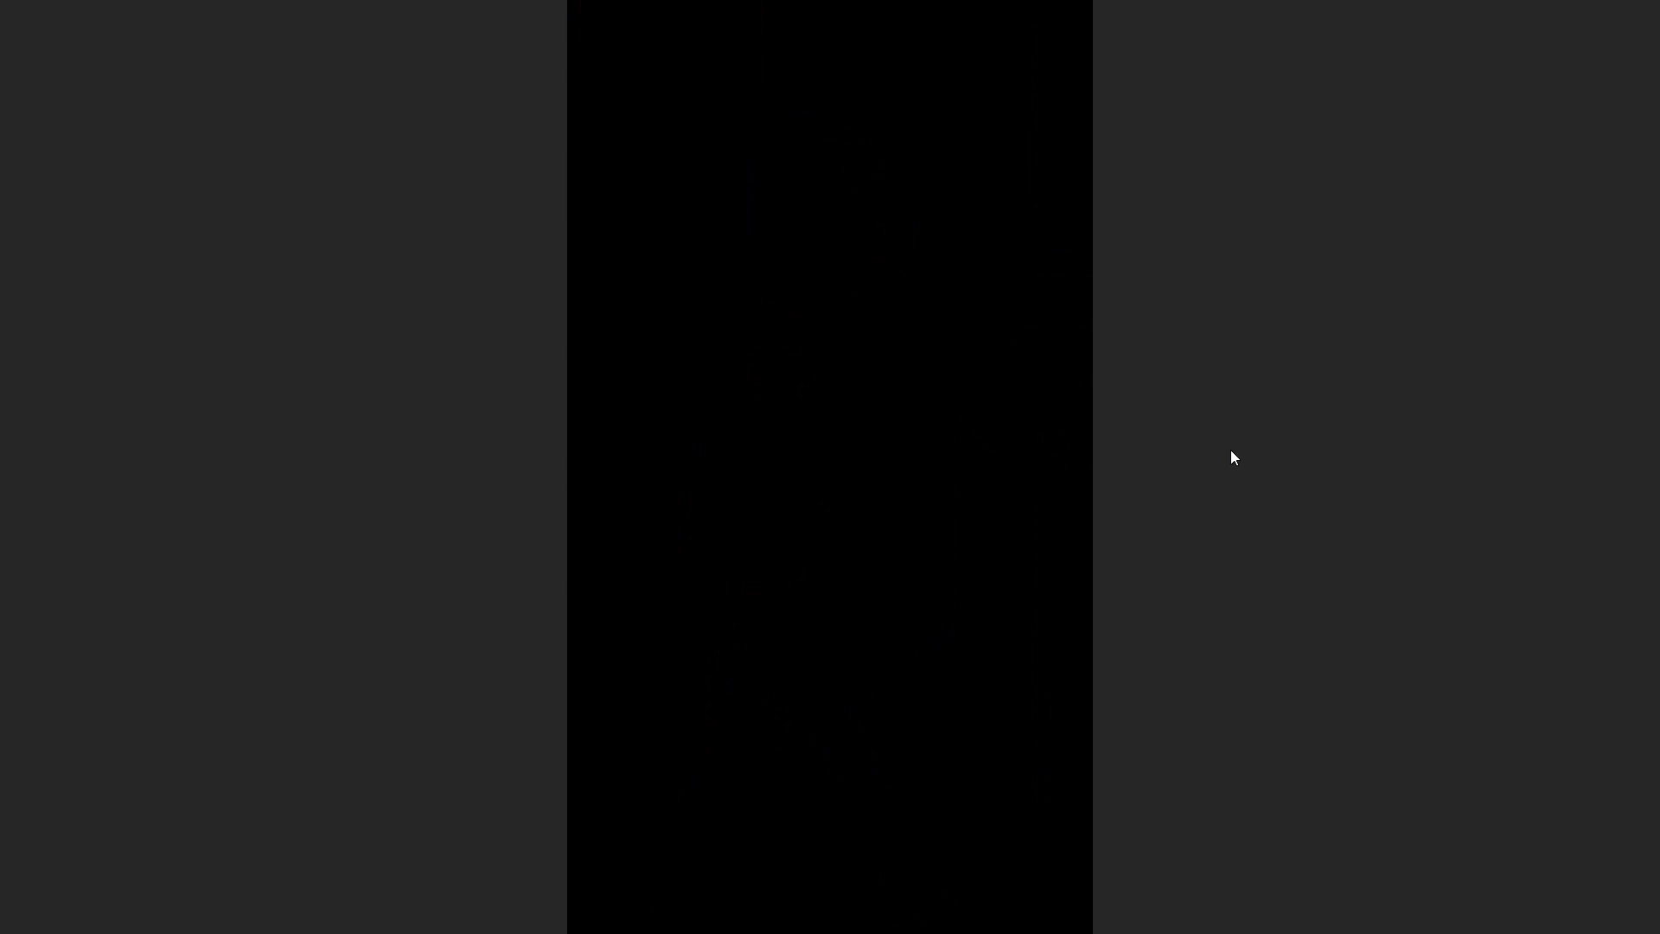
{"action": "double_click", "coordinate": [1230, 450]}
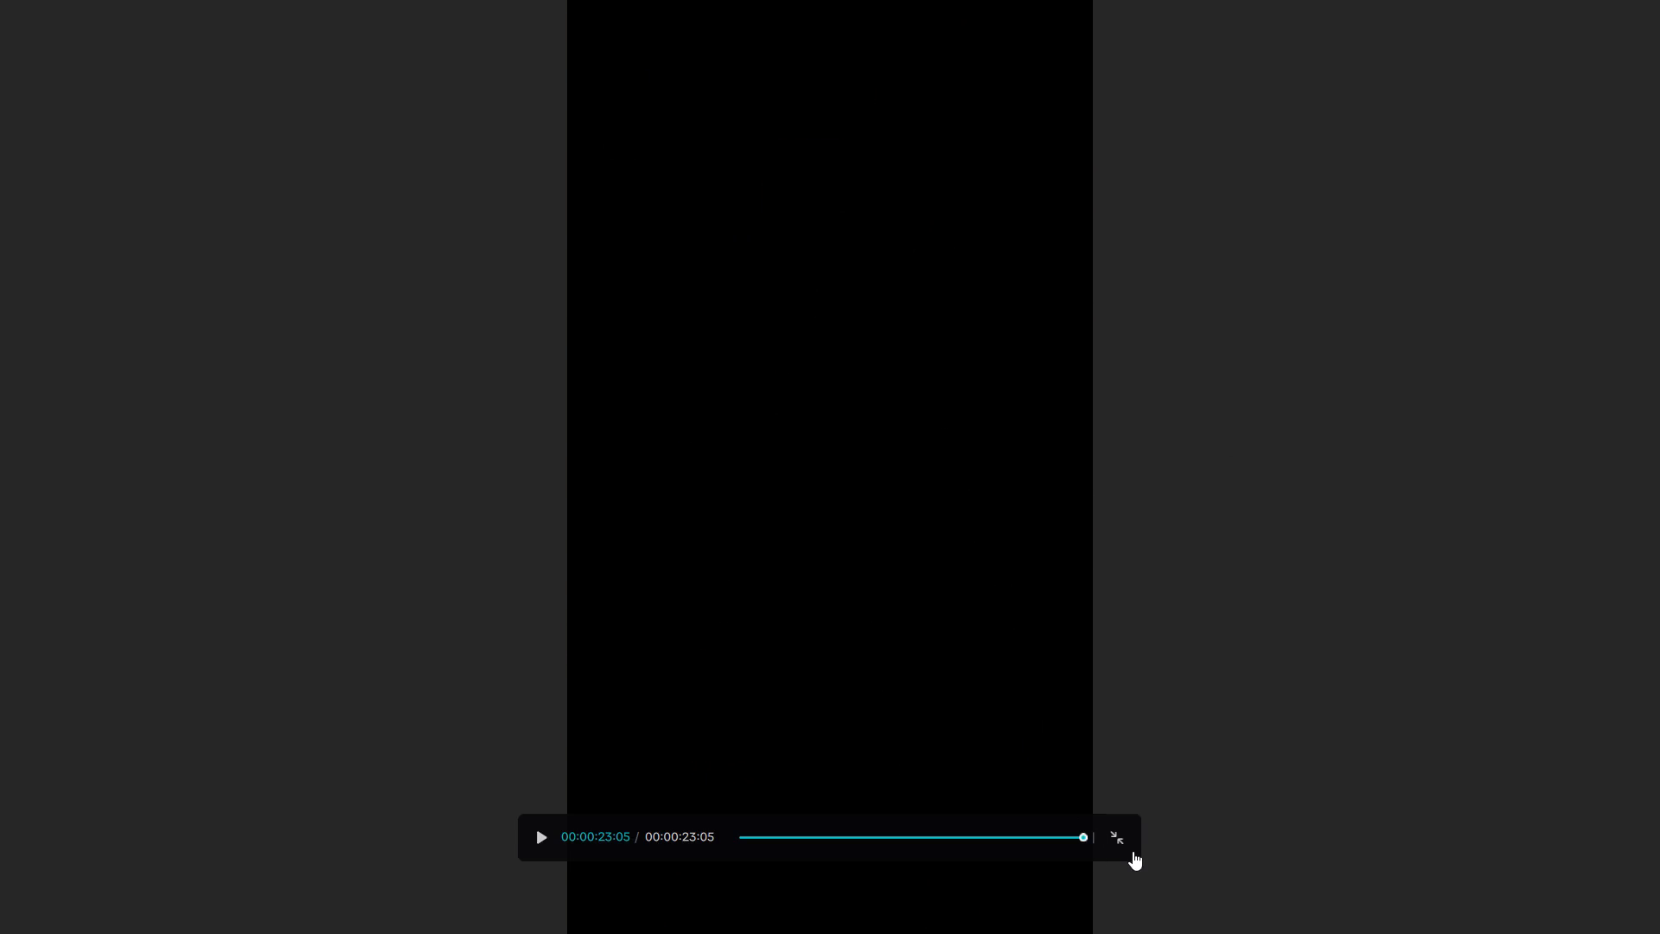
{"action": "left_click", "coordinate": [1133, 851]}
Move the playhead back to the very start of the timeline.
{"action": "left_click", "coordinate": [378, 547]}
{"action": "left_click_drag", "start_coordinate": [237, 550], "coordinate": [175, 556]}
{"action": "left_click", "coordinate": [230, 568]}
{"action": "left_click_drag", "start_coordinate": [230, 568], "coordinate": [142, 573]}
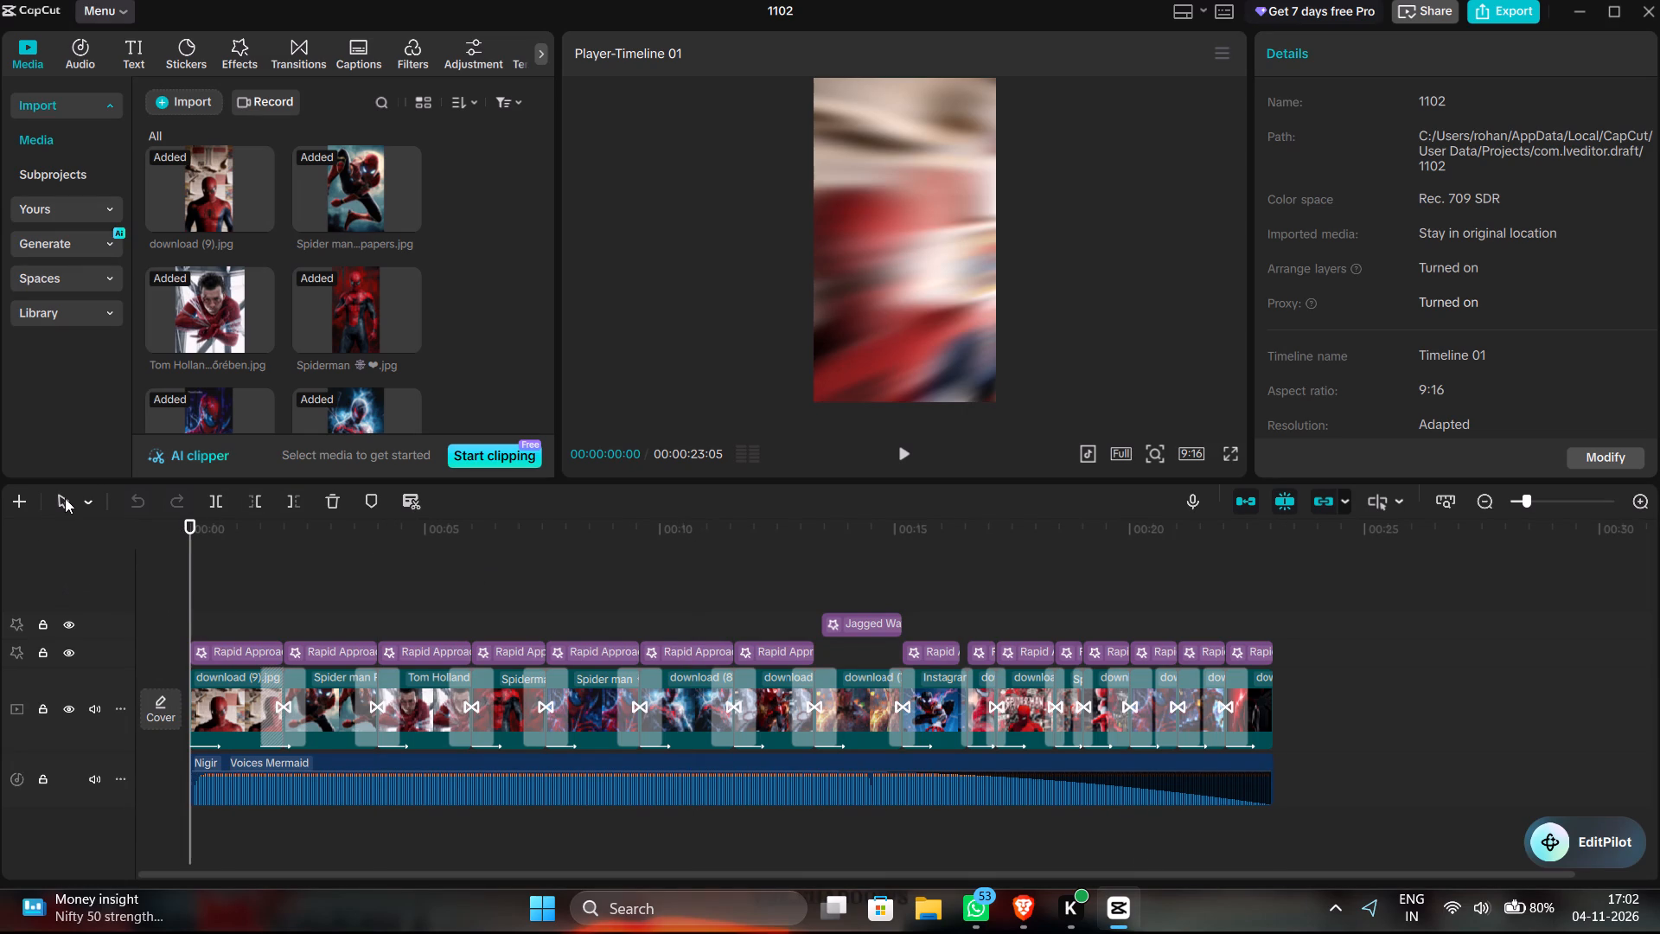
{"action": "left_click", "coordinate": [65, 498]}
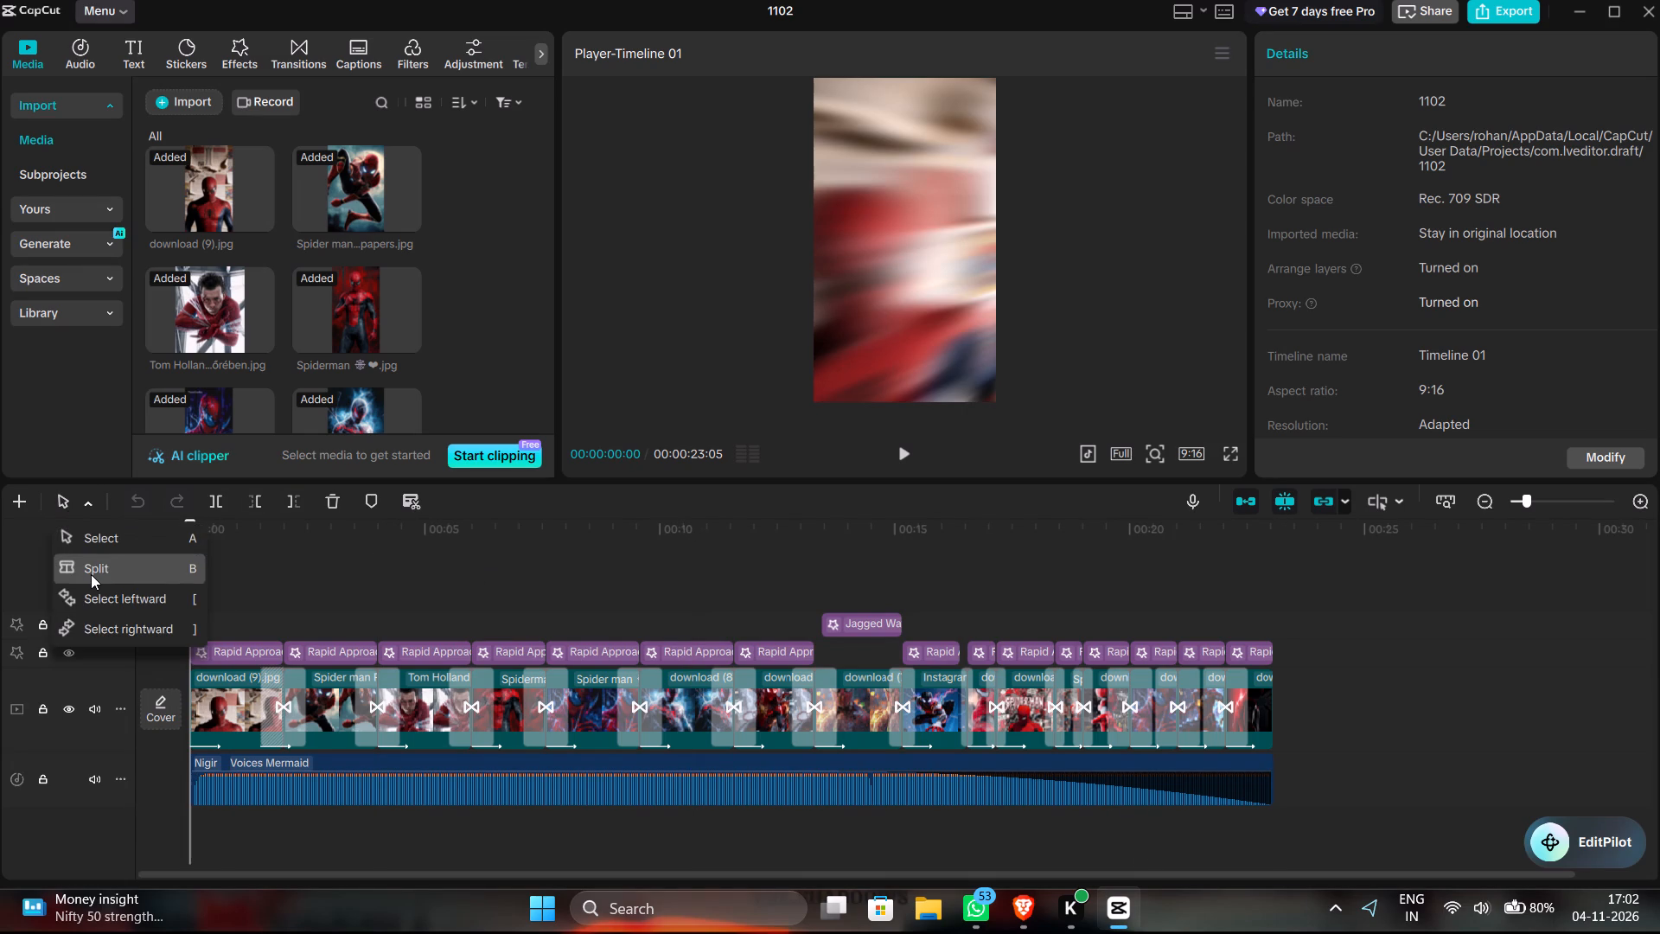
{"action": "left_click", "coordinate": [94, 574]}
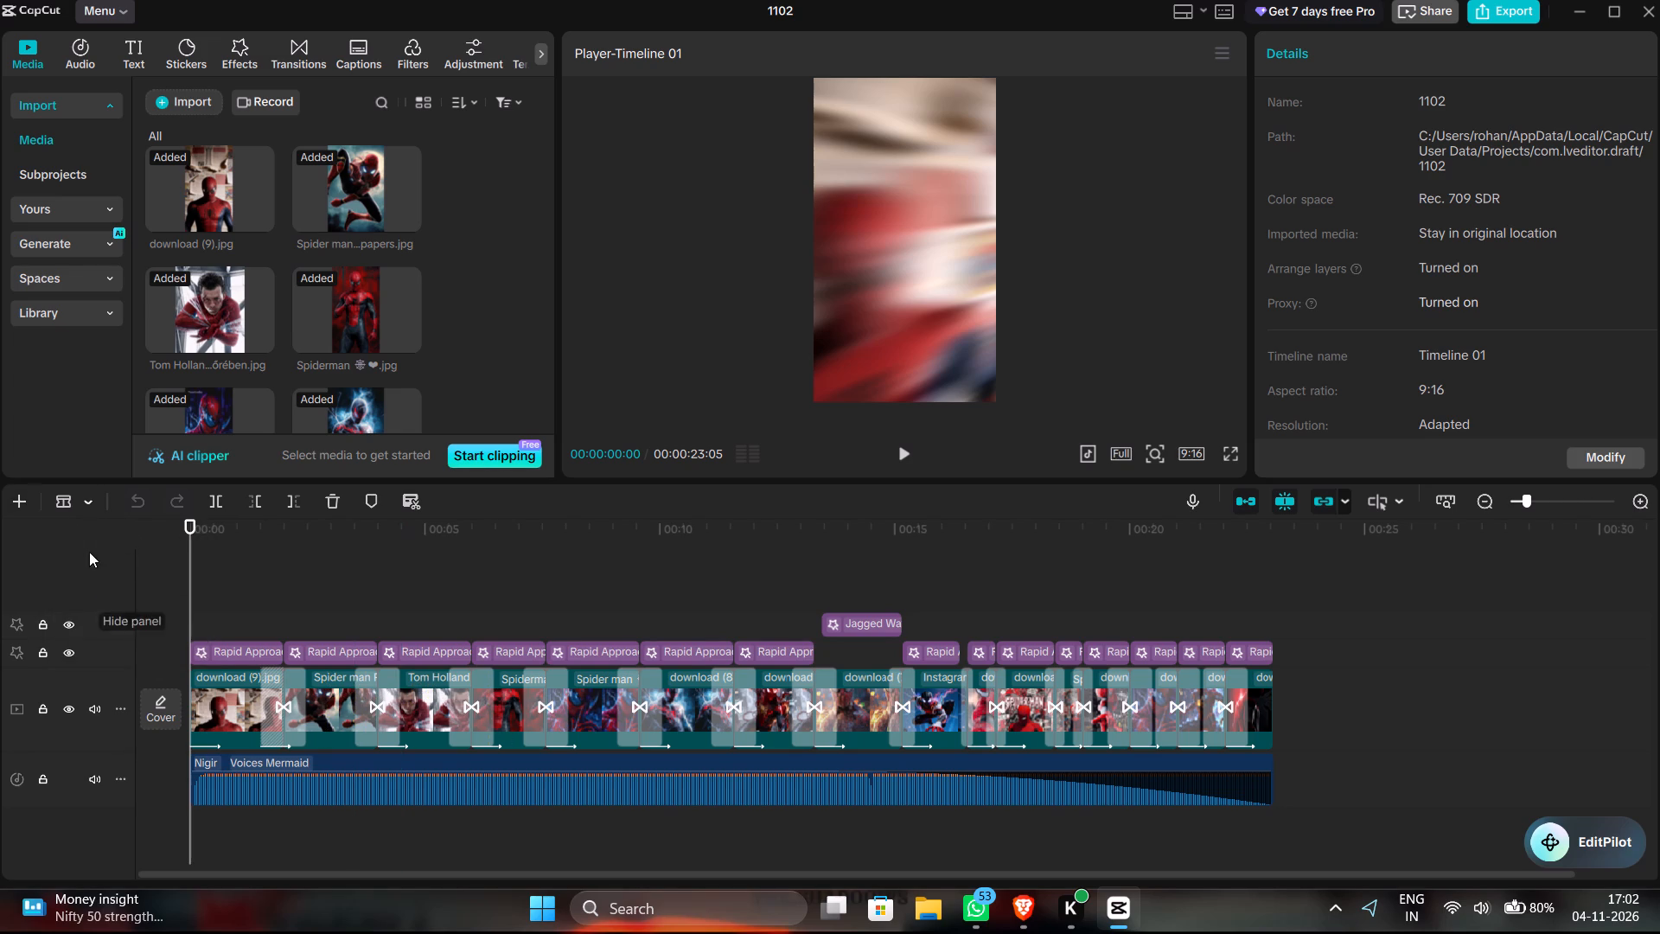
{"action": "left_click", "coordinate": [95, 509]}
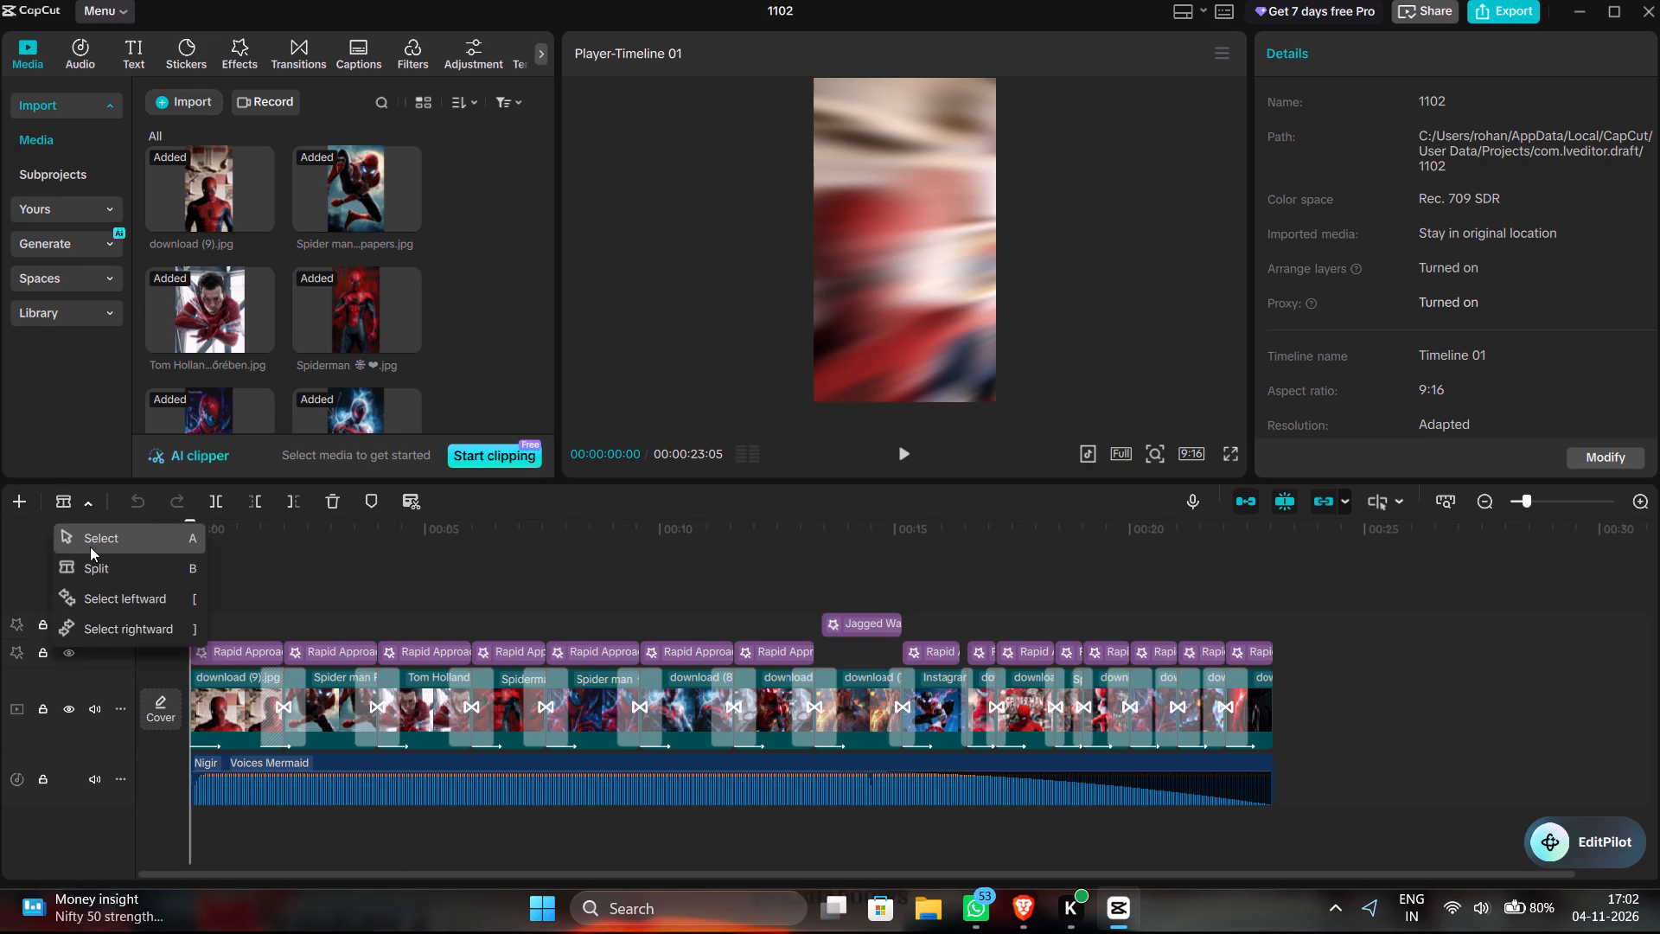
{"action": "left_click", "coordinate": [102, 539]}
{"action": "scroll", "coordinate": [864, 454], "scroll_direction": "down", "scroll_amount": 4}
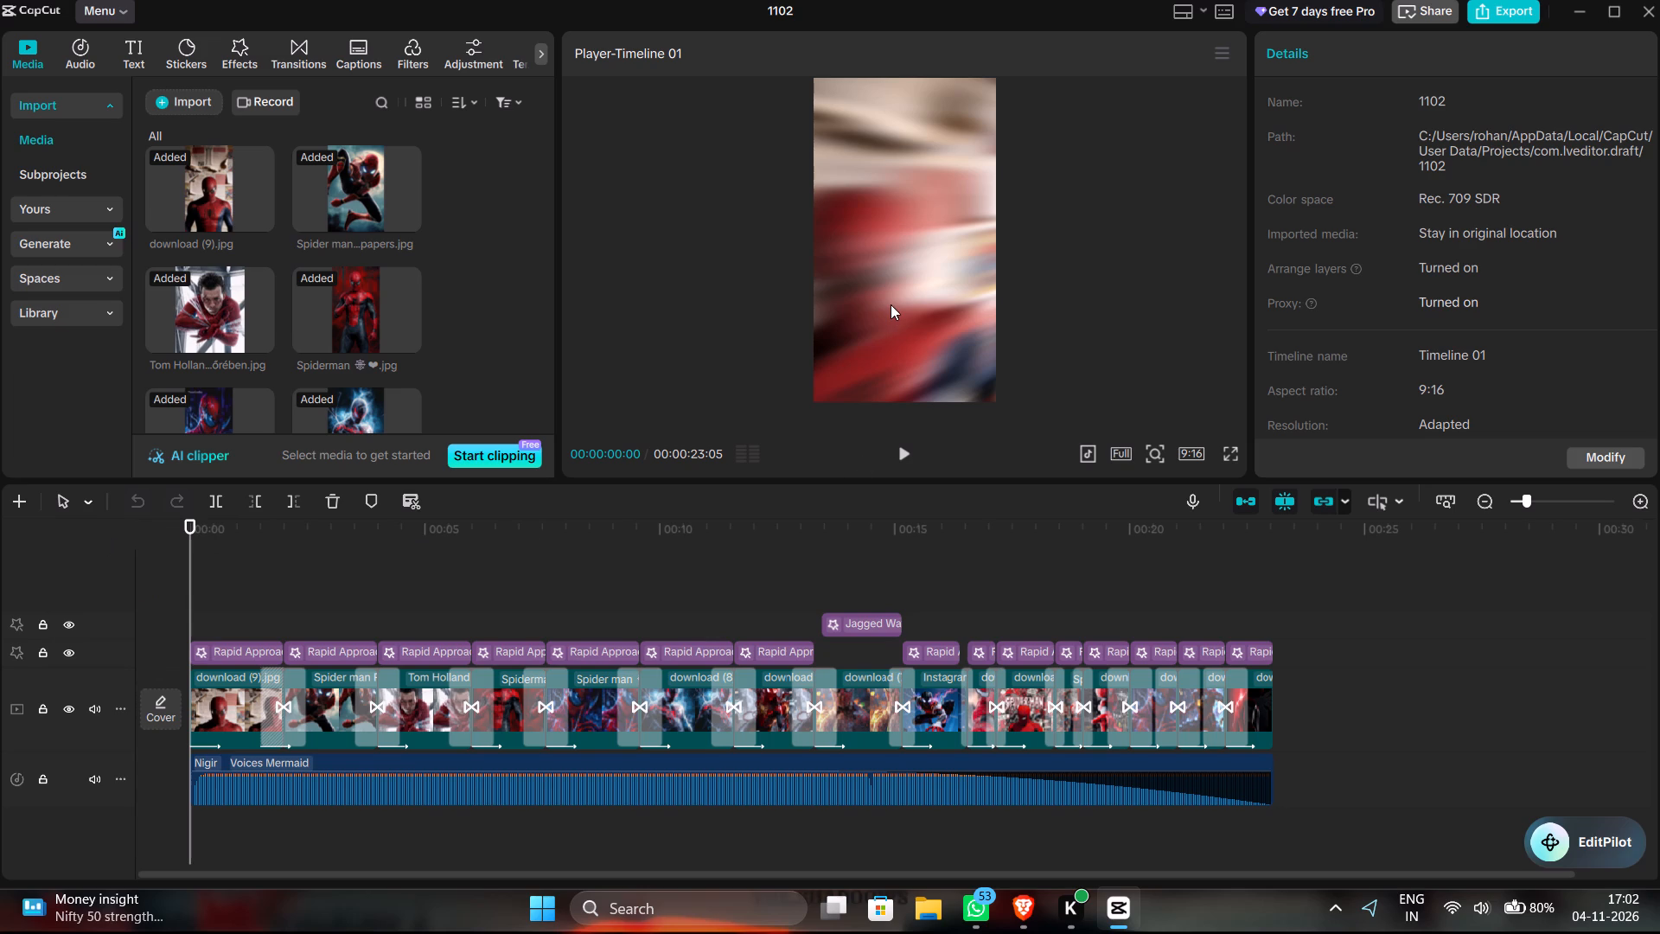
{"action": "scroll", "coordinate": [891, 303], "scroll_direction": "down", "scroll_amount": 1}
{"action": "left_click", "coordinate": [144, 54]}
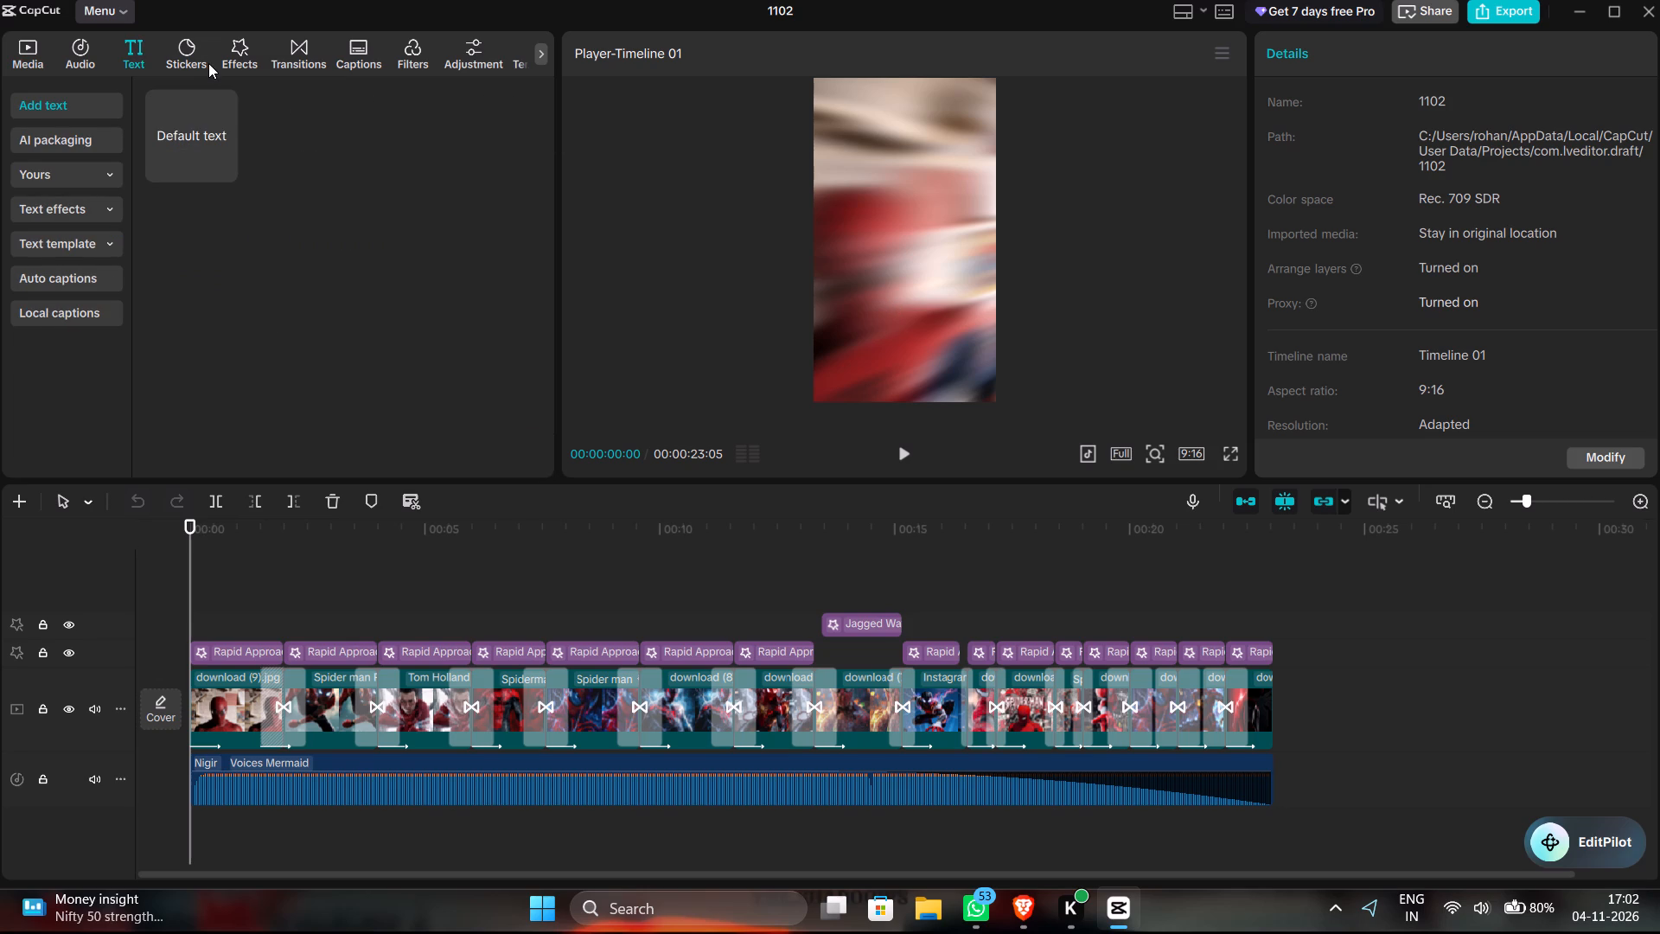
Set Timeline 01's aspect ratio to Original in the project settings and save.
{"action": "left_click", "coordinate": [1583, 463]}
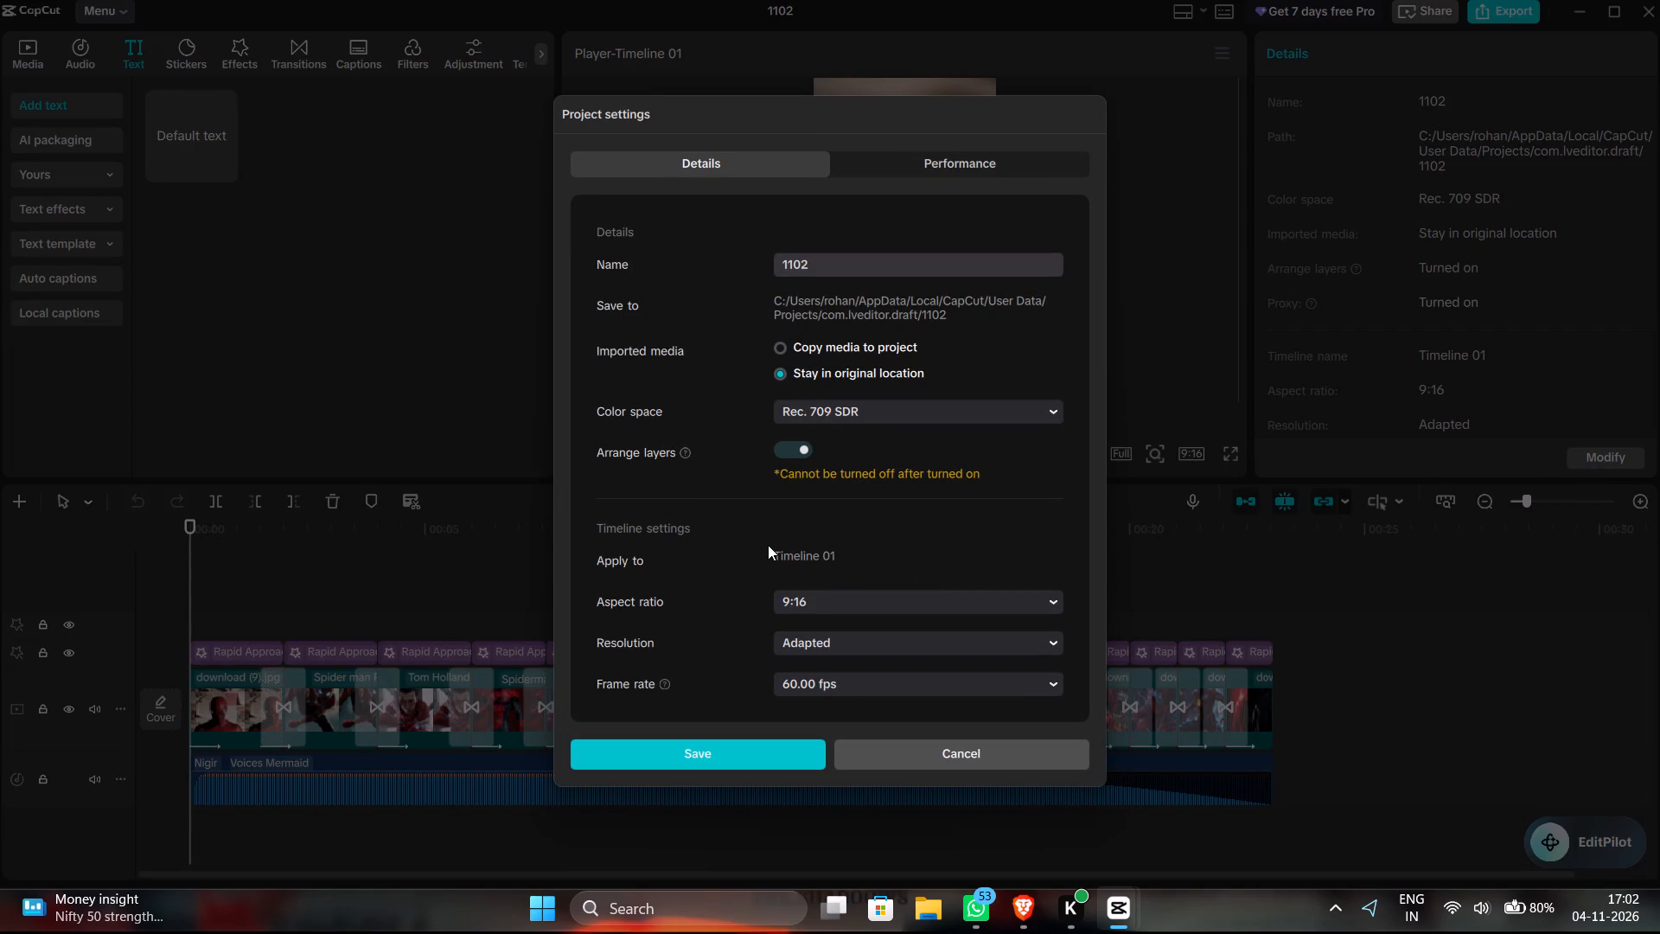
{"action": "left_click", "coordinate": [800, 457]}
{"action": "left_click", "coordinate": [850, 598]}
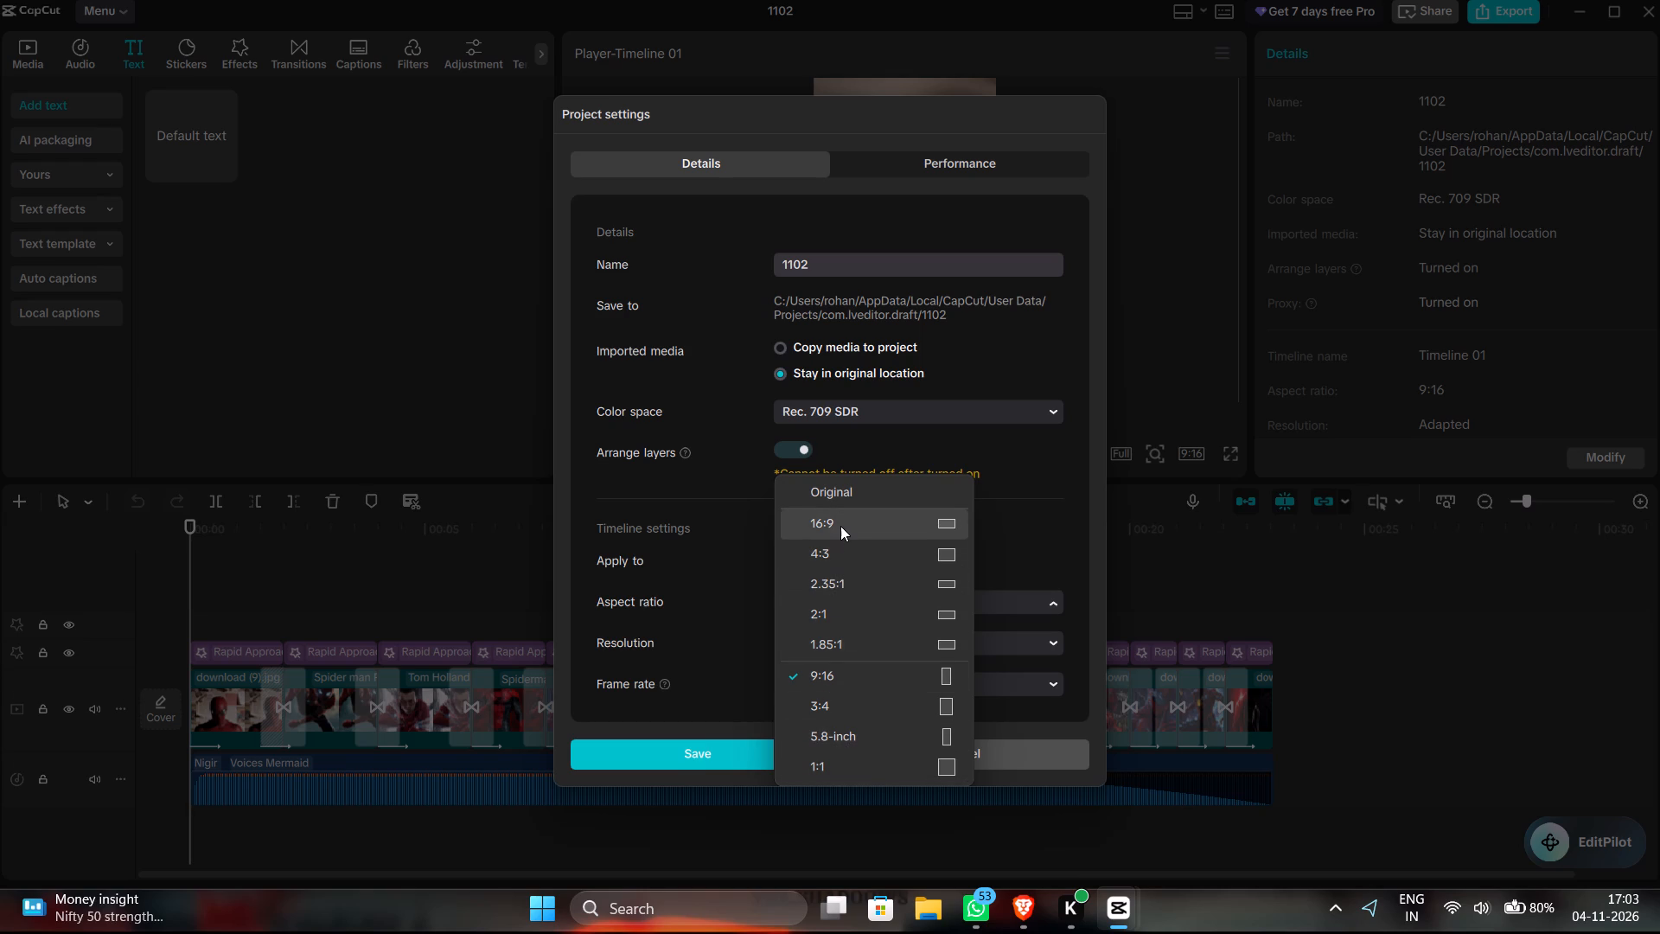
{"action": "left_click", "coordinate": [850, 486]}
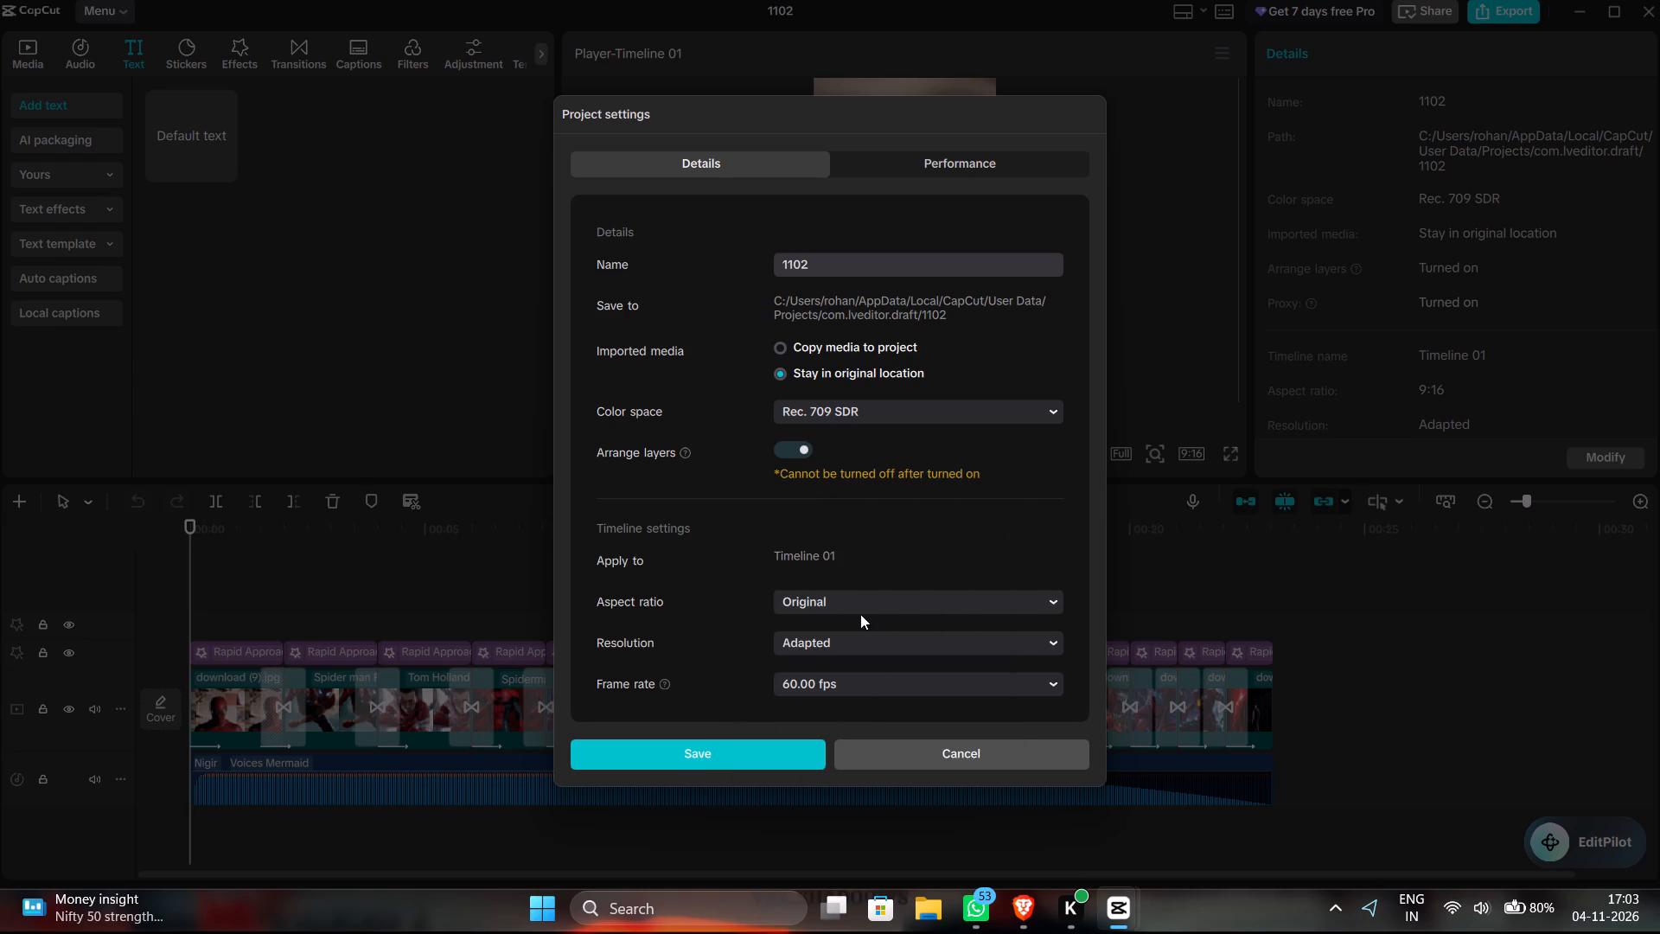
{"action": "left_click", "coordinate": [788, 765]}
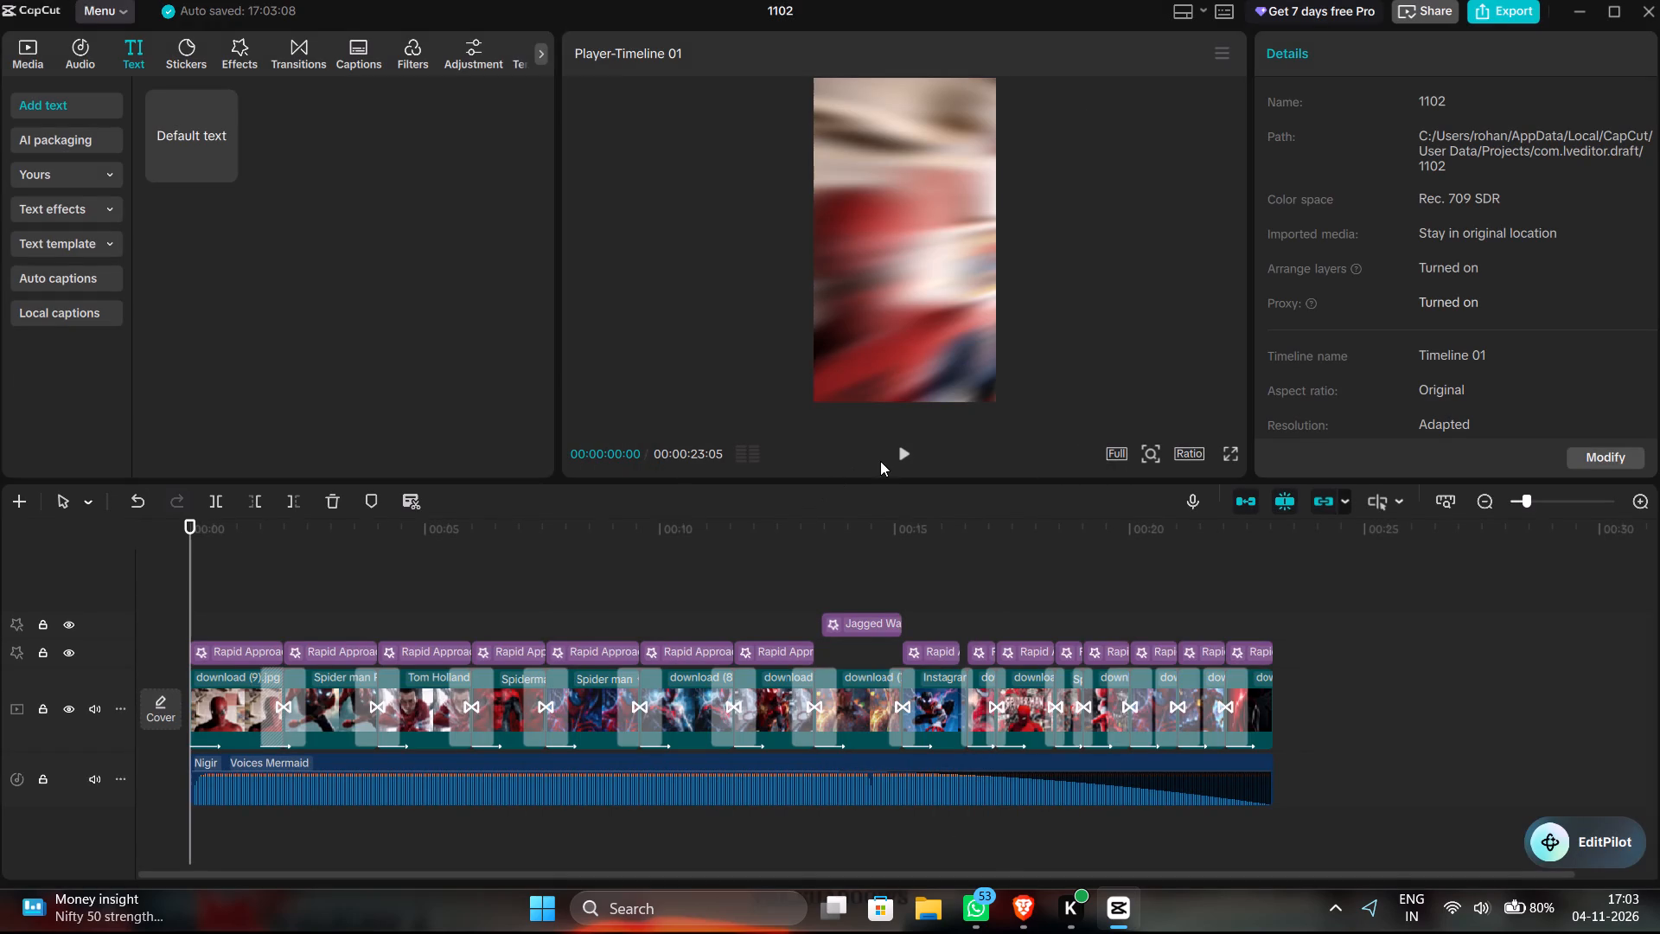
Play the video from the start to the end and mute the audio track.
{"action": "left_click", "coordinate": [909, 451]}
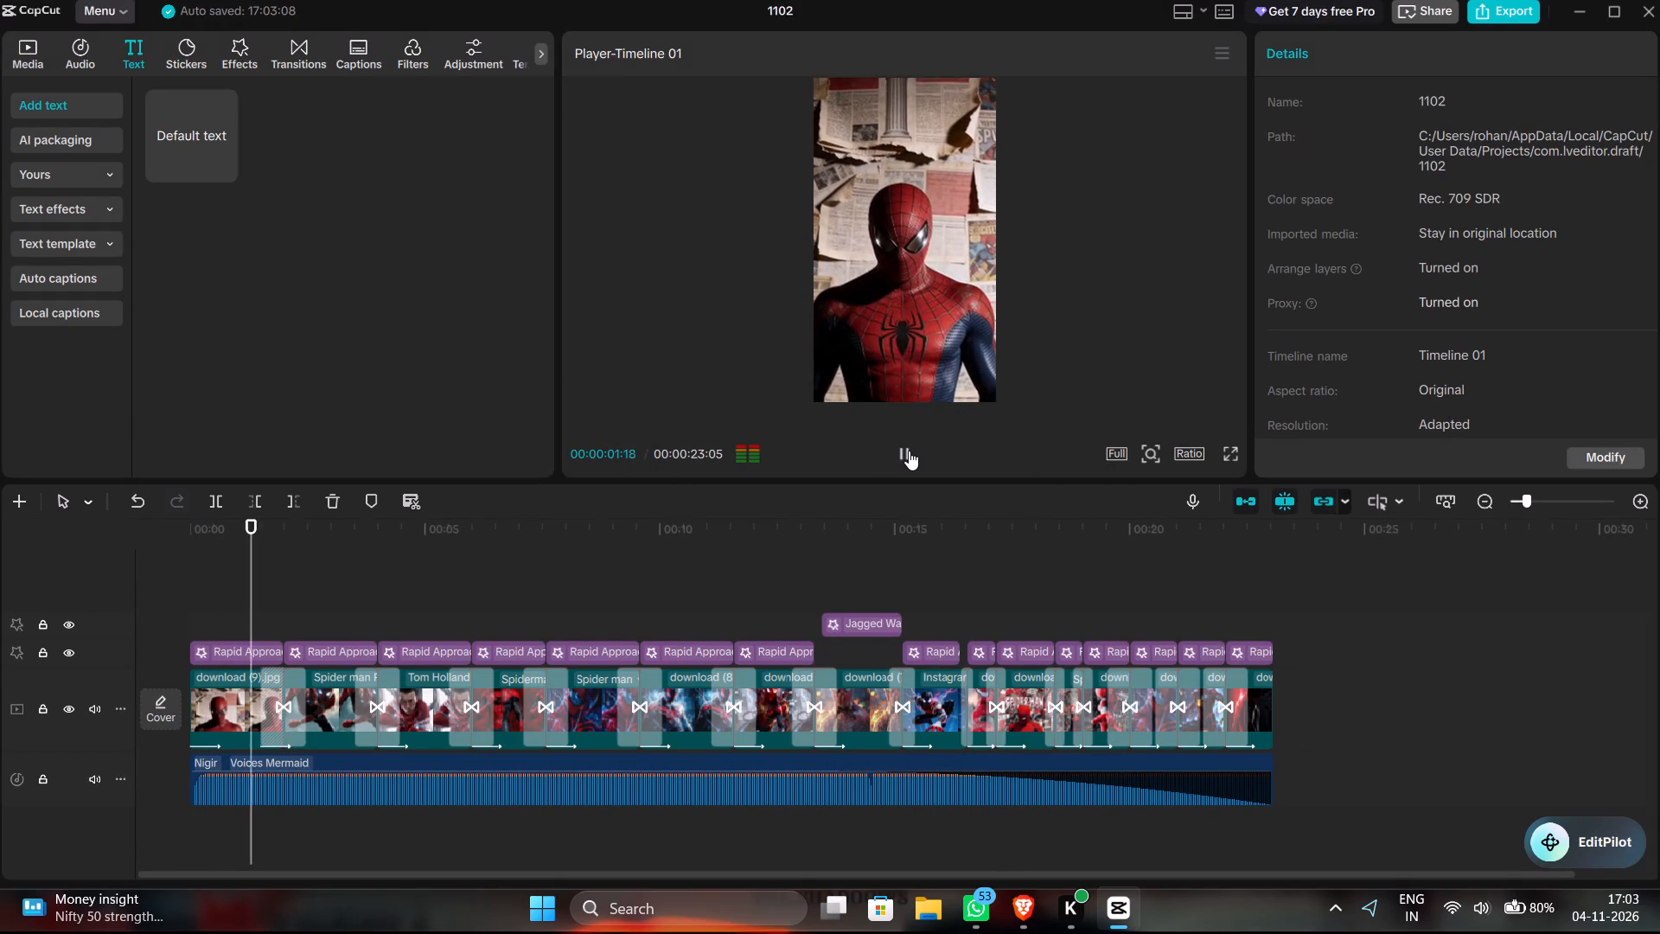
{"action": "left_click", "coordinate": [90, 767]}
{"action": "left_click", "coordinate": [93, 785]}
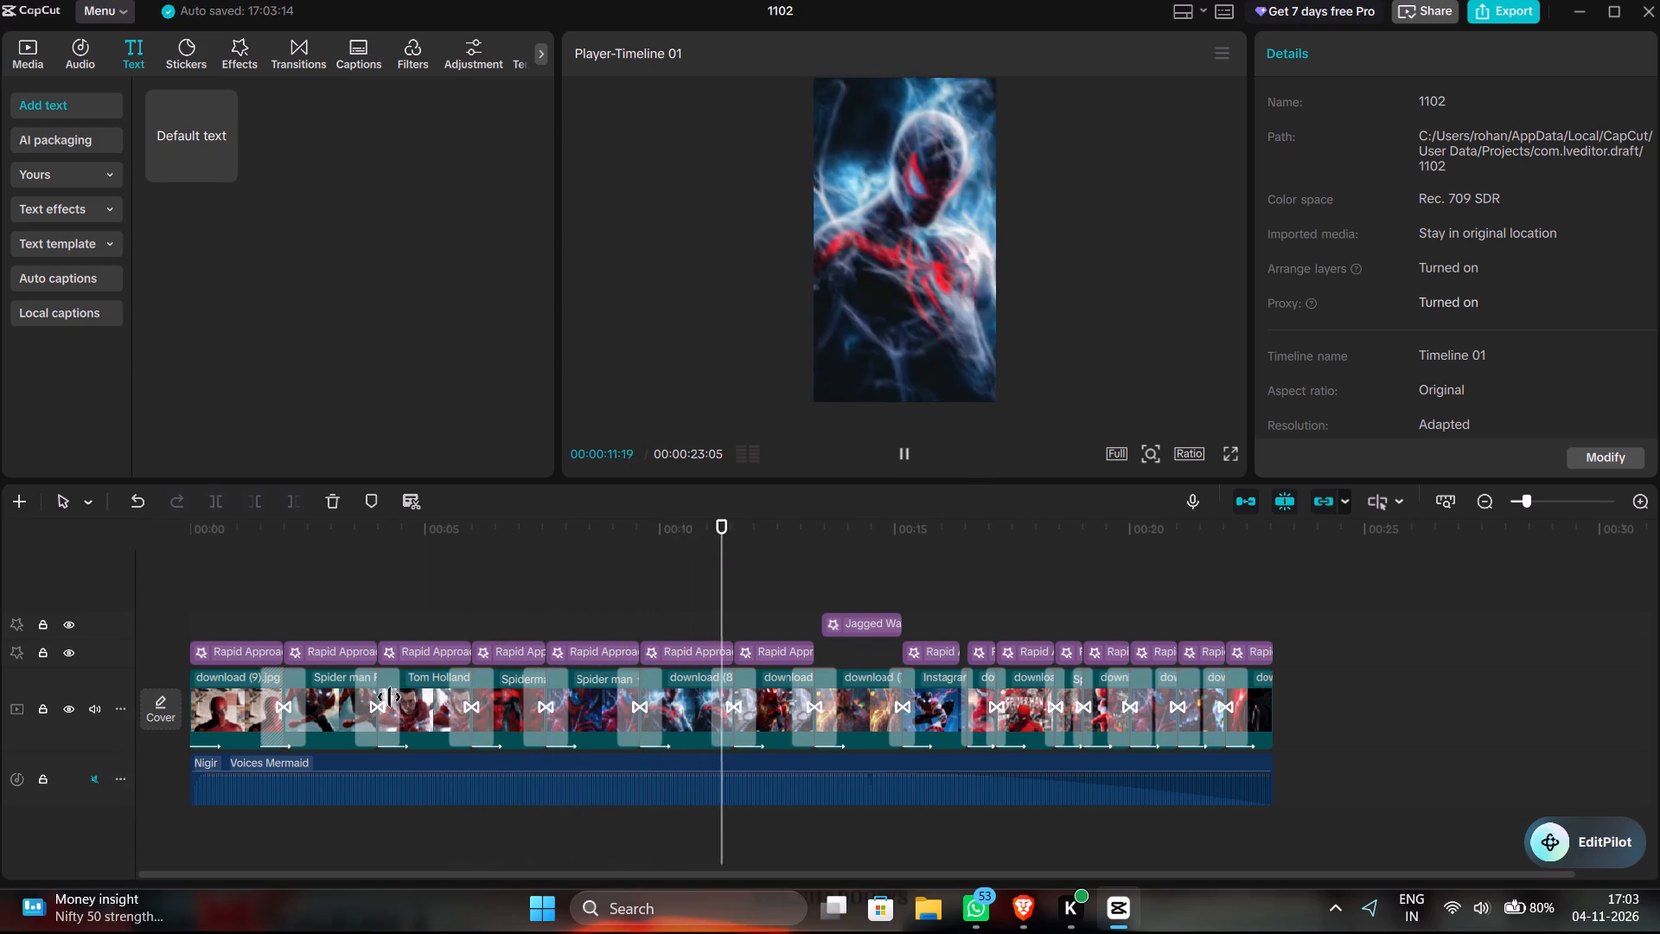
{"action": "left_click", "coordinate": [99, 784]}
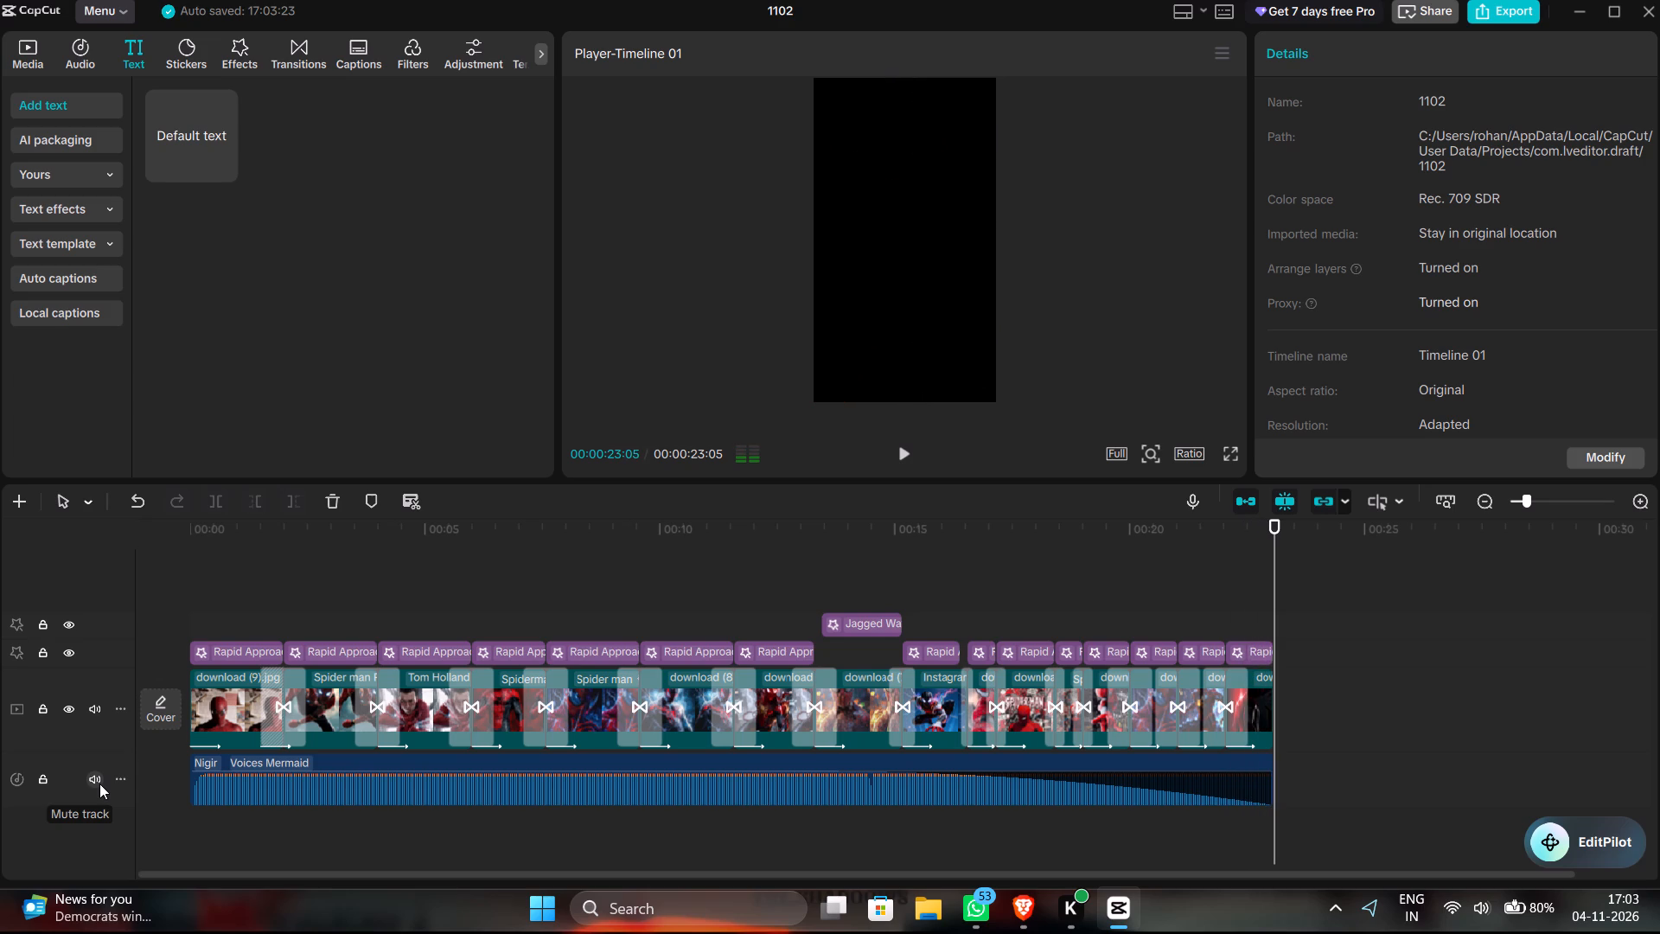
{"action": "left_click", "coordinate": [99, 784]}
Examine the project details, performance settings and timeline resolution options in the project settings, and close them without changes.
{"action": "scroll", "coordinate": [1426, 330], "scroll_direction": "down", "scroll_amount": 3}
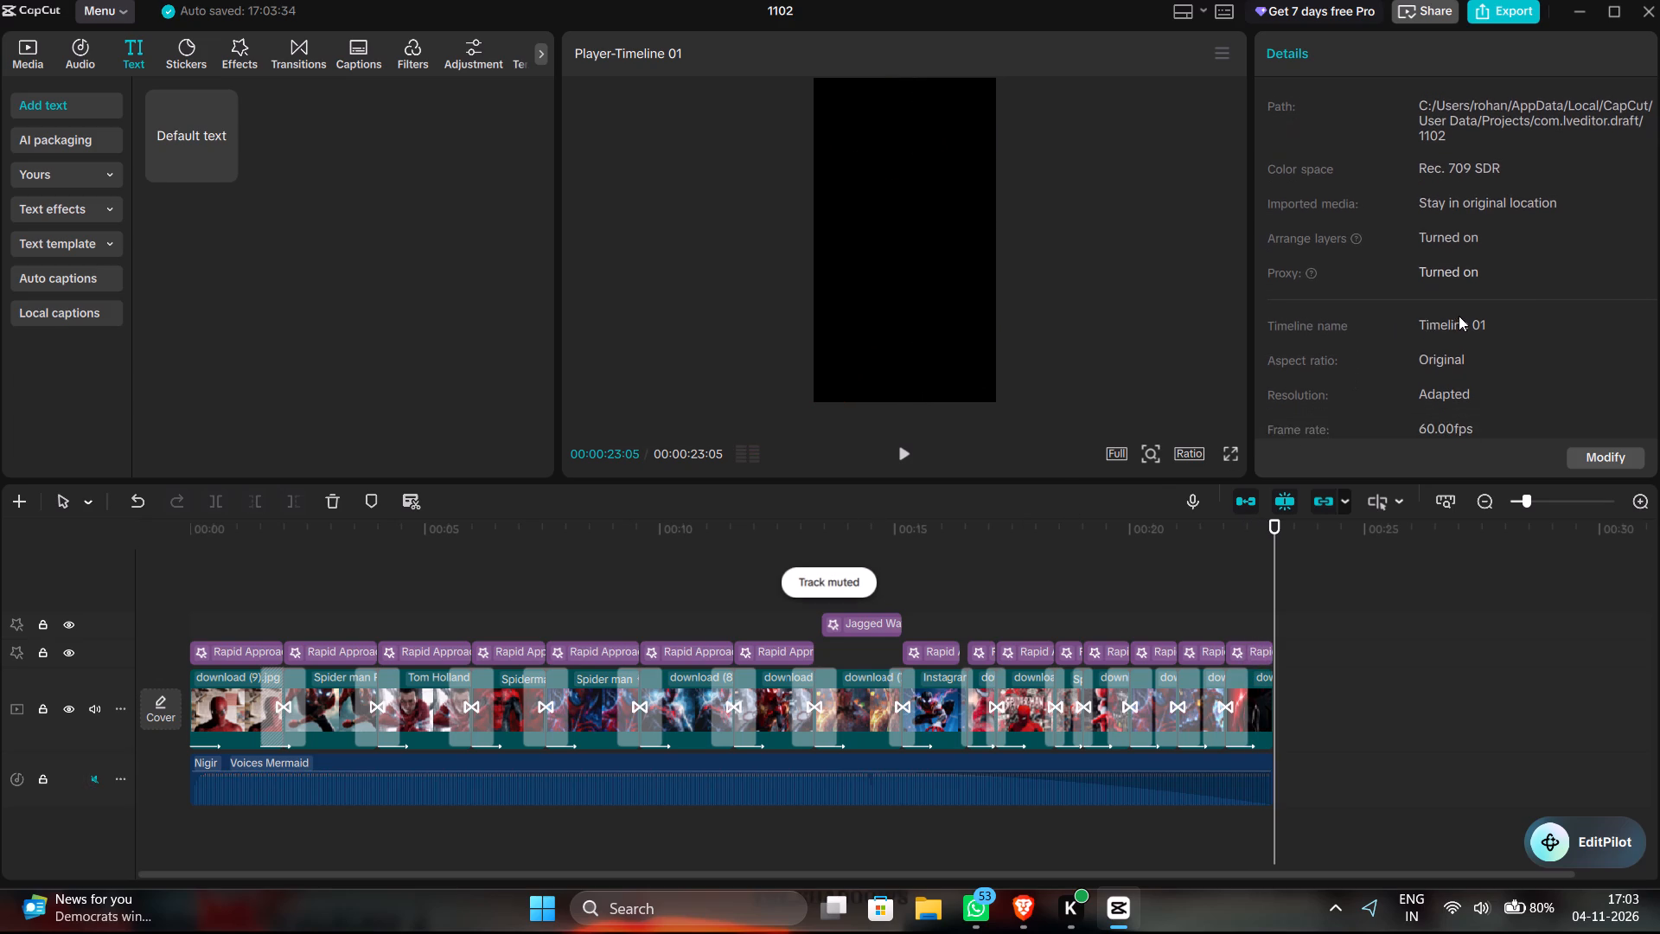
{"action": "scroll", "coordinate": [1459, 316], "scroll_direction": "up", "scroll_amount": 1}
{"action": "left_click", "coordinate": [1617, 461]}
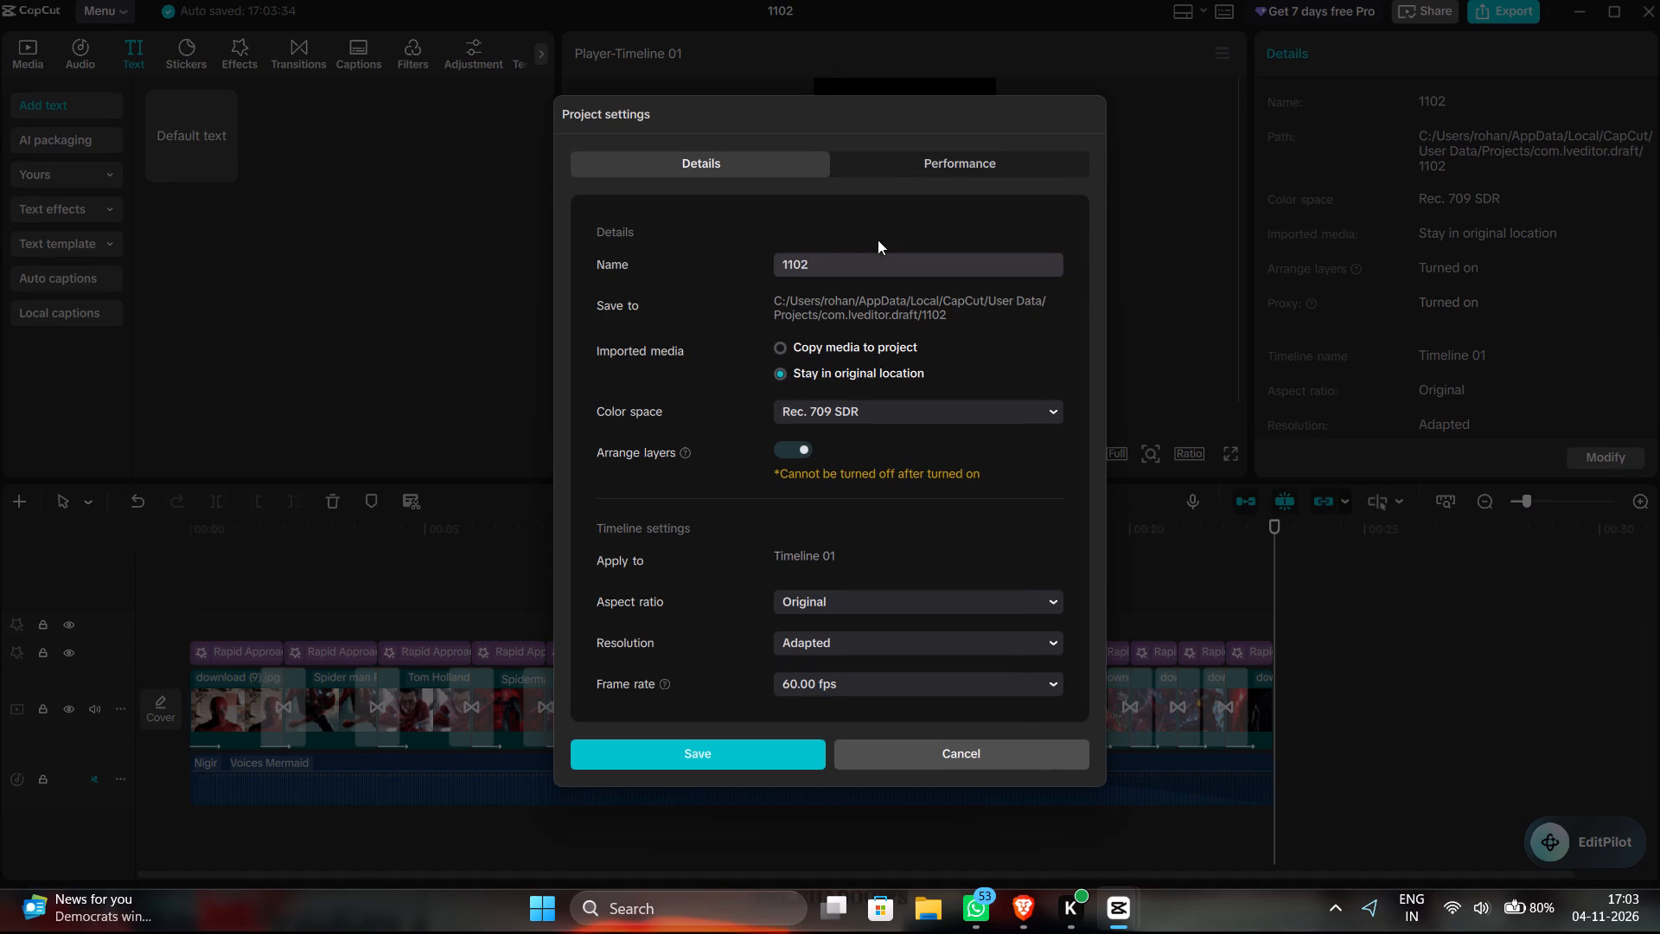
{"action": "left_click", "coordinate": [915, 177]}
{"action": "left_click", "coordinate": [918, 170]}
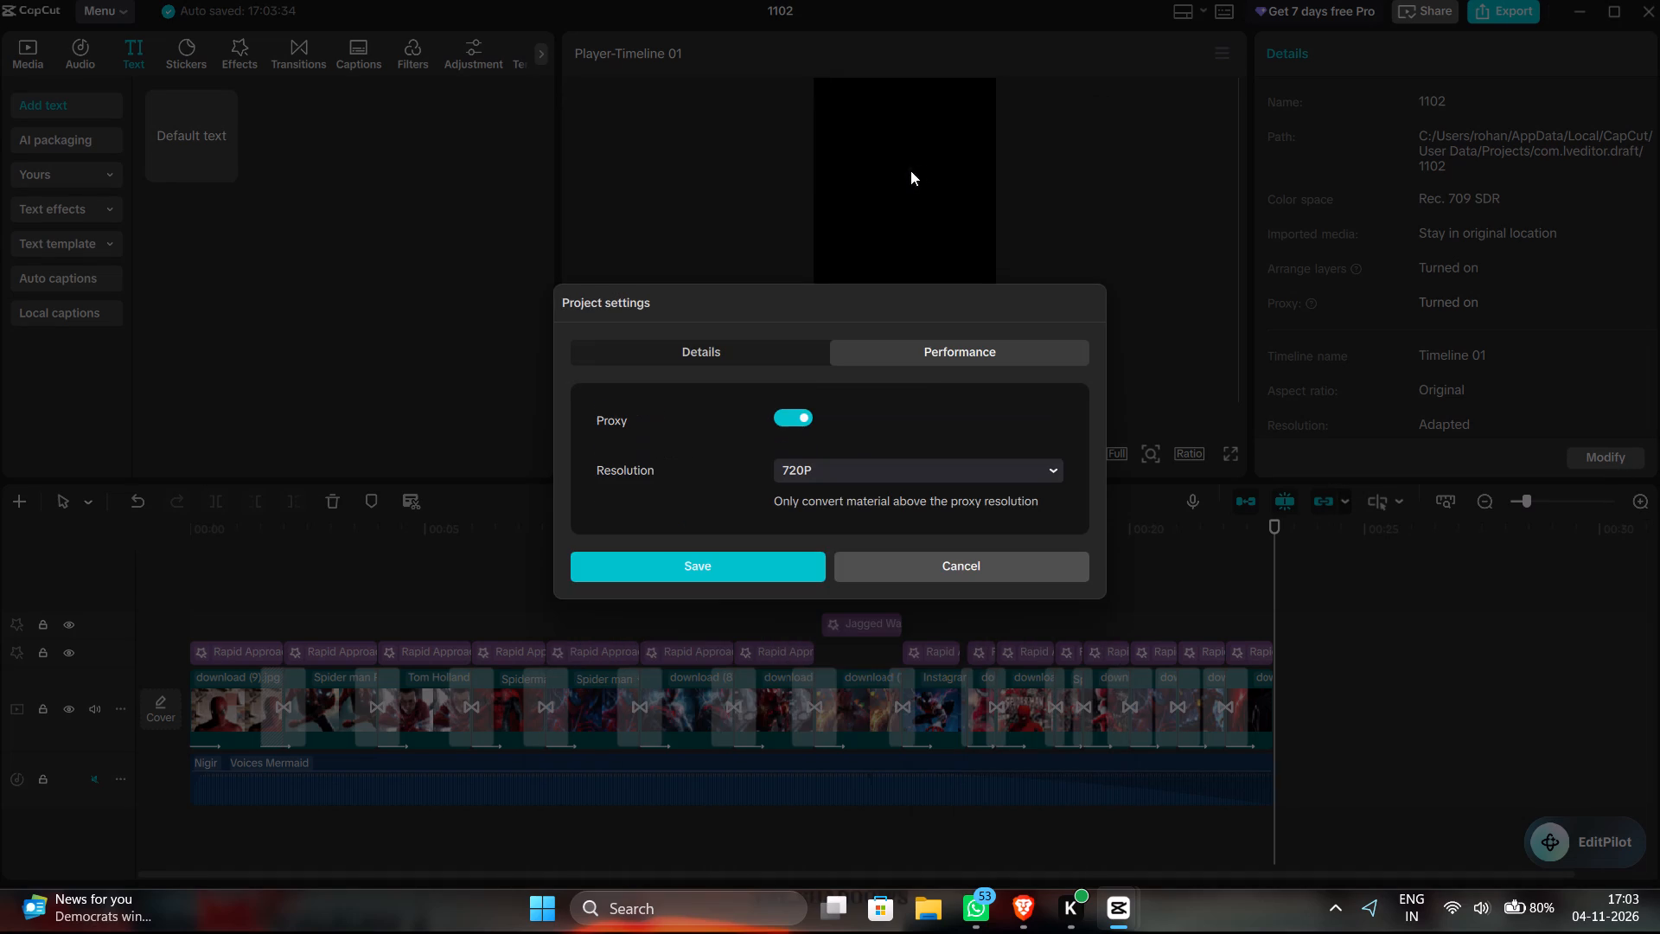
{"action": "left_click", "coordinate": [691, 343]}
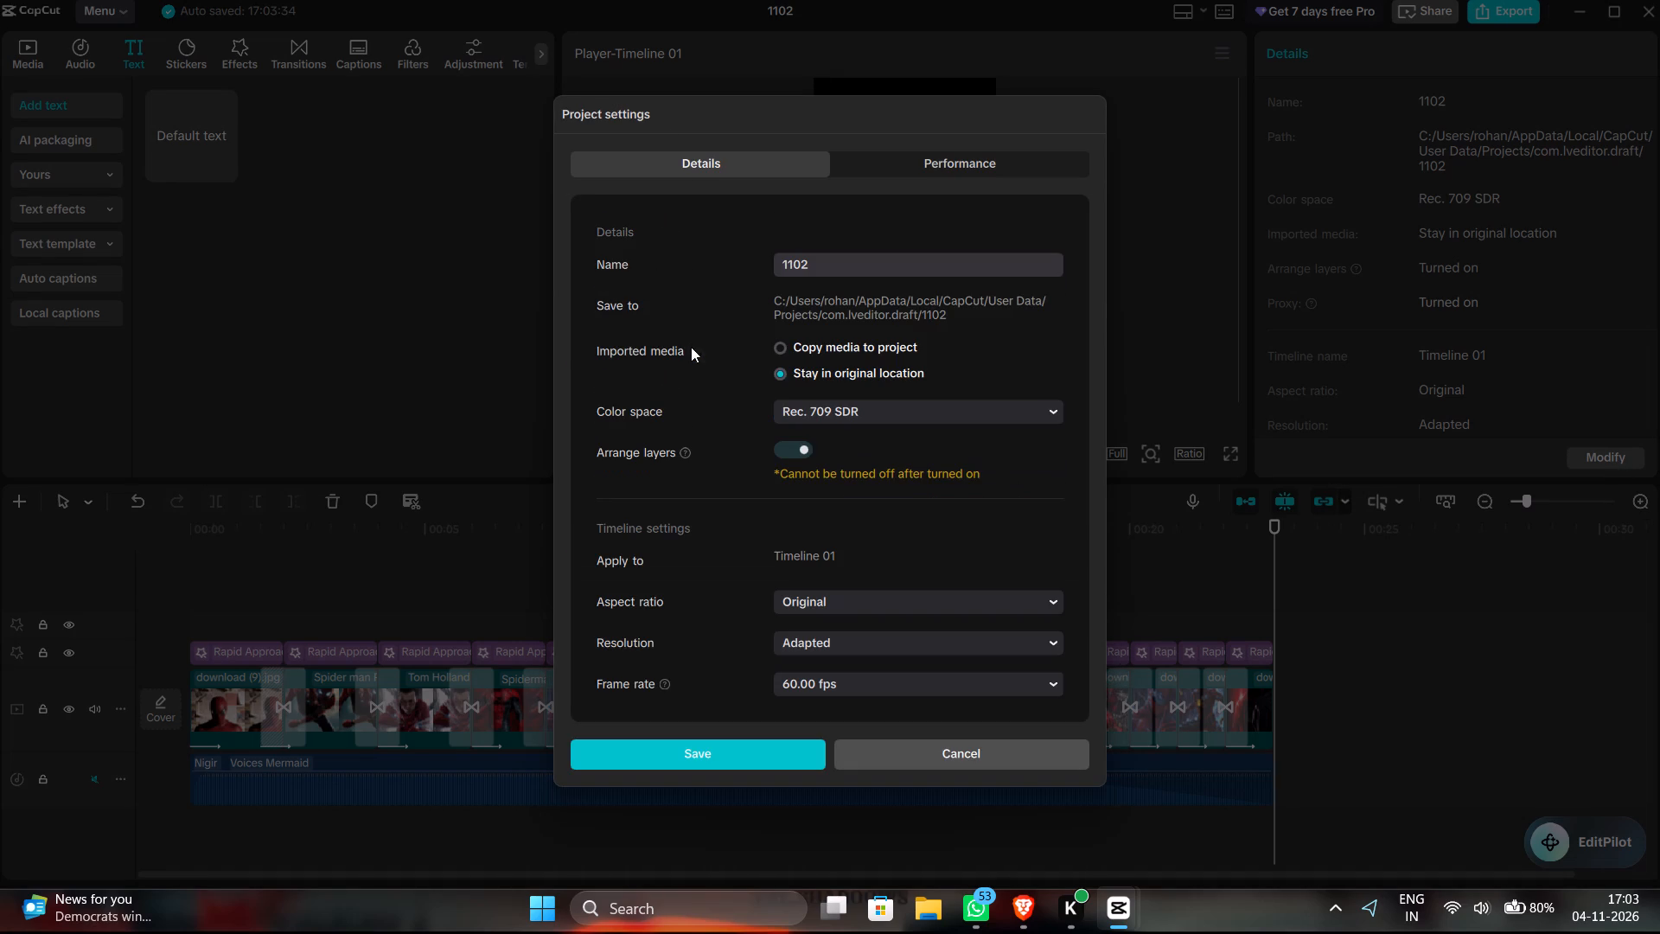
{"action": "scroll", "coordinate": [917, 438], "scroll_direction": "down", "scroll_amount": 4}
{"action": "scroll", "coordinate": [893, 643], "scroll_direction": "down", "scroll_amount": 2}
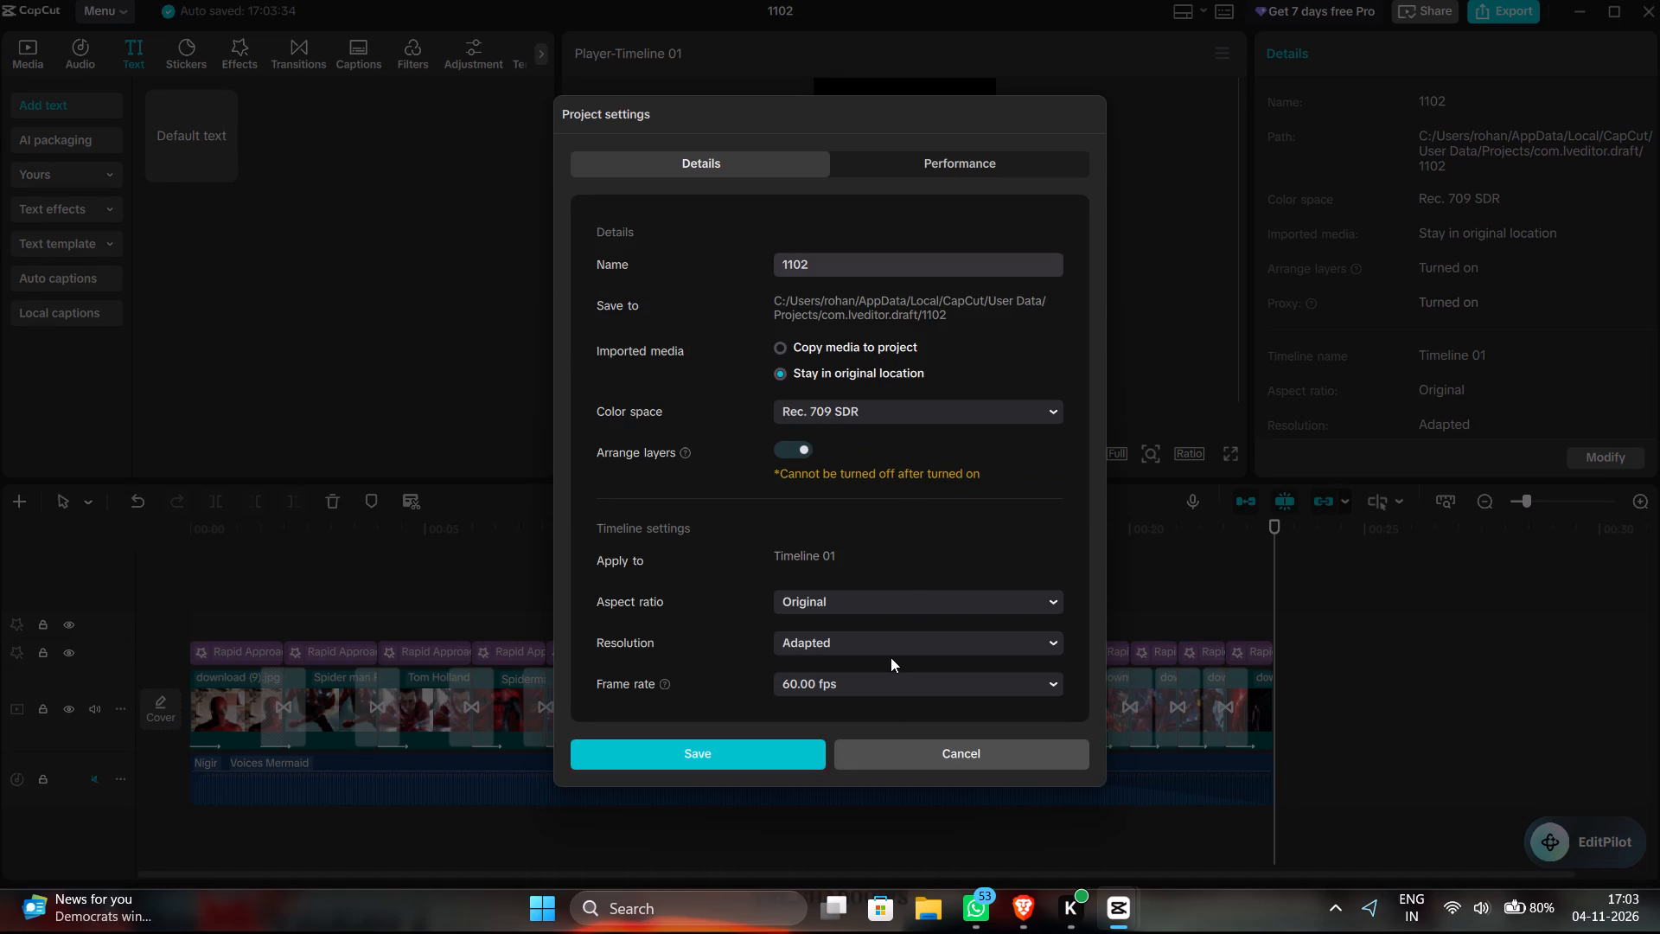
{"action": "scroll", "coordinate": [891, 657], "scroll_direction": "down", "scroll_amount": 2}
{"action": "left_click", "coordinate": [888, 652]}
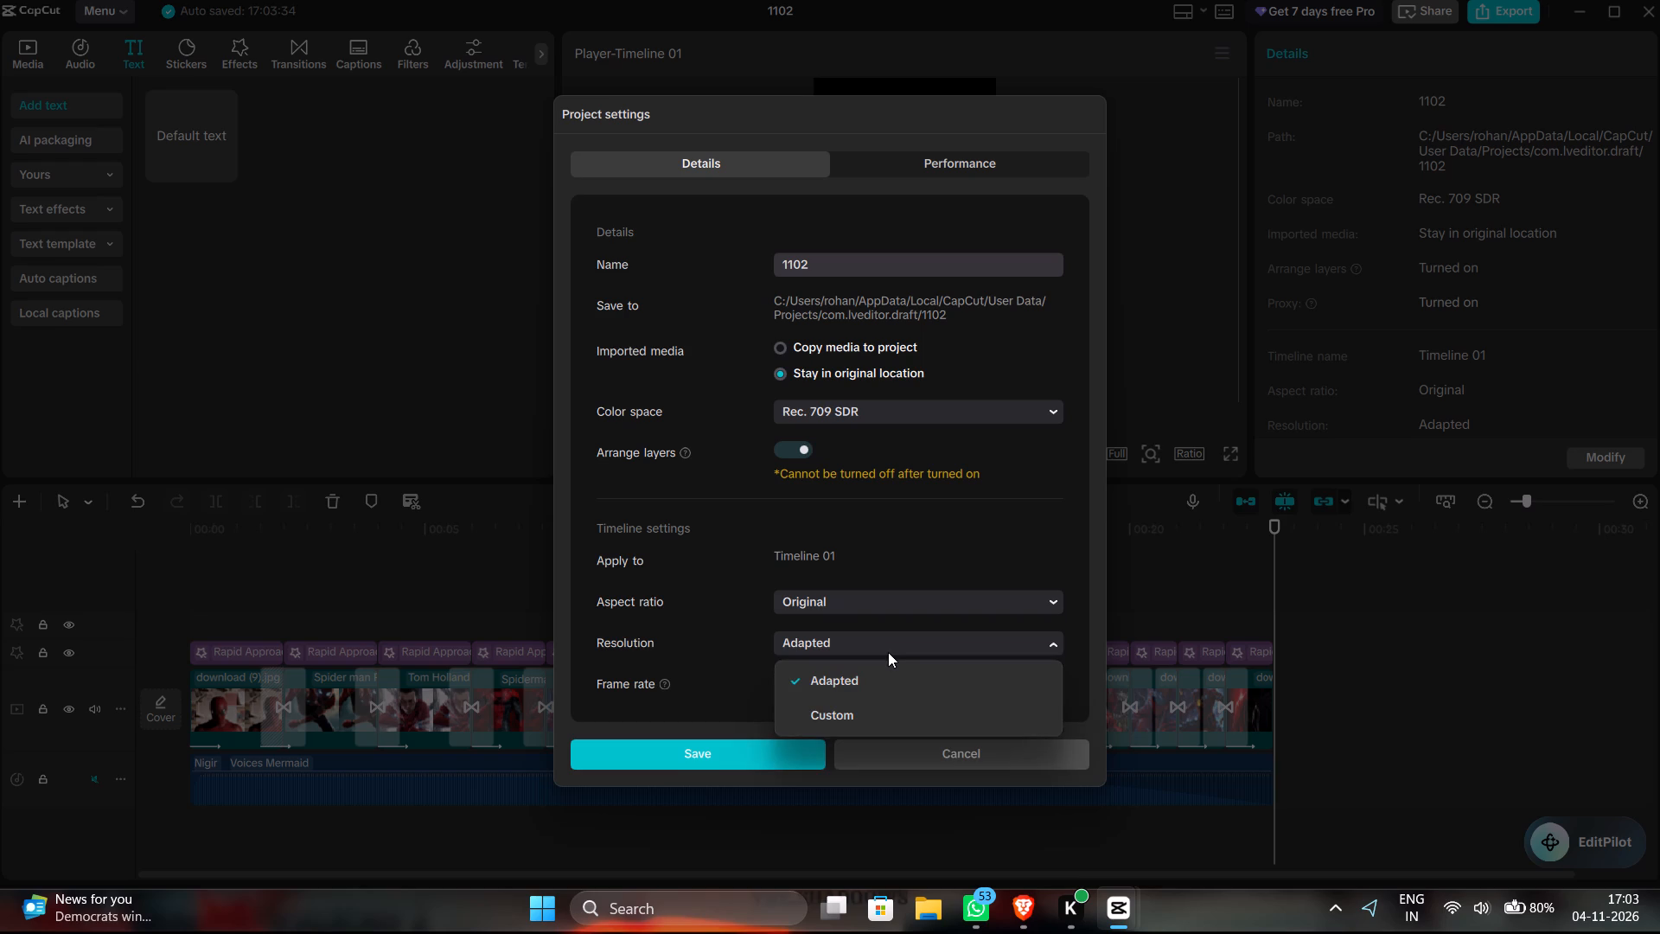
{"action": "left_click", "coordinate": [888, 652]}
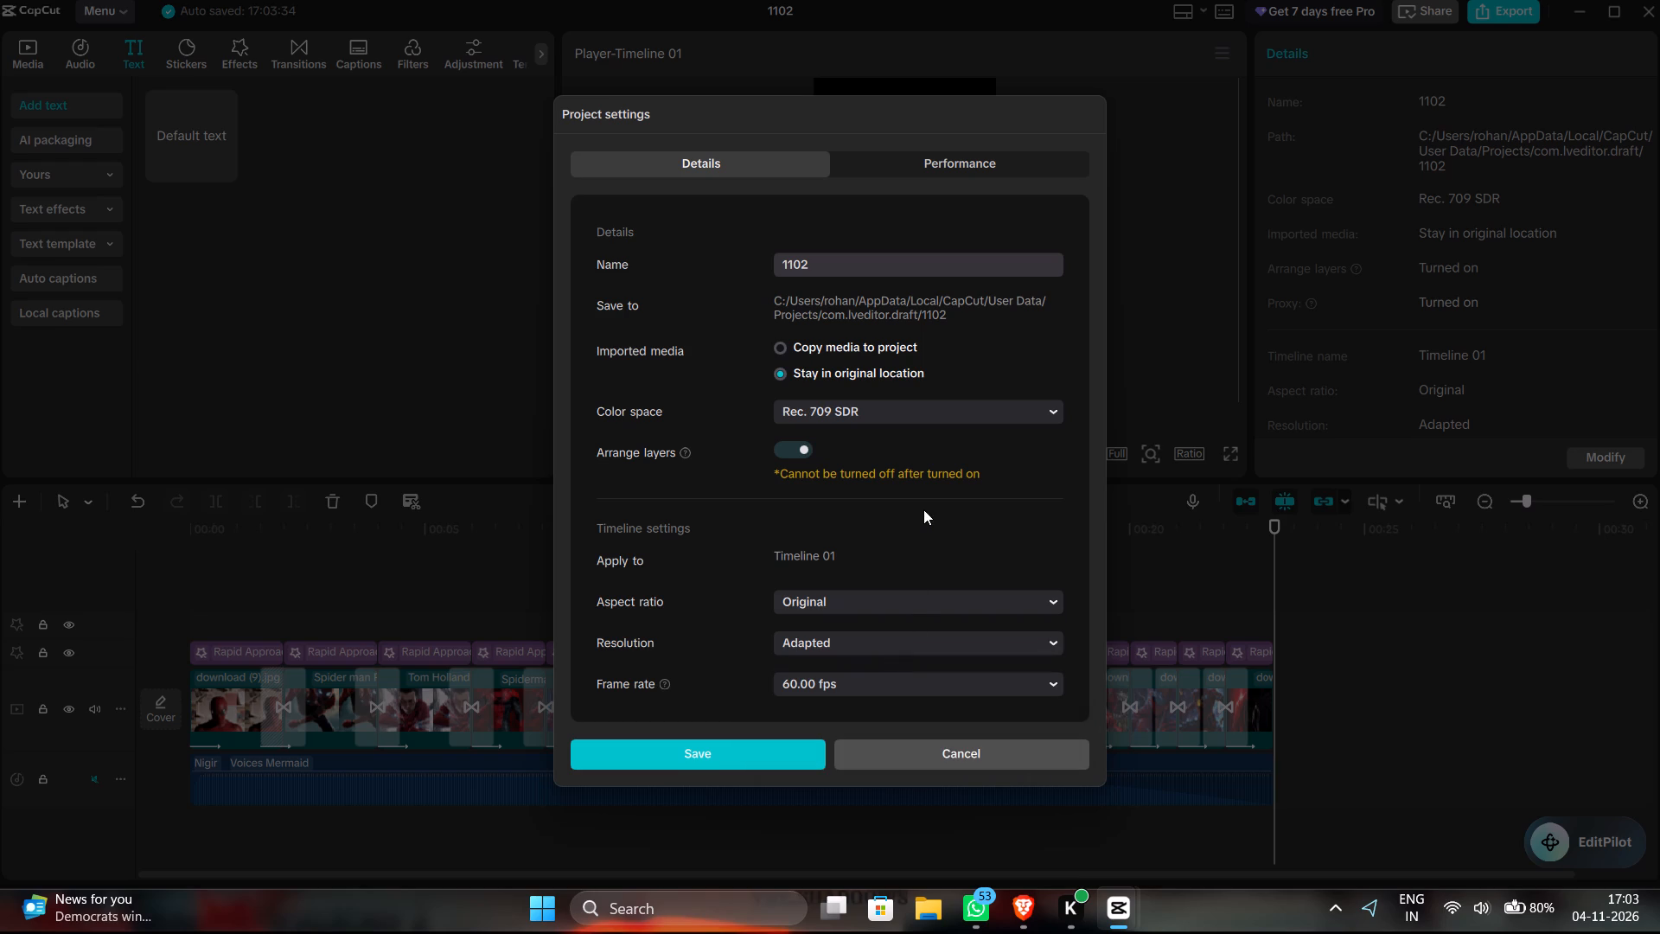
{"action": "left_click", "coordinate": [836, 764]}
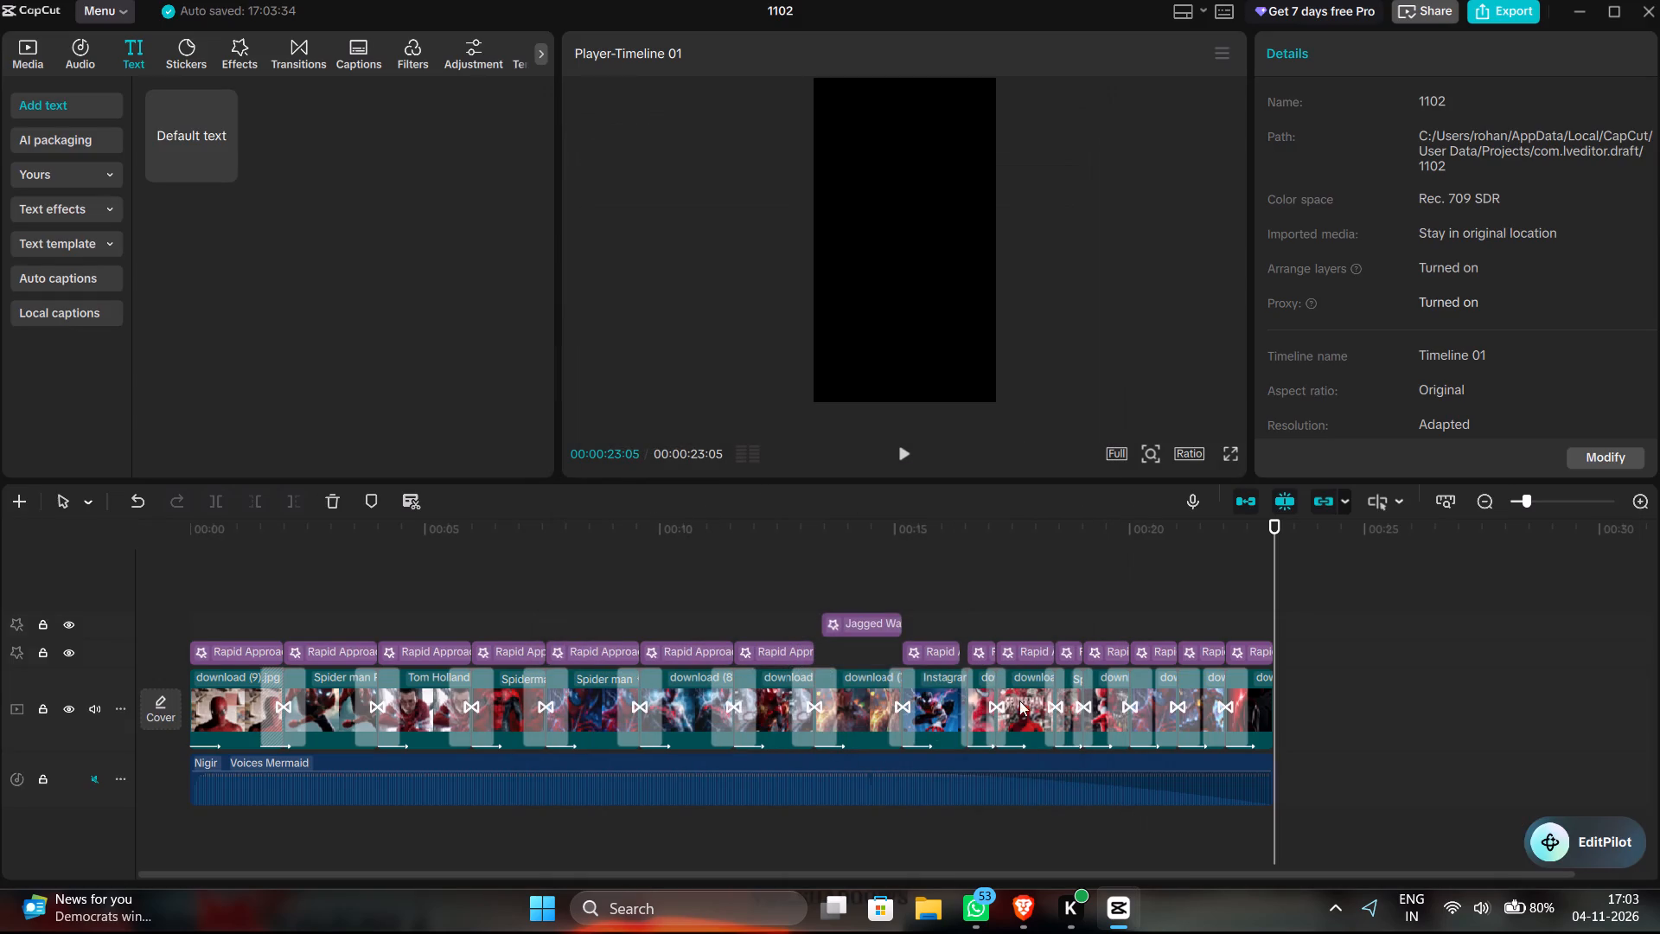
{"action": "scroll", "coordinate": [1202, 729], "scroll_direction": "down", "scroll_amount": 4}
{"action": "scroll", "coordinate": [1249, 595], "scroll_direction": "up", "scroll_amount": 4}
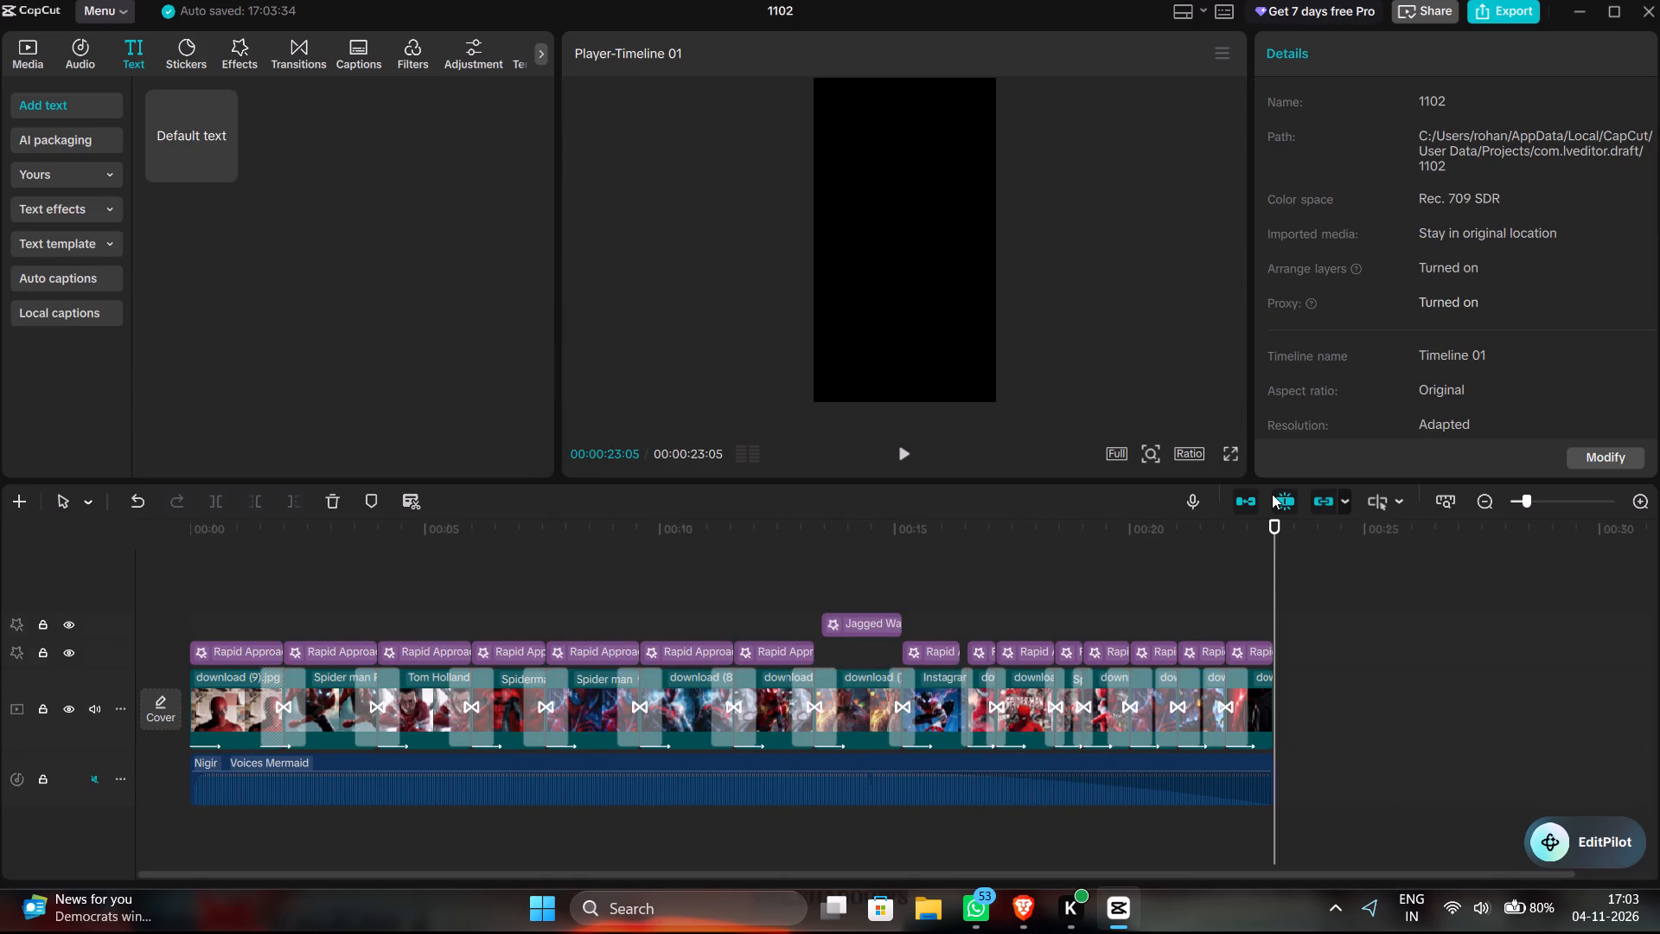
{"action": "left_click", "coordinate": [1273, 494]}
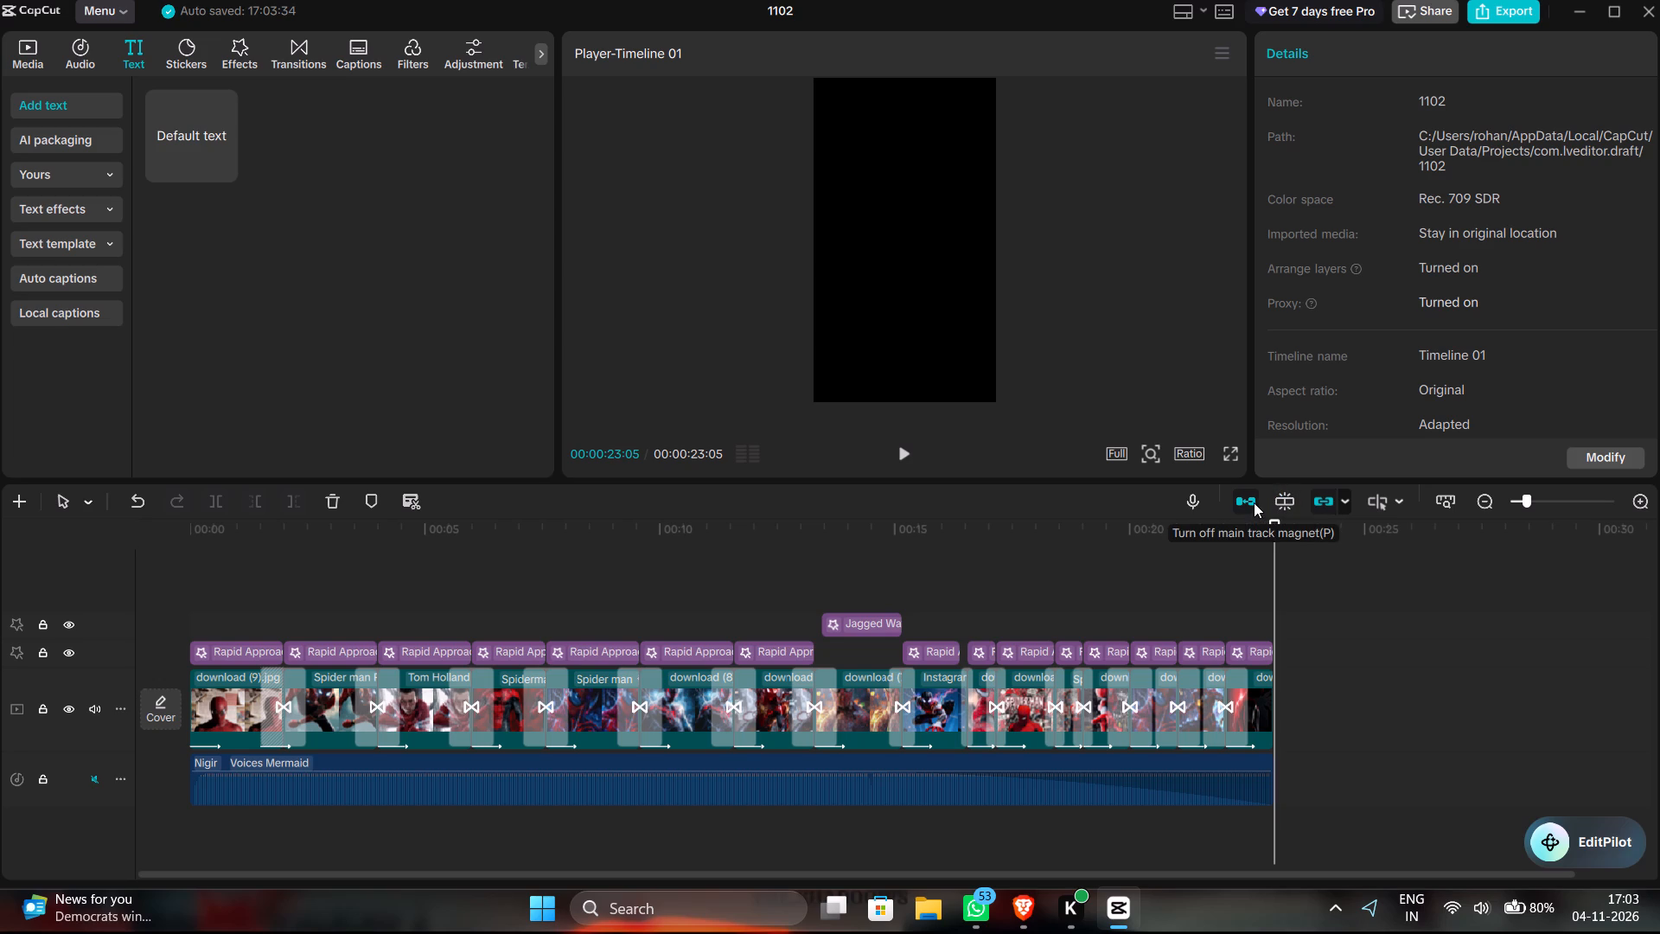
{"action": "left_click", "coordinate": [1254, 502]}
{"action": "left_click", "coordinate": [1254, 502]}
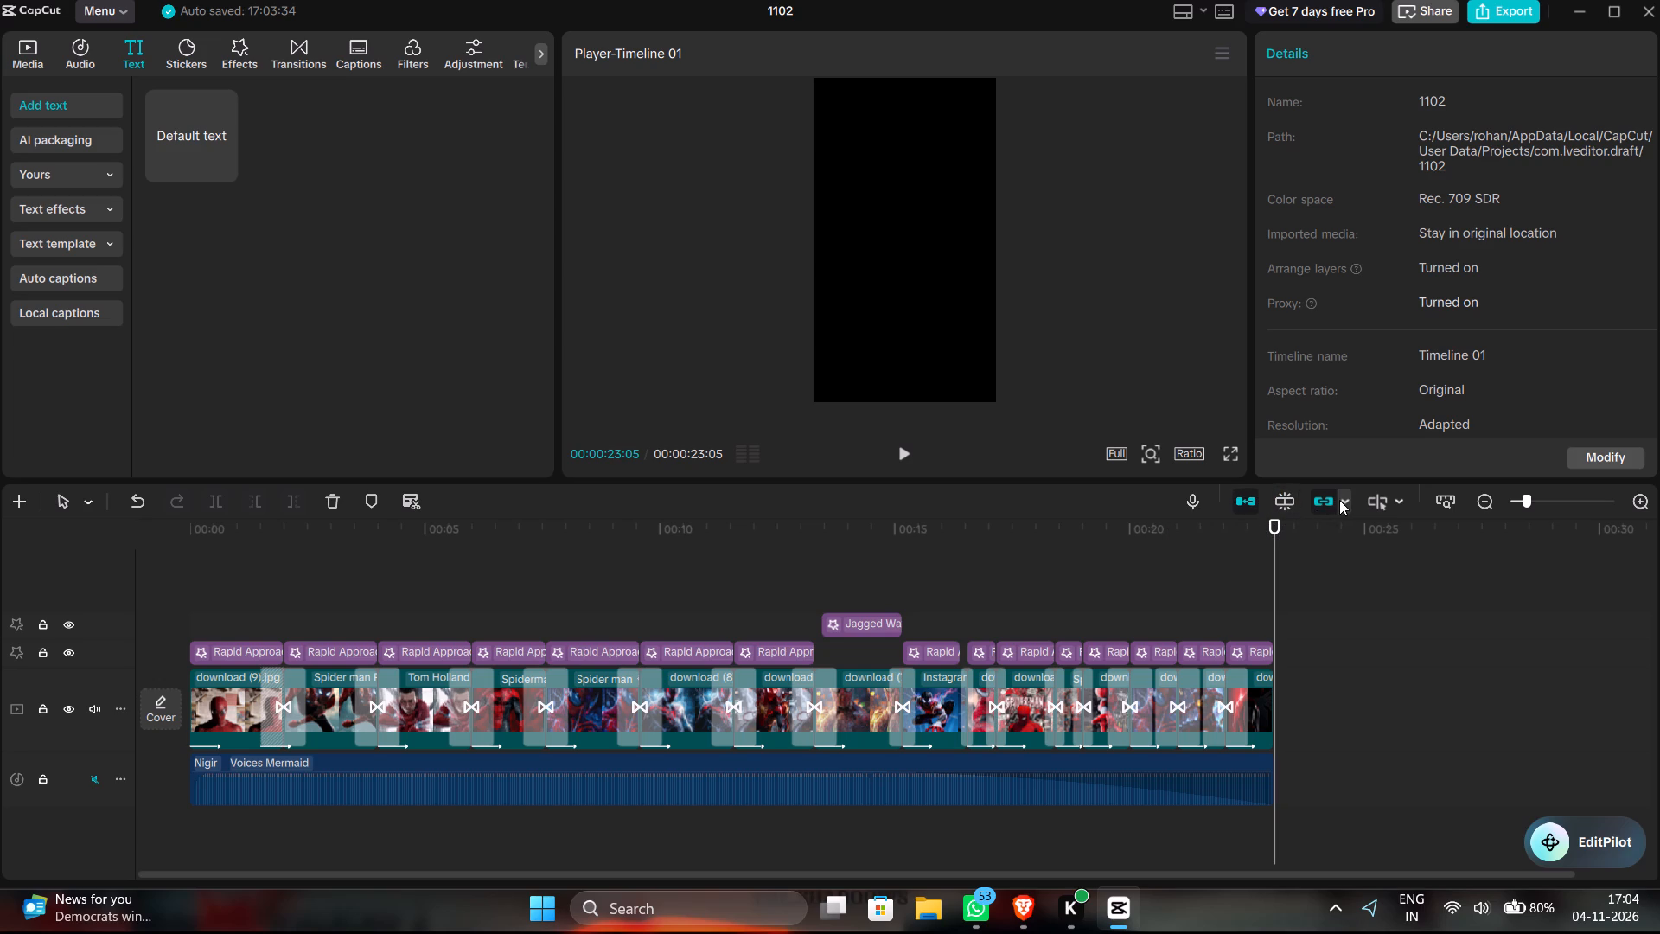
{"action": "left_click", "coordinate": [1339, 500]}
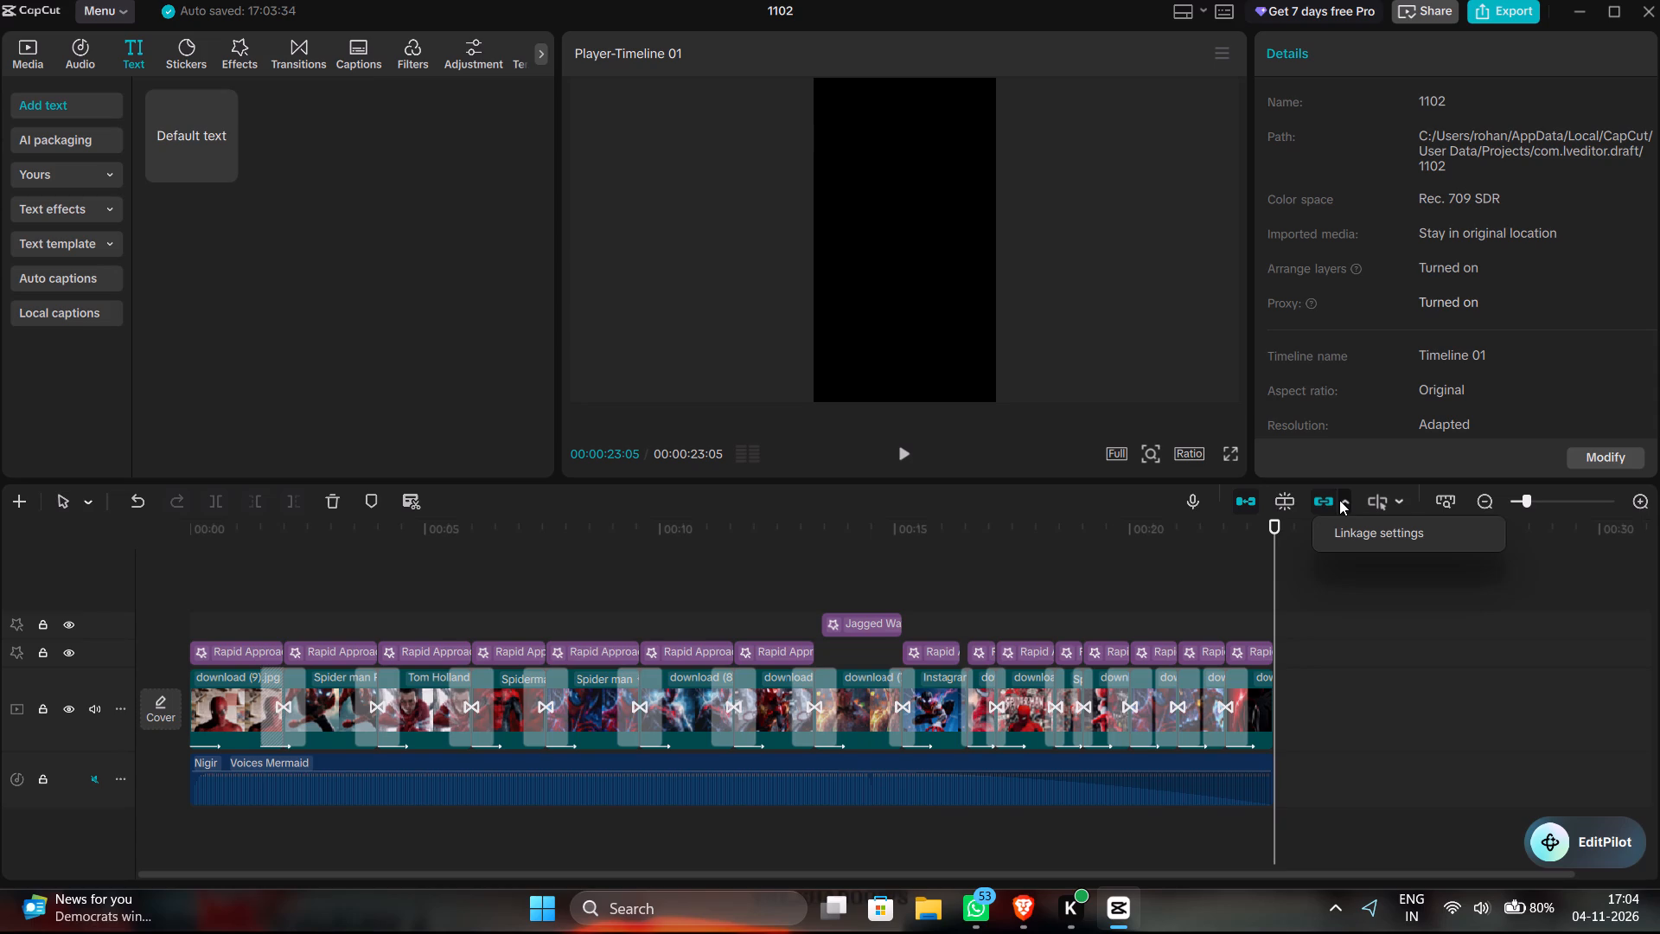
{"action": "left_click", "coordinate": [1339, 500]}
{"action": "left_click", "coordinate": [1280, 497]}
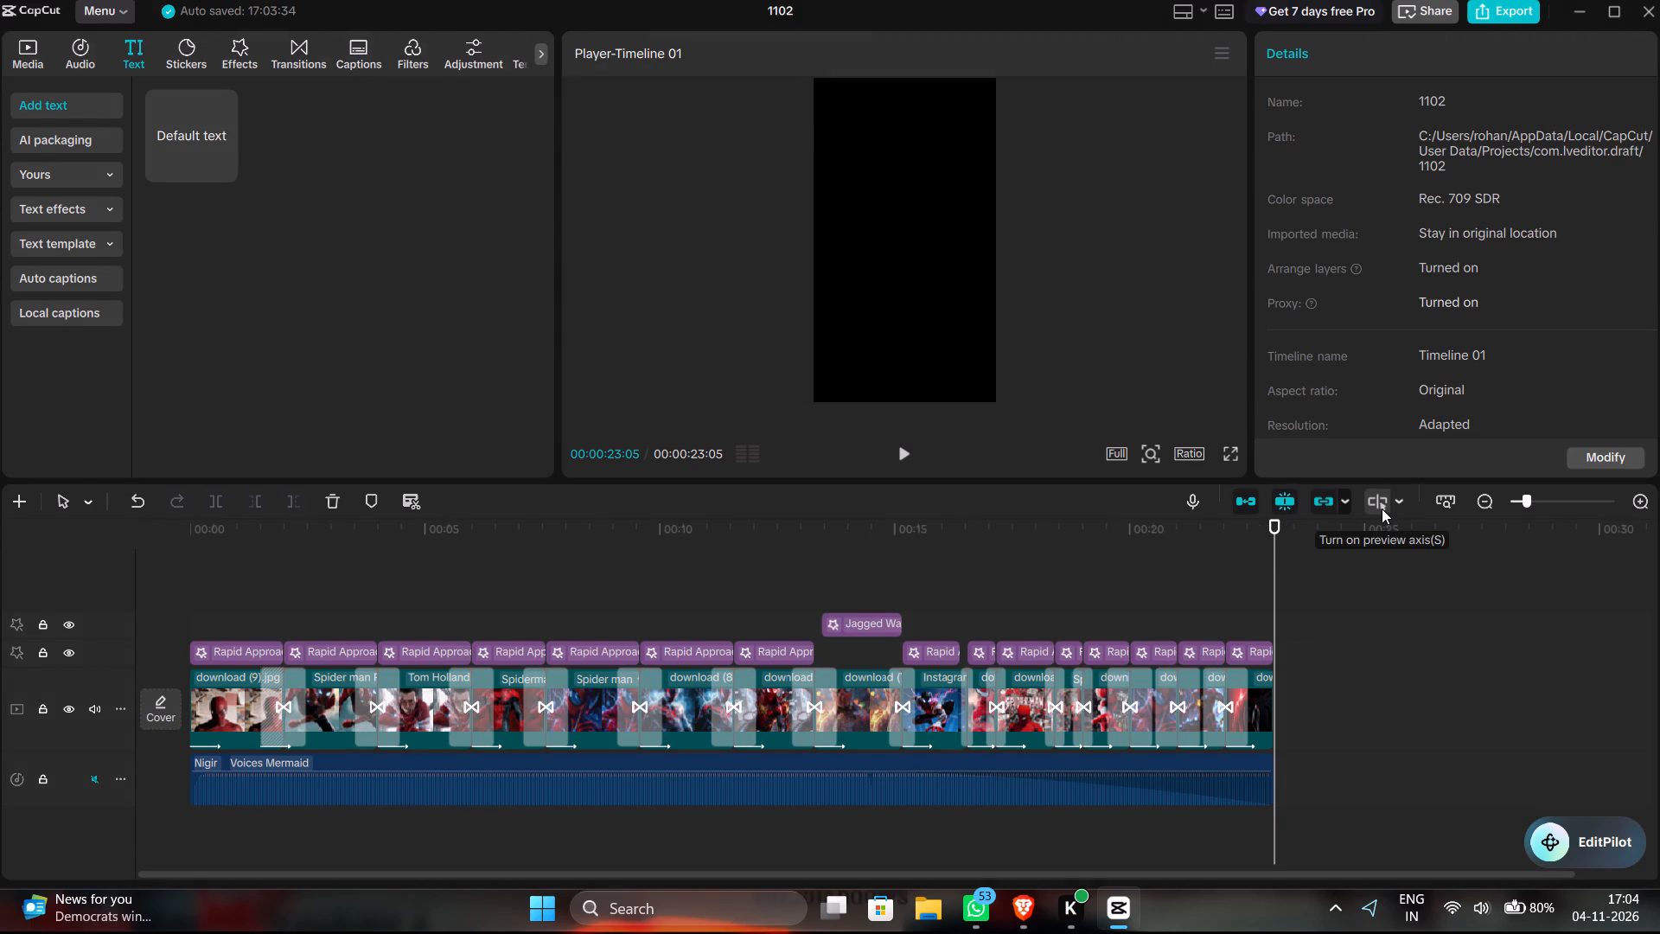
Turn on the preview axis for the timeline.
{"action": "left_click", "coordinate": [1382, 509]}
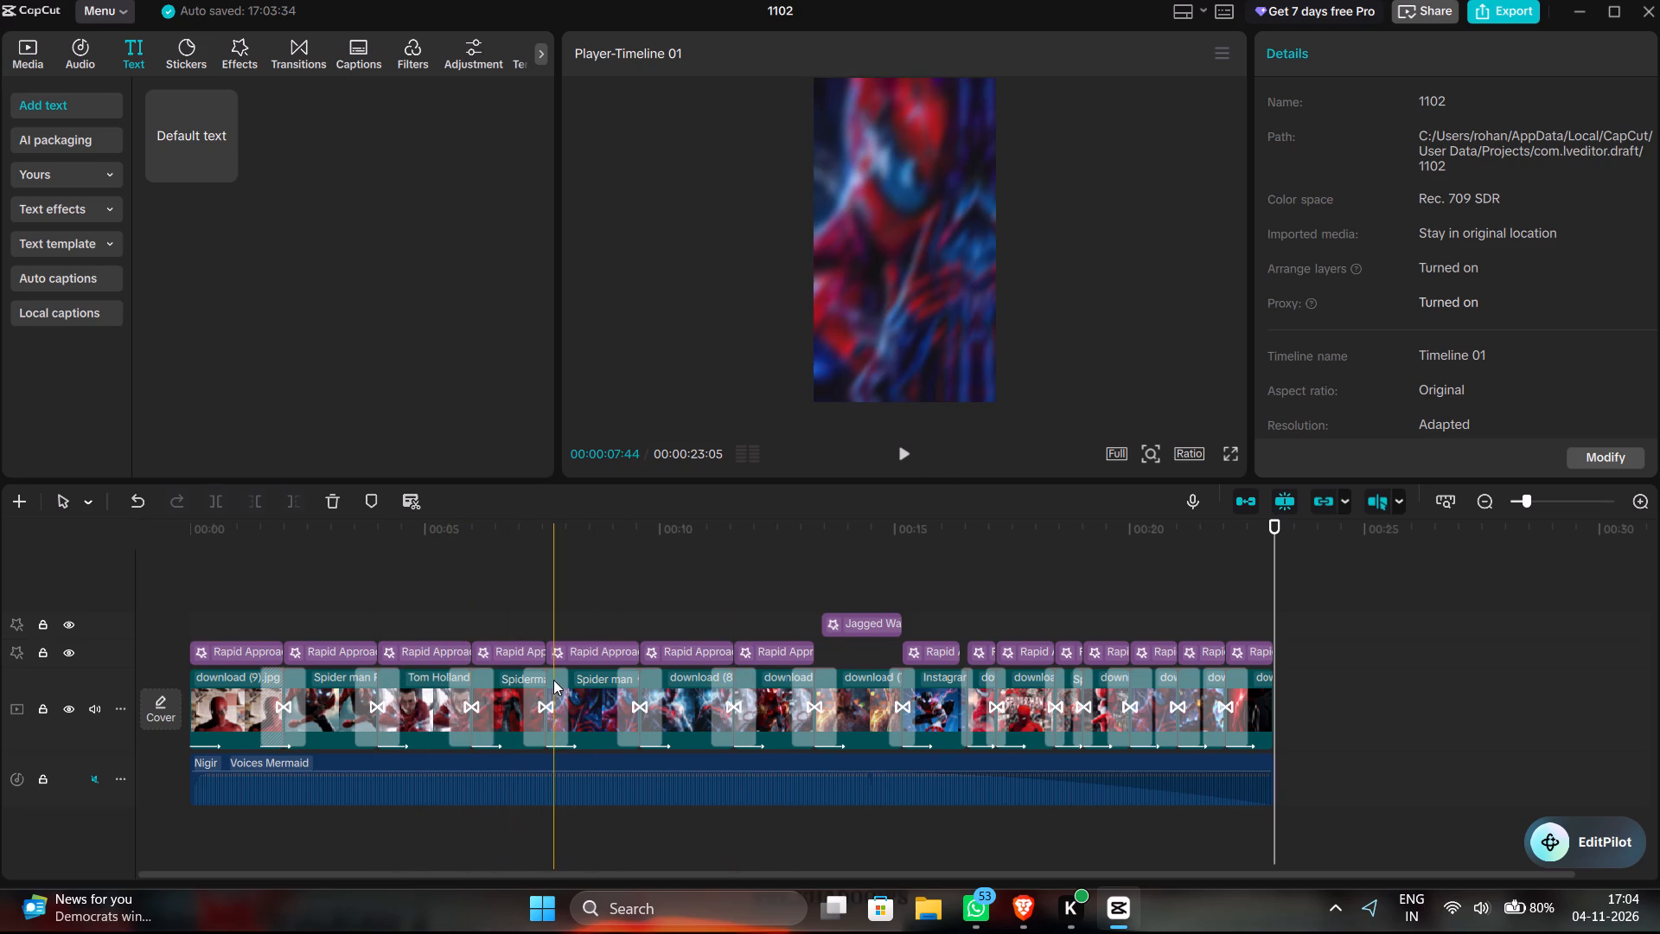
Move the playhead back to the very start of the timeline.
{"action": "left_click", "coordinate": [569, 605]}
{"action": "left_click_drag", "start_coordinate": [571, 605], "coordinate": [217, 598]}
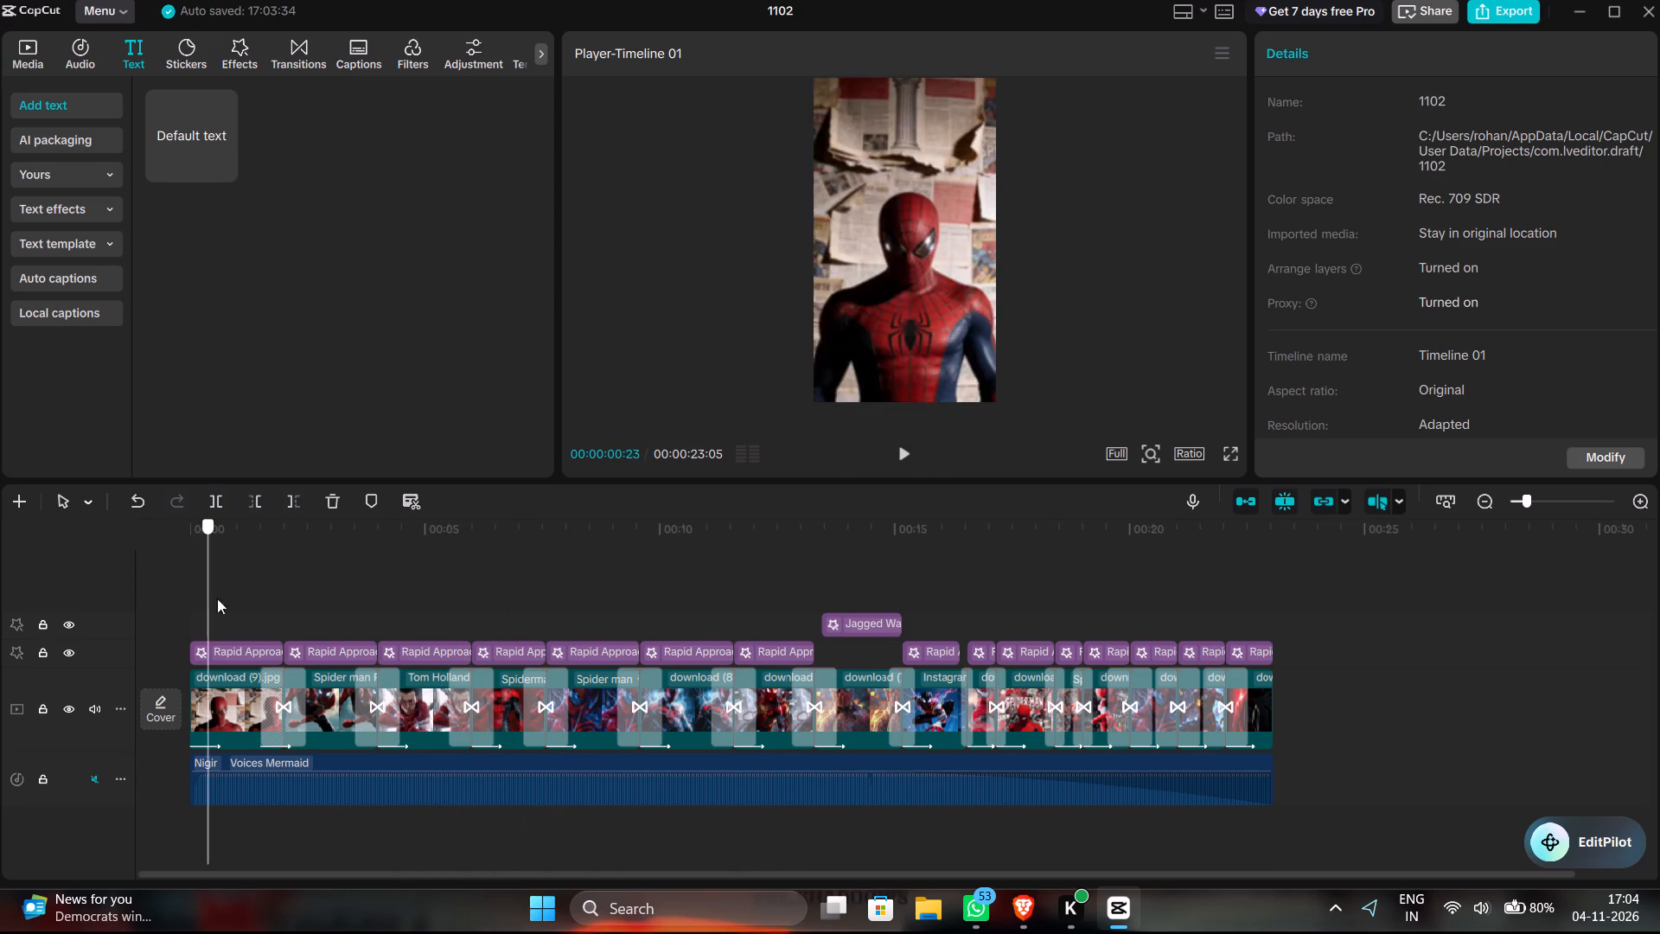
{"action": "left_click_drag", "start_coordinate": [217, 598], "coordinate": [0, 599]}
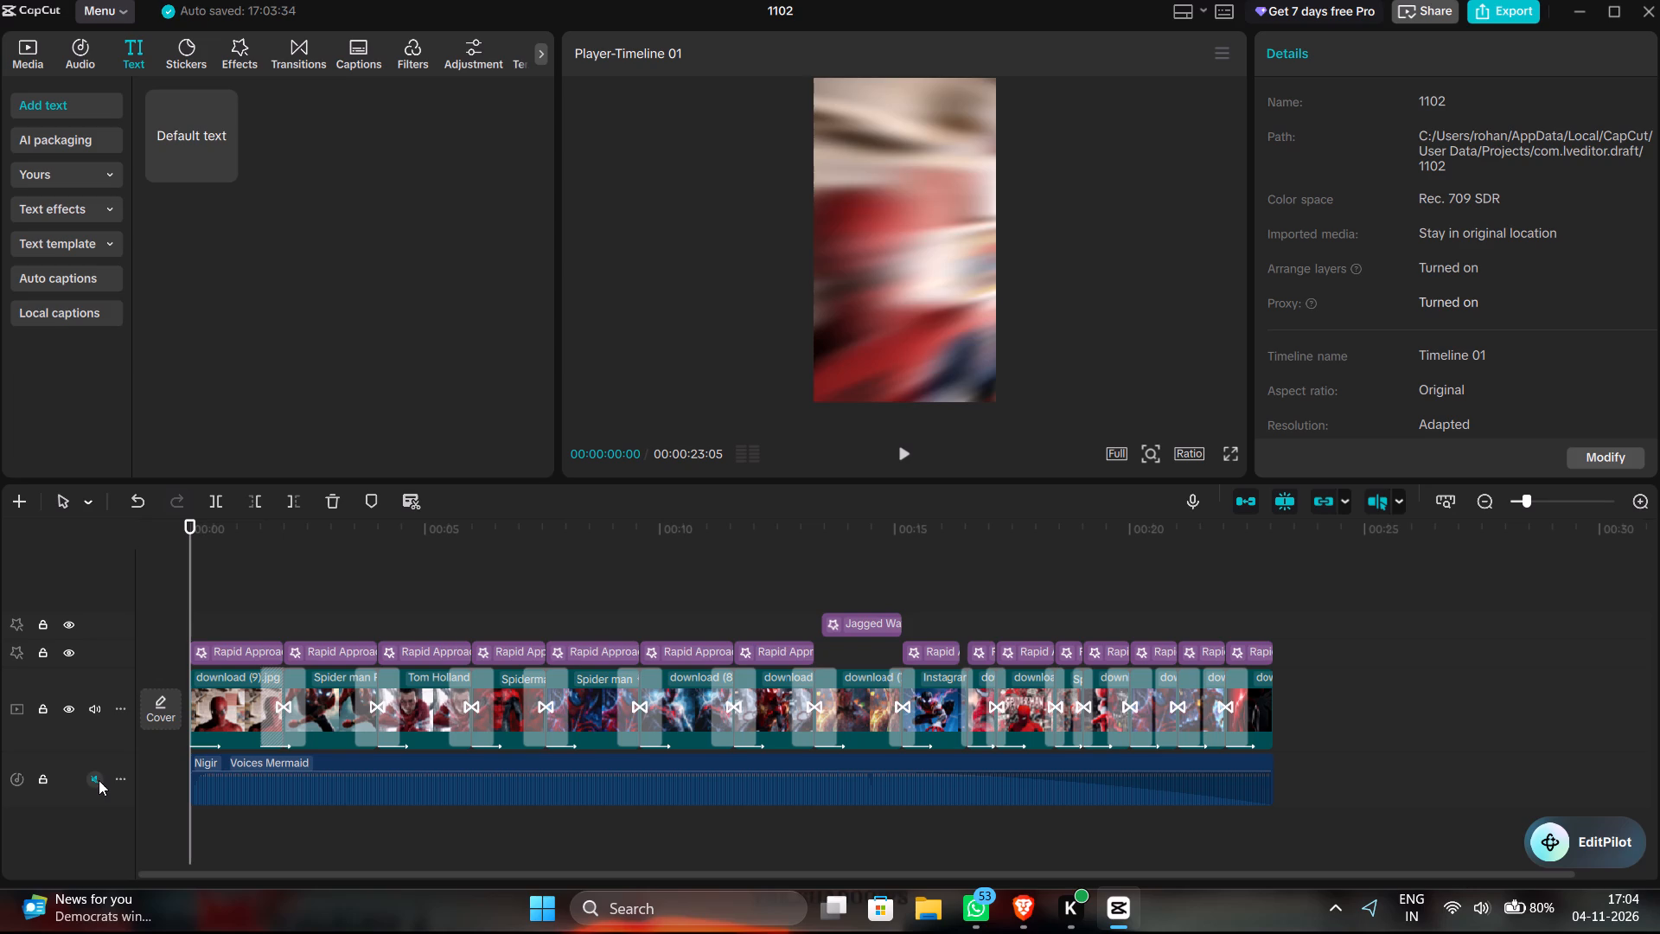
{"action": "left_click_drag", "start_coordinate": [201, 810], "coordinate": [210, 812]}
Unmute the music audio track and mute the main video track.
{"action": "left_click", "coordinate": [98, 781]}
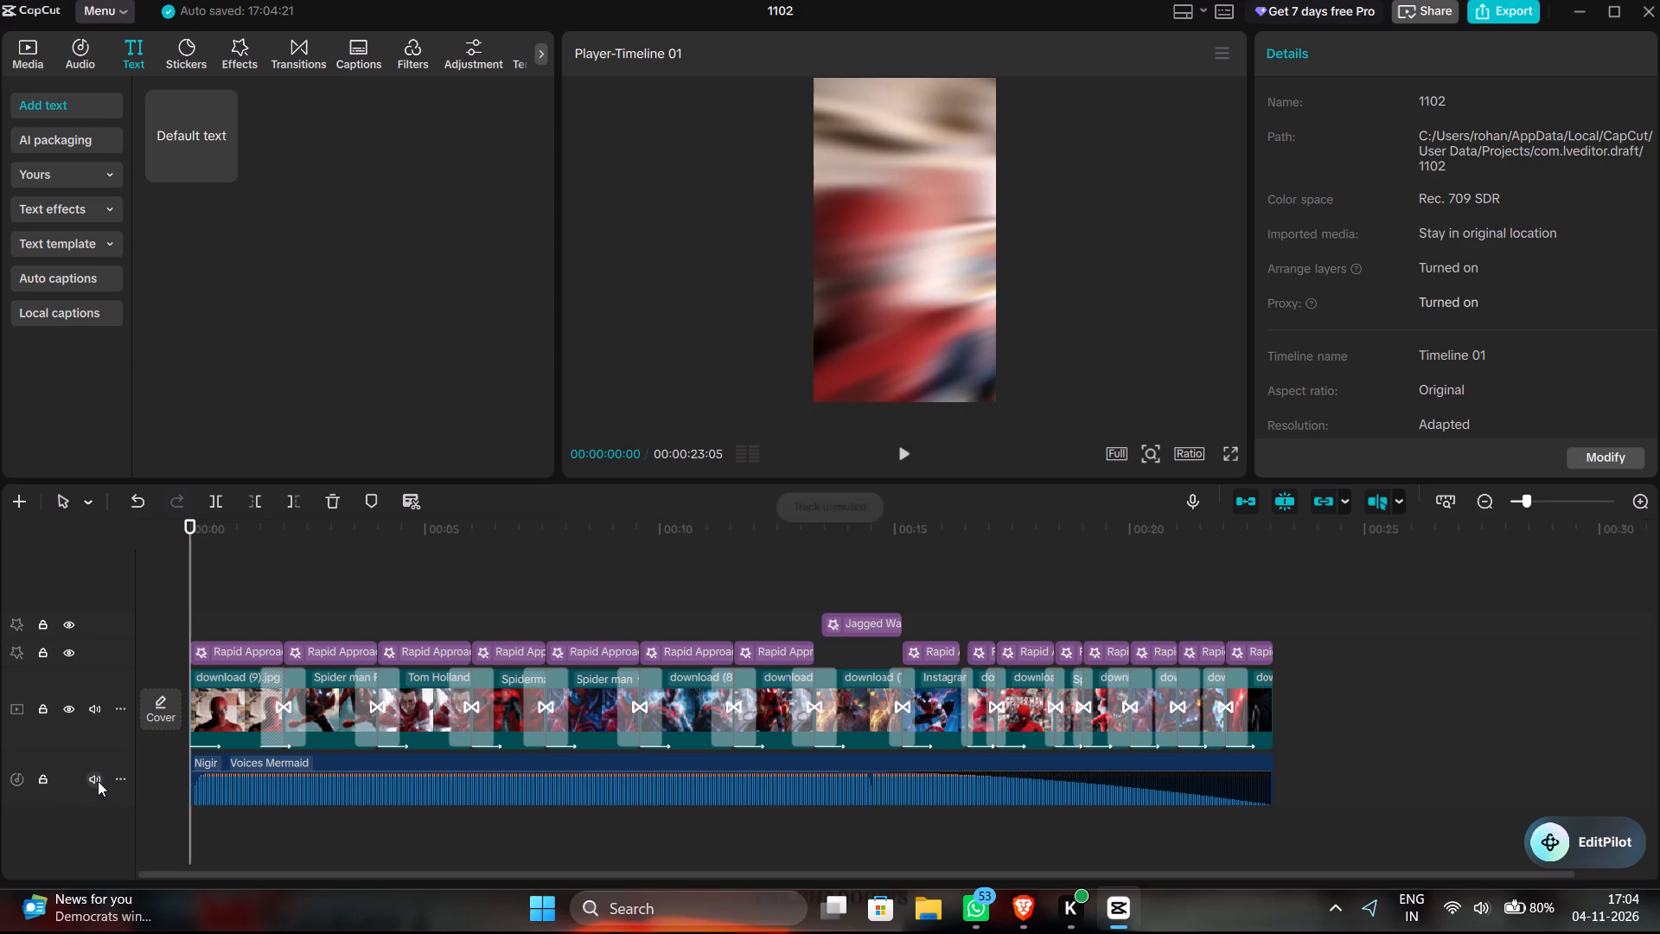
{"action": "left_click", "coordinate": [88, 711]}
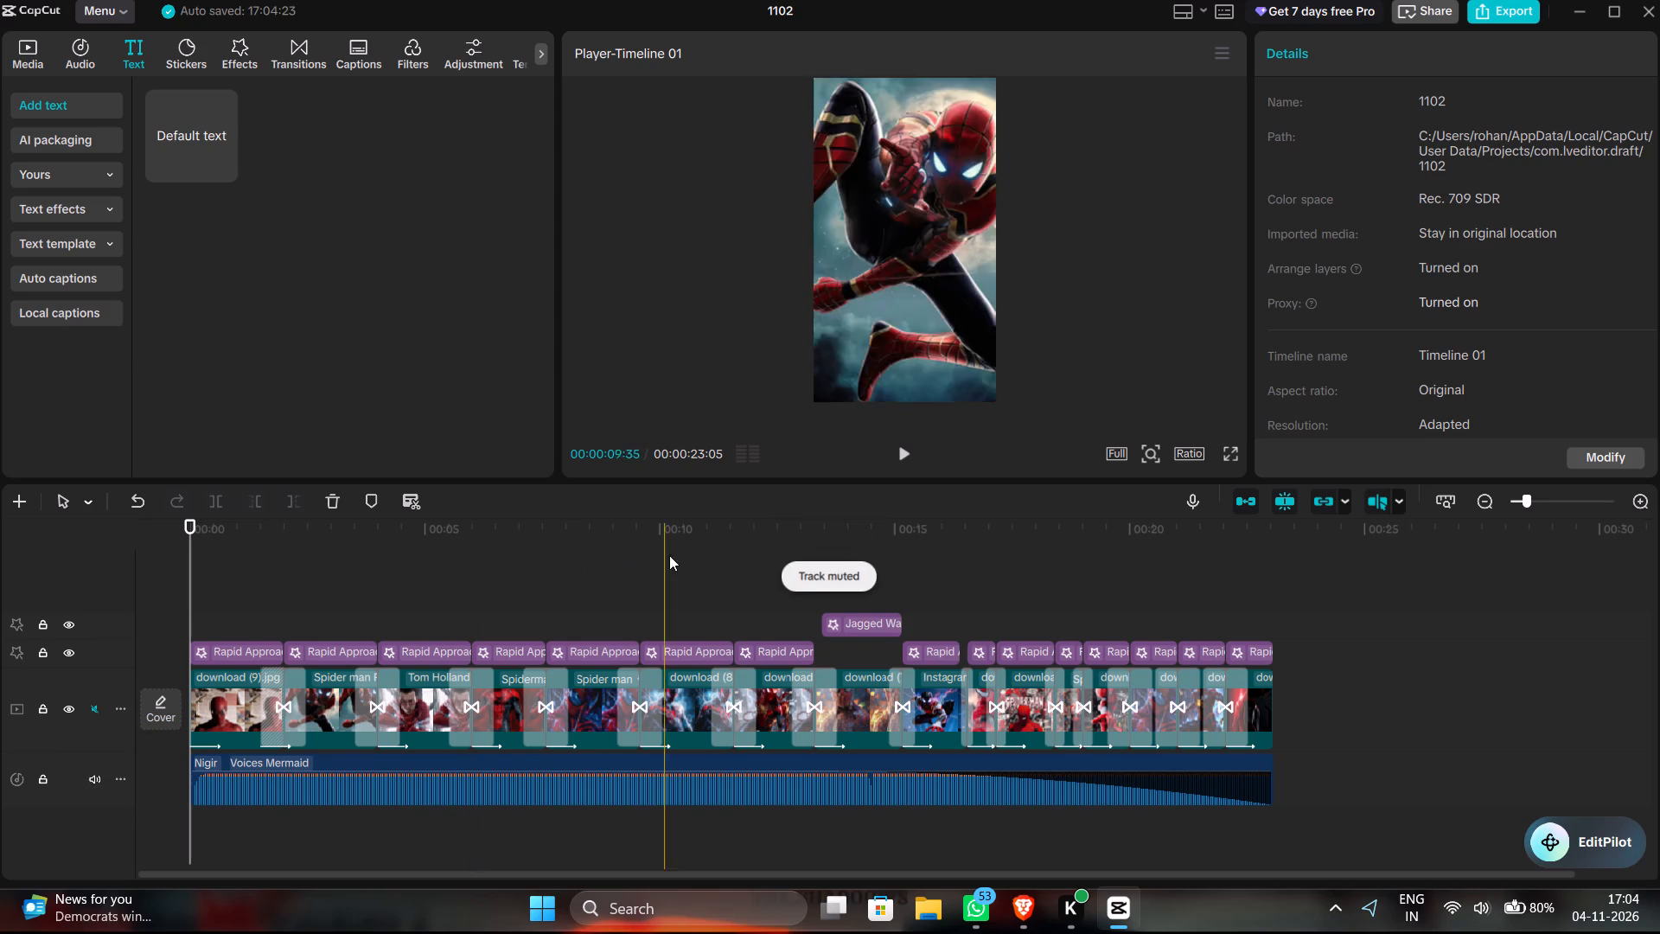
Play the opening of the video briefly and pause it.
{"action": "left_click", "coordinate": [903, 457]}
{"action": "left_click", "coordinate": [903, 457]}
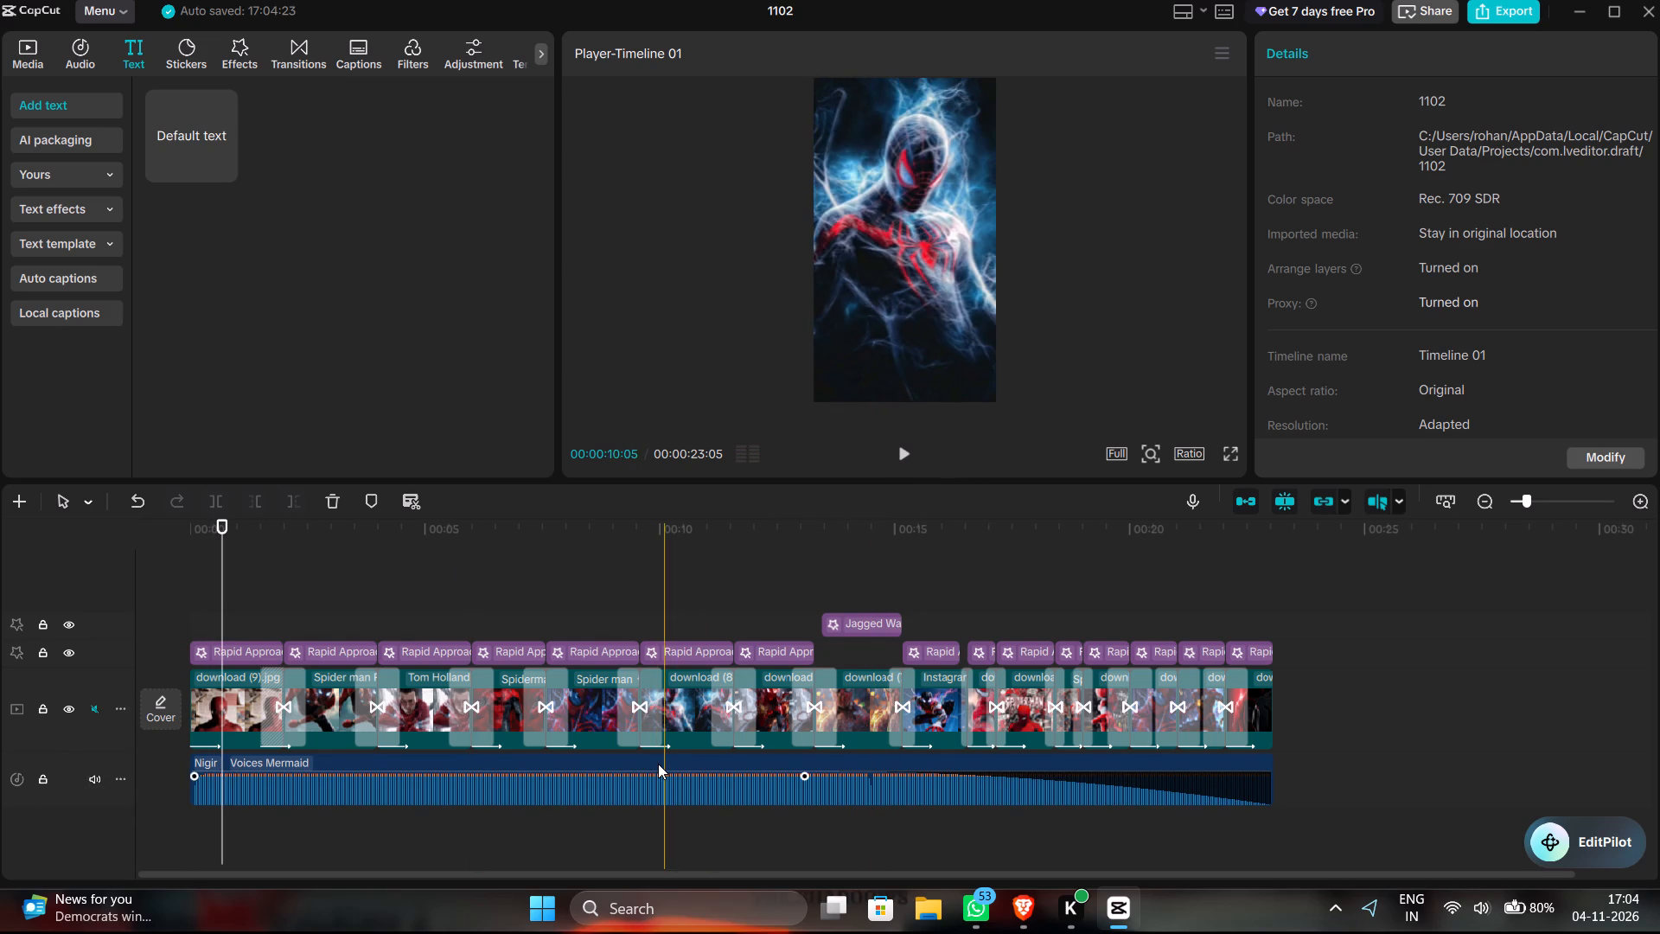
Select the music clip on the audio track and shorten its fade-out to 4.0 s.
{"action": "left_click_drag", "start_coordinate": [658, 777], "coordinate": [658, 785]}
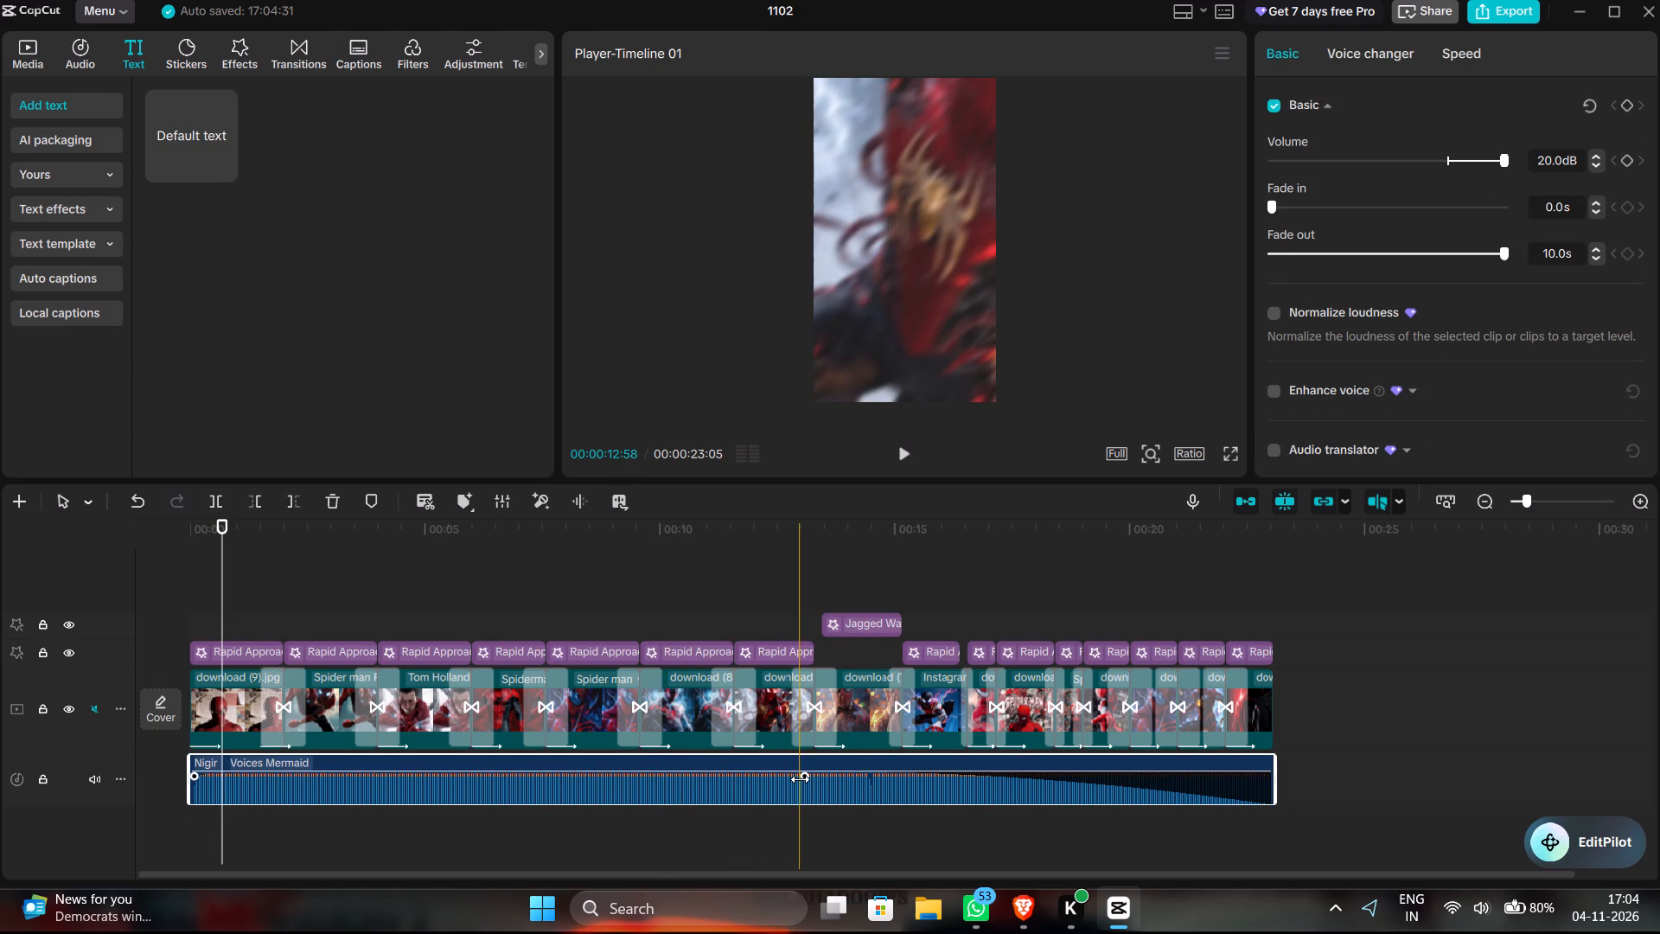
{"action": "left_click_drag", "start_coordinate": [800, 779], "coordinate": [816, 789]}
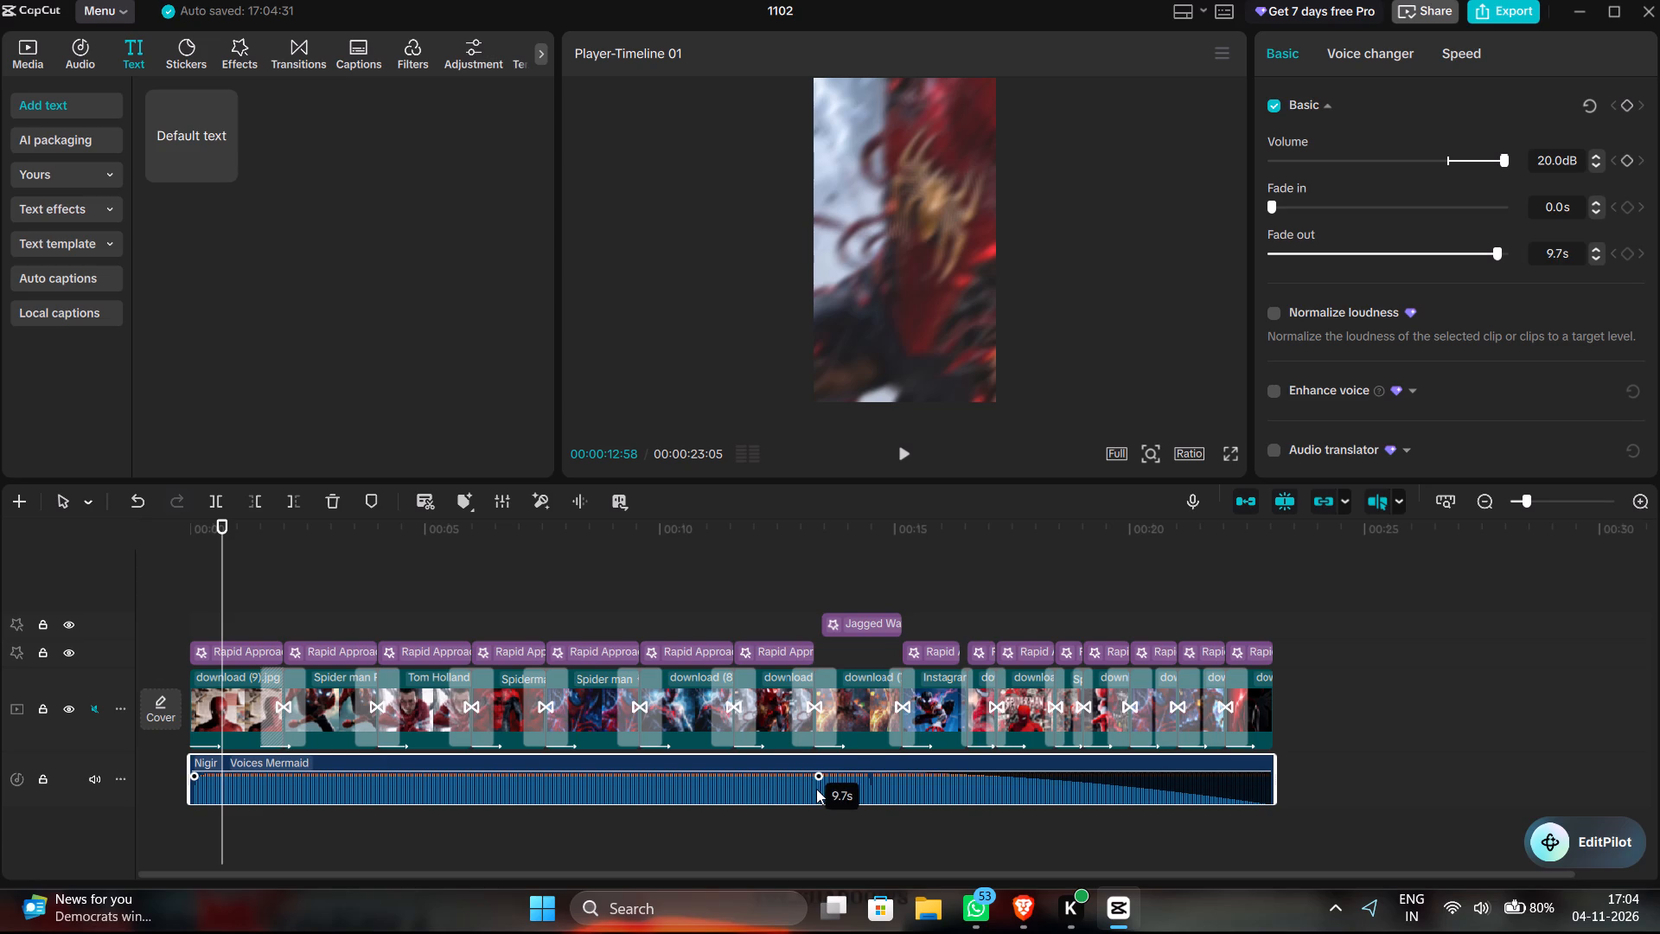
{"action": "left_click_drag", "start_coordinate": [816, 789], "coordinate": [1111, 792]}
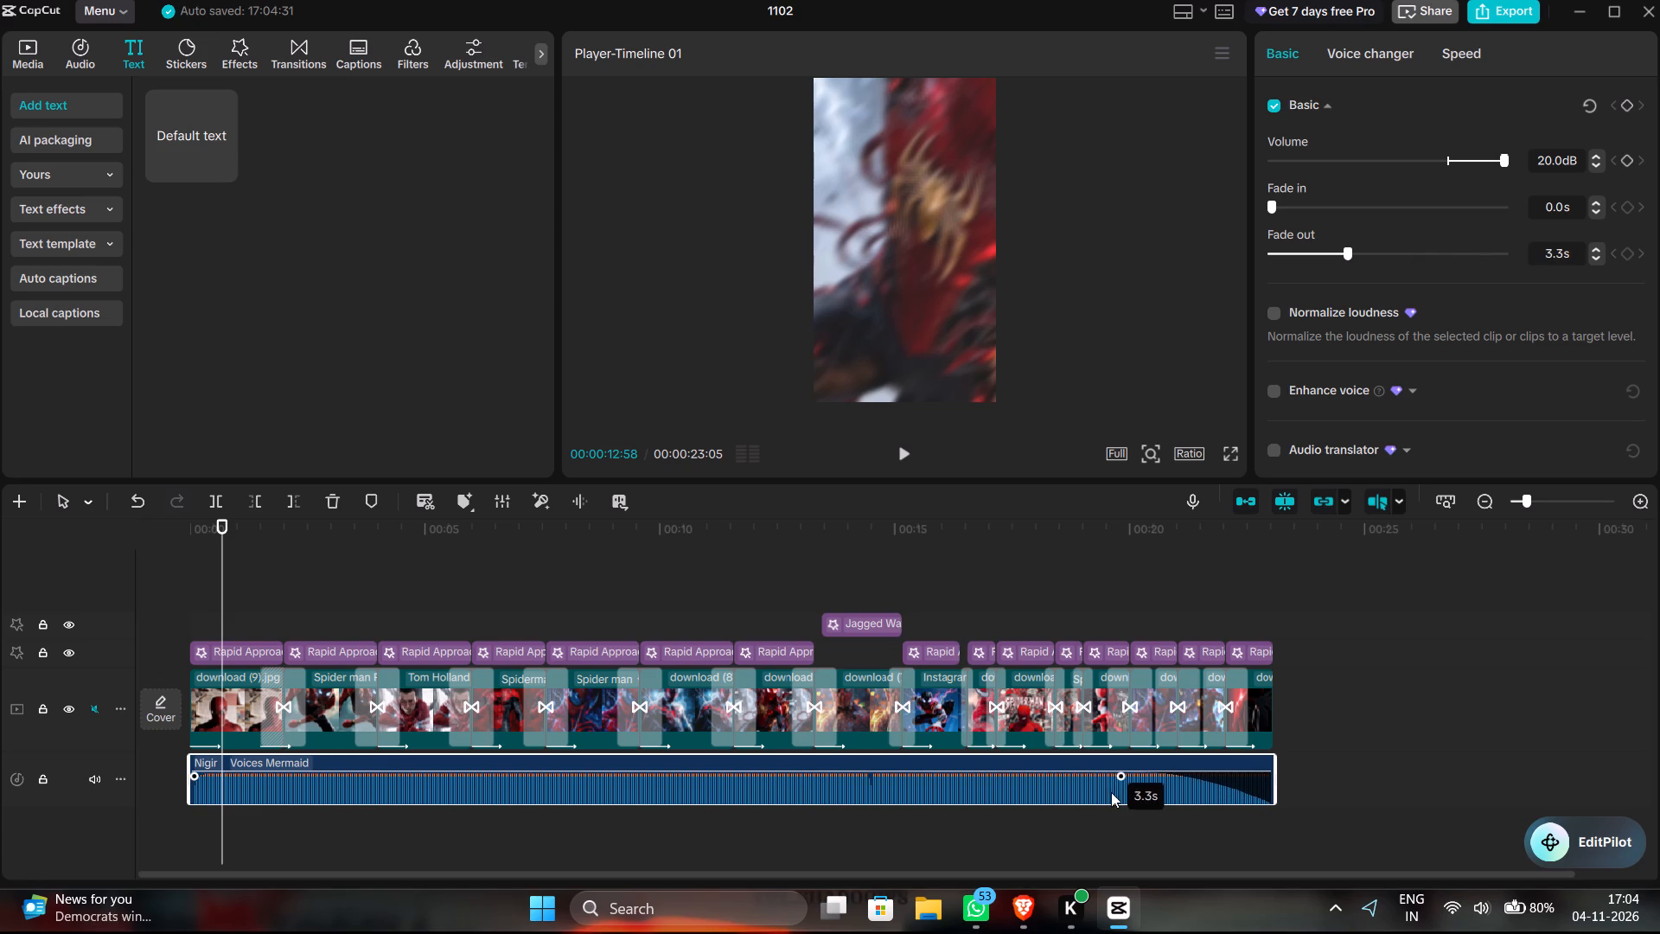
{"action": "left_click_drag", "start_coordinate": [1111, 792], "coordinate": [1081, 790]}
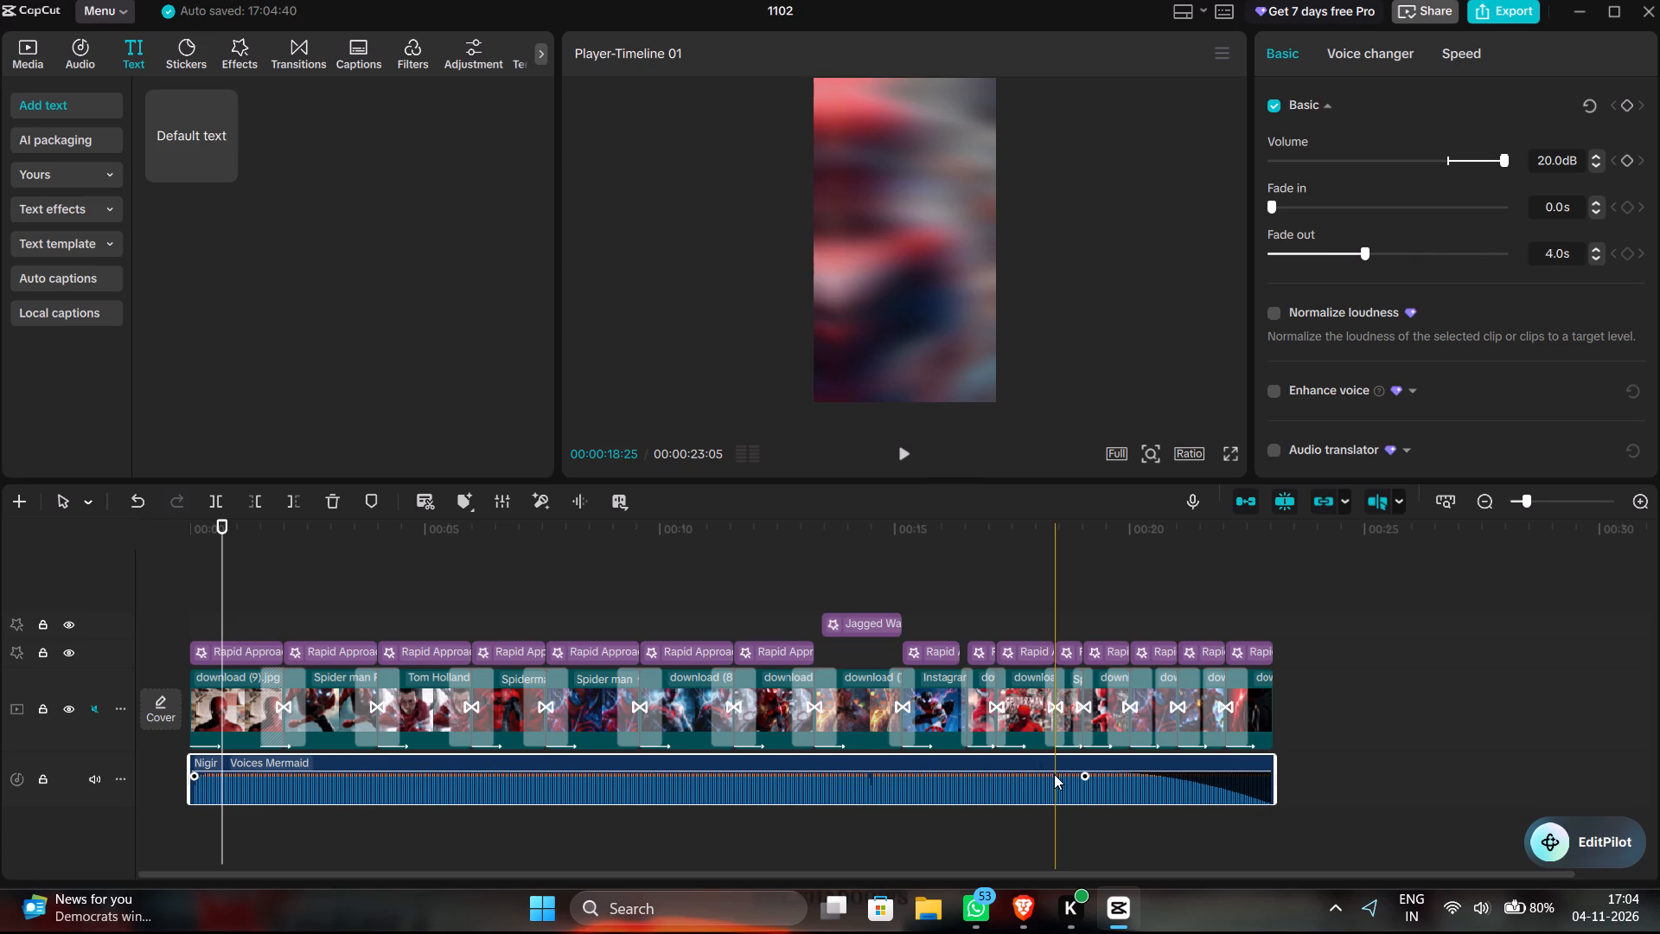
Lower the music clip's volume to 0.0 dB.
{"action": "left_click_drag", "start_coordinate": [1054, 774], "coordinate": [1054, 784]}
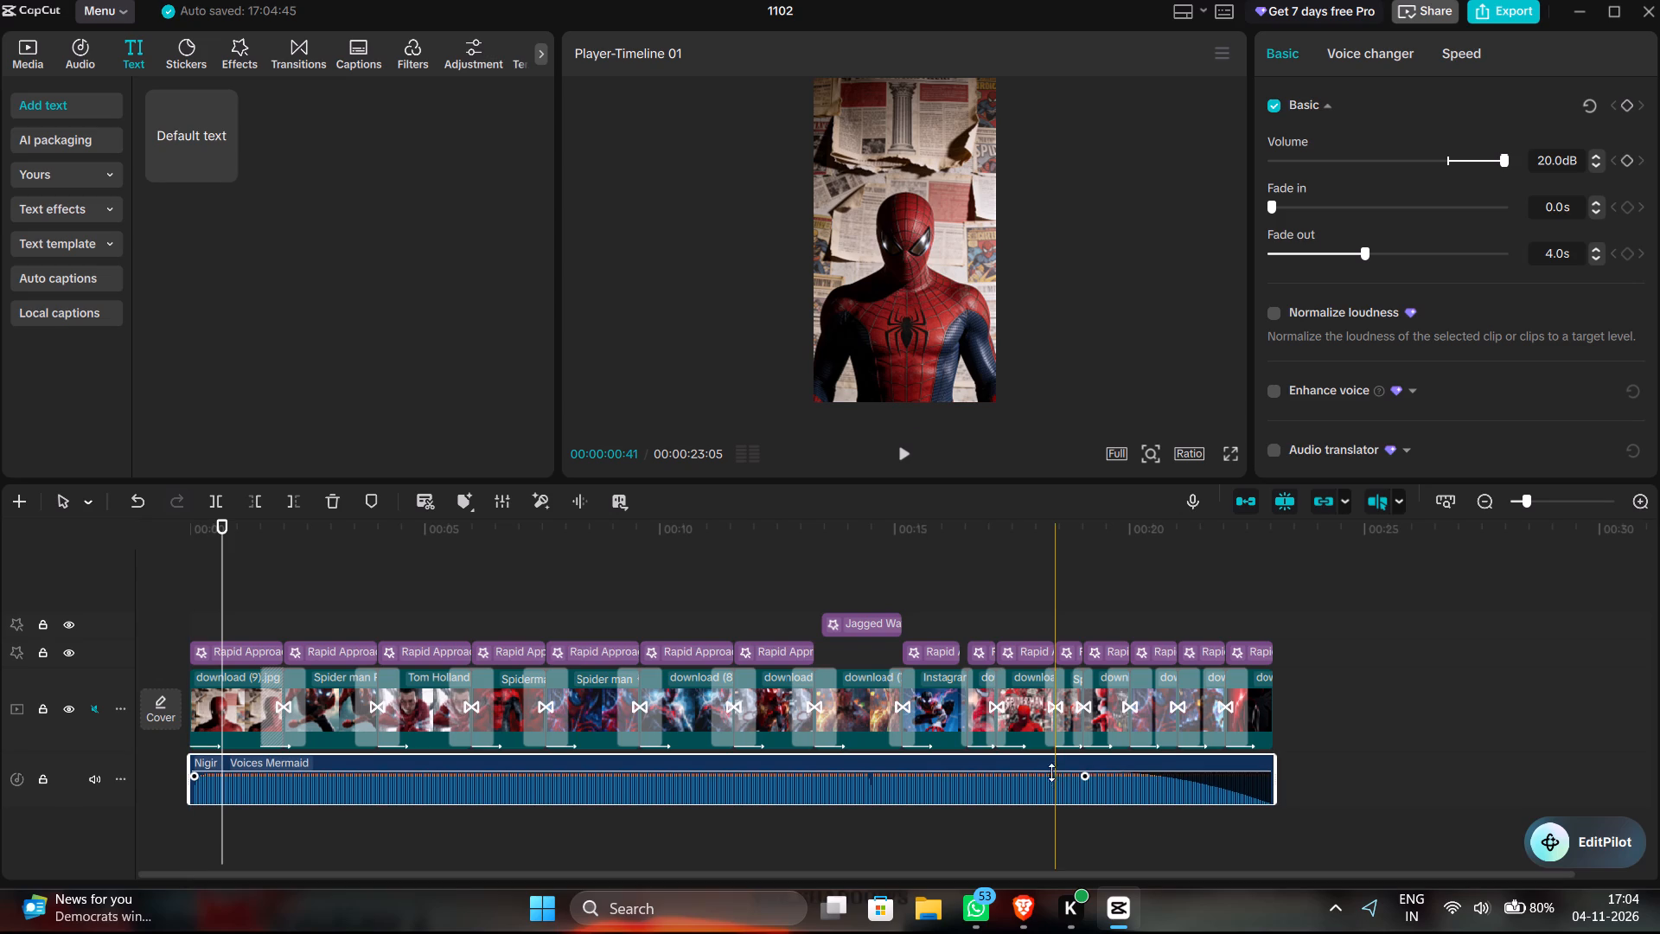
{"action": "left_click", "coordinate": [1051, 774]}
{"action": "left_click_drag", "start_coordinate": [1051, 772], "coordinate": [1048, 784]}
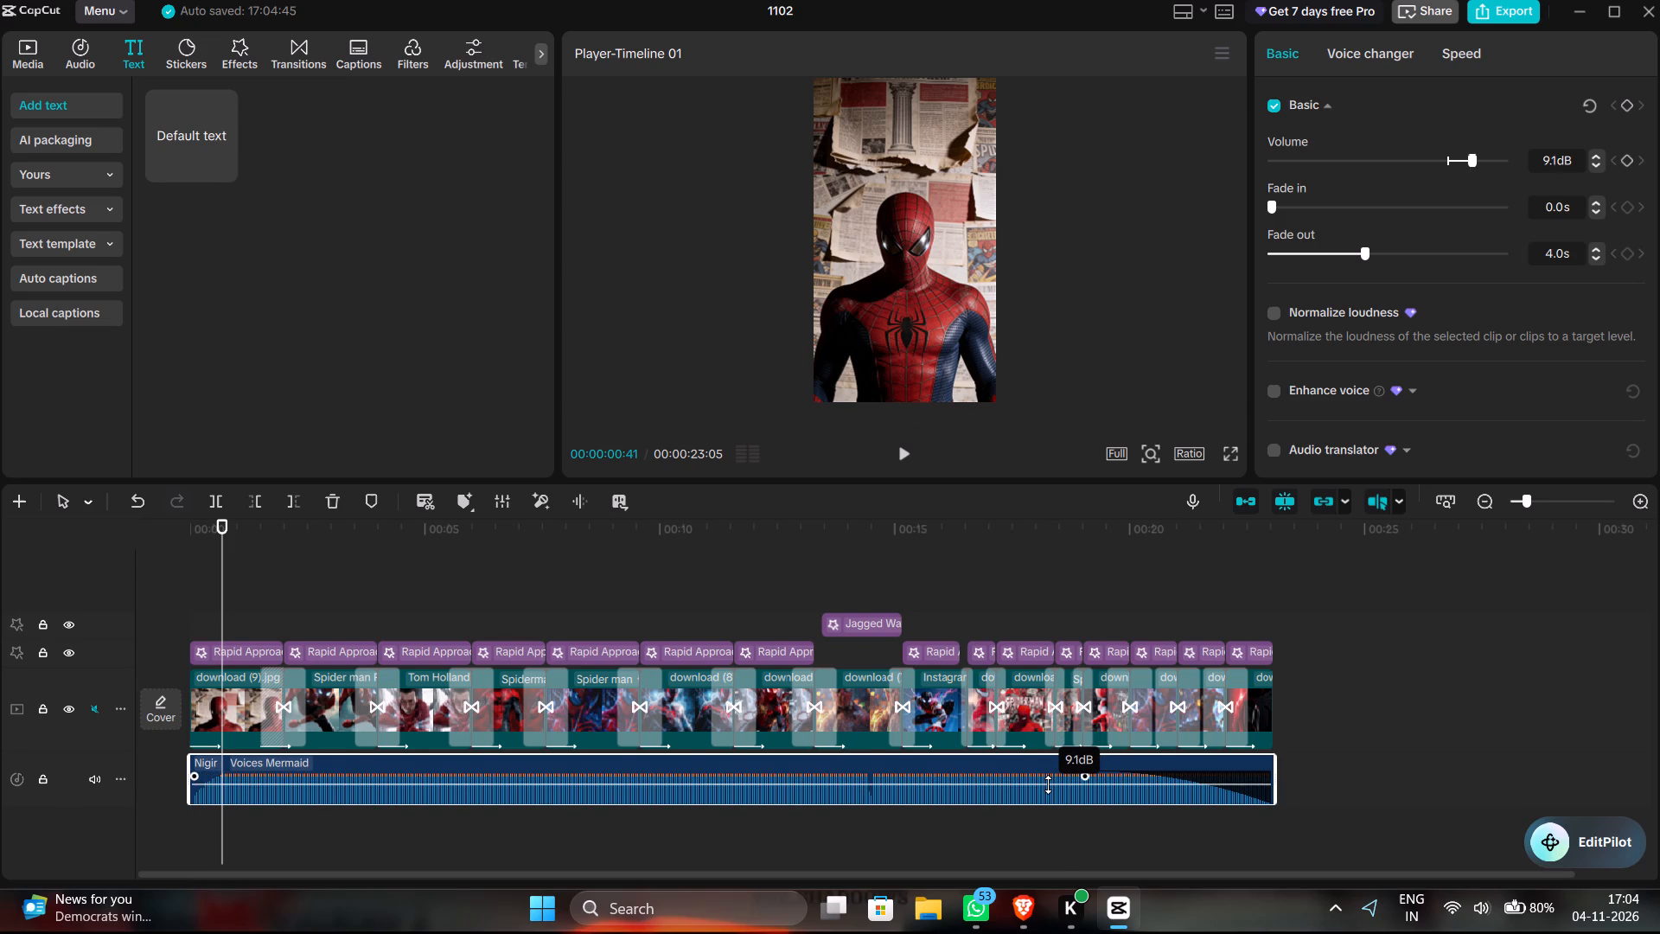
{"action": "left_click_drag", "start_coordinate": [1048, 784], "coordinate": [1045, 791]}
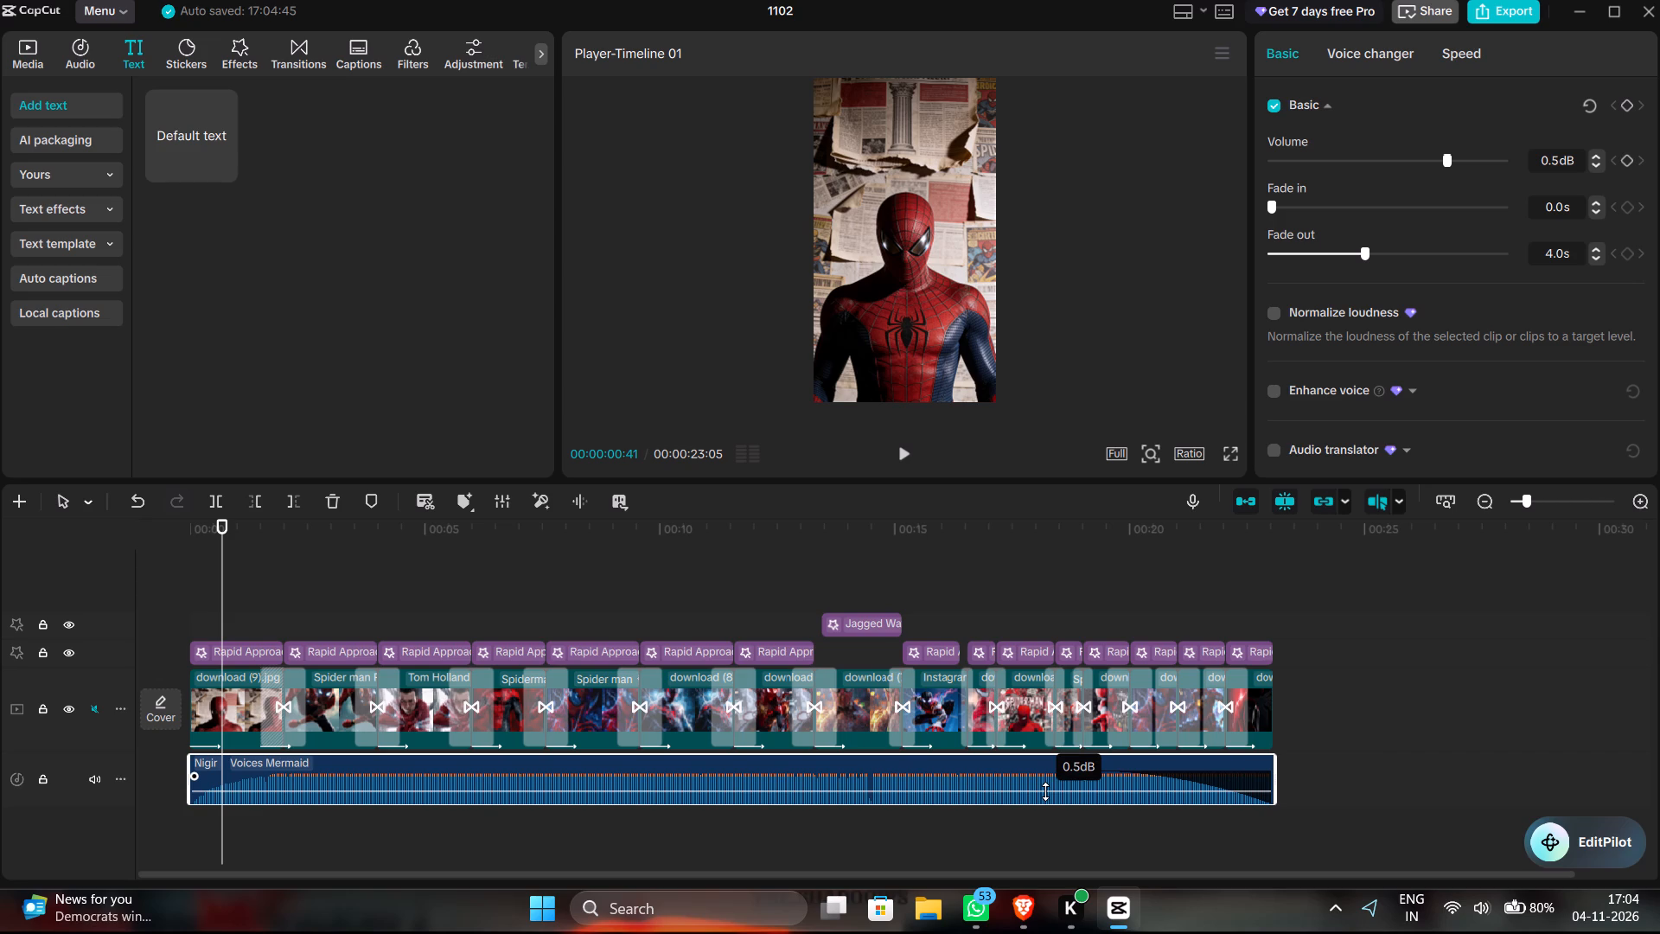
{"action": "left_click_drag", "start_coordinate": [1045, 791], "coordinate": [1042, 794]}
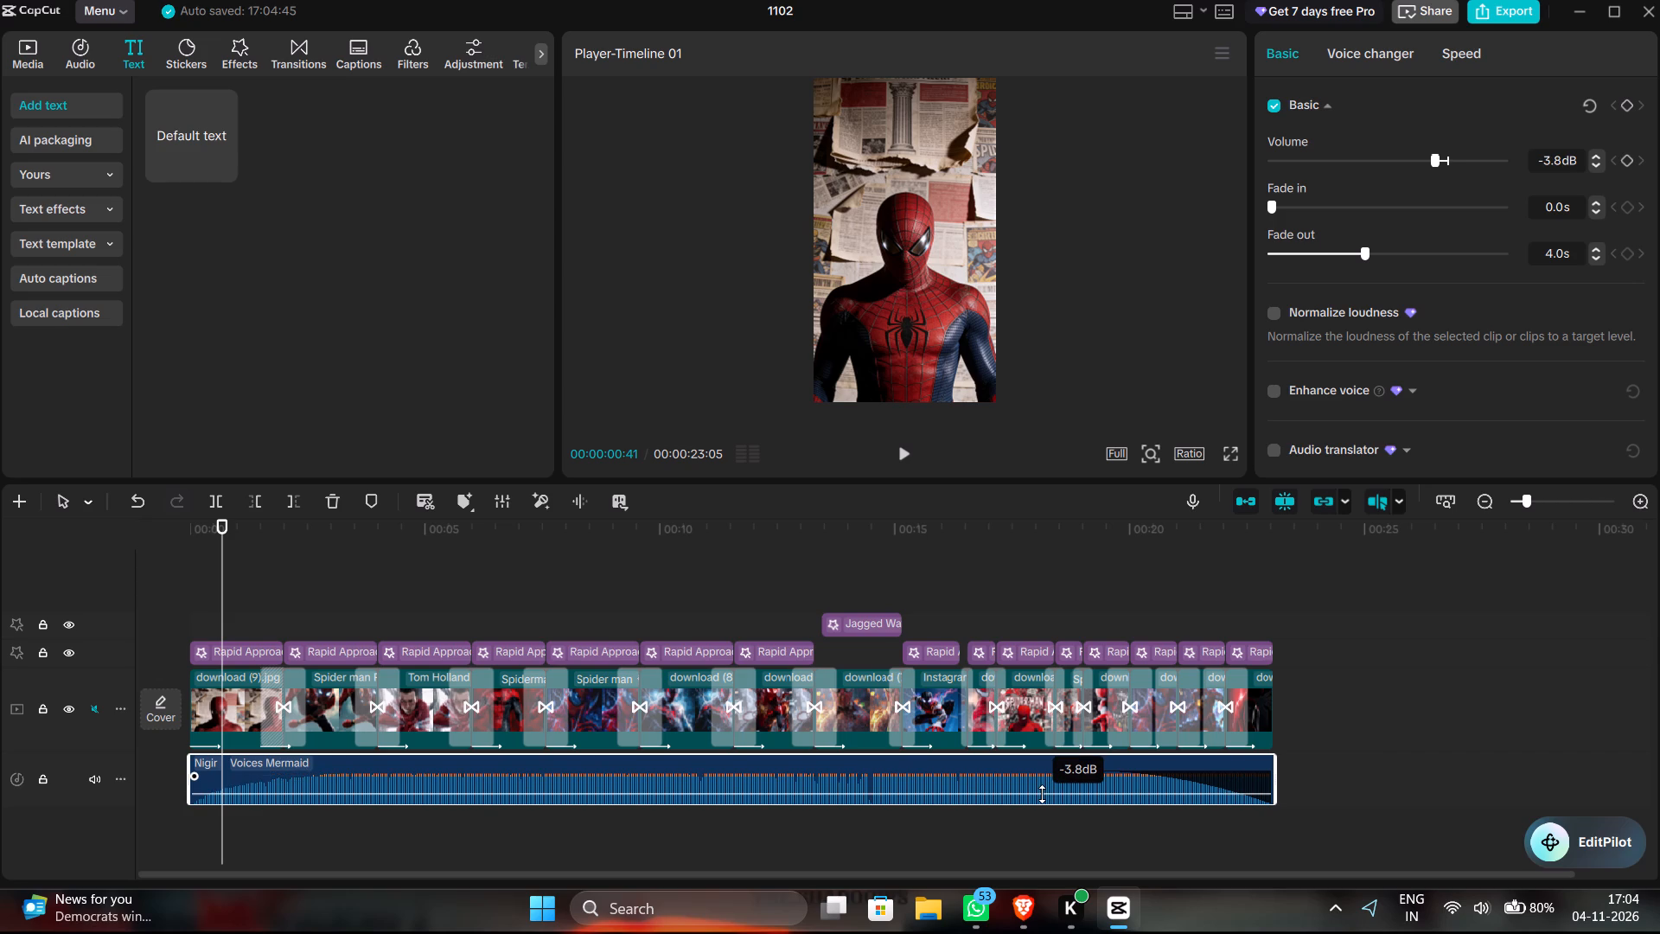
{"action": "left_click_drag", "start_coordinate": [1042, 794], "coordinate": [1031, 795]}
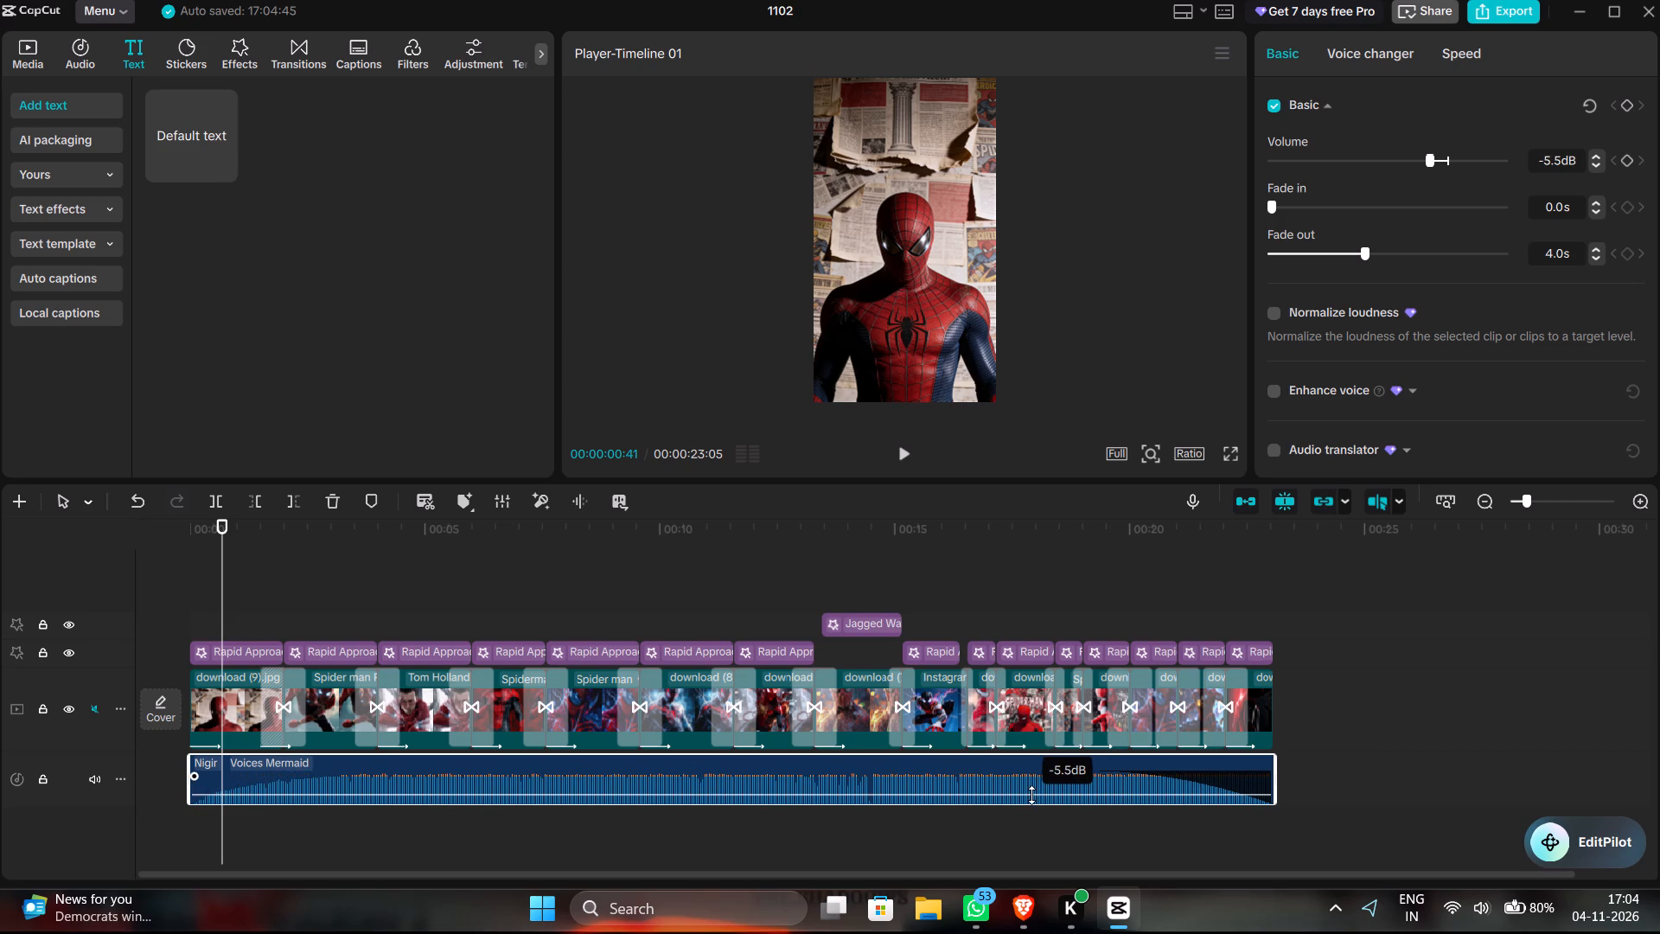
{"action": "left_click_drag", "start_coordinate": [1031, 795], "coordinate": [1033, 792]}
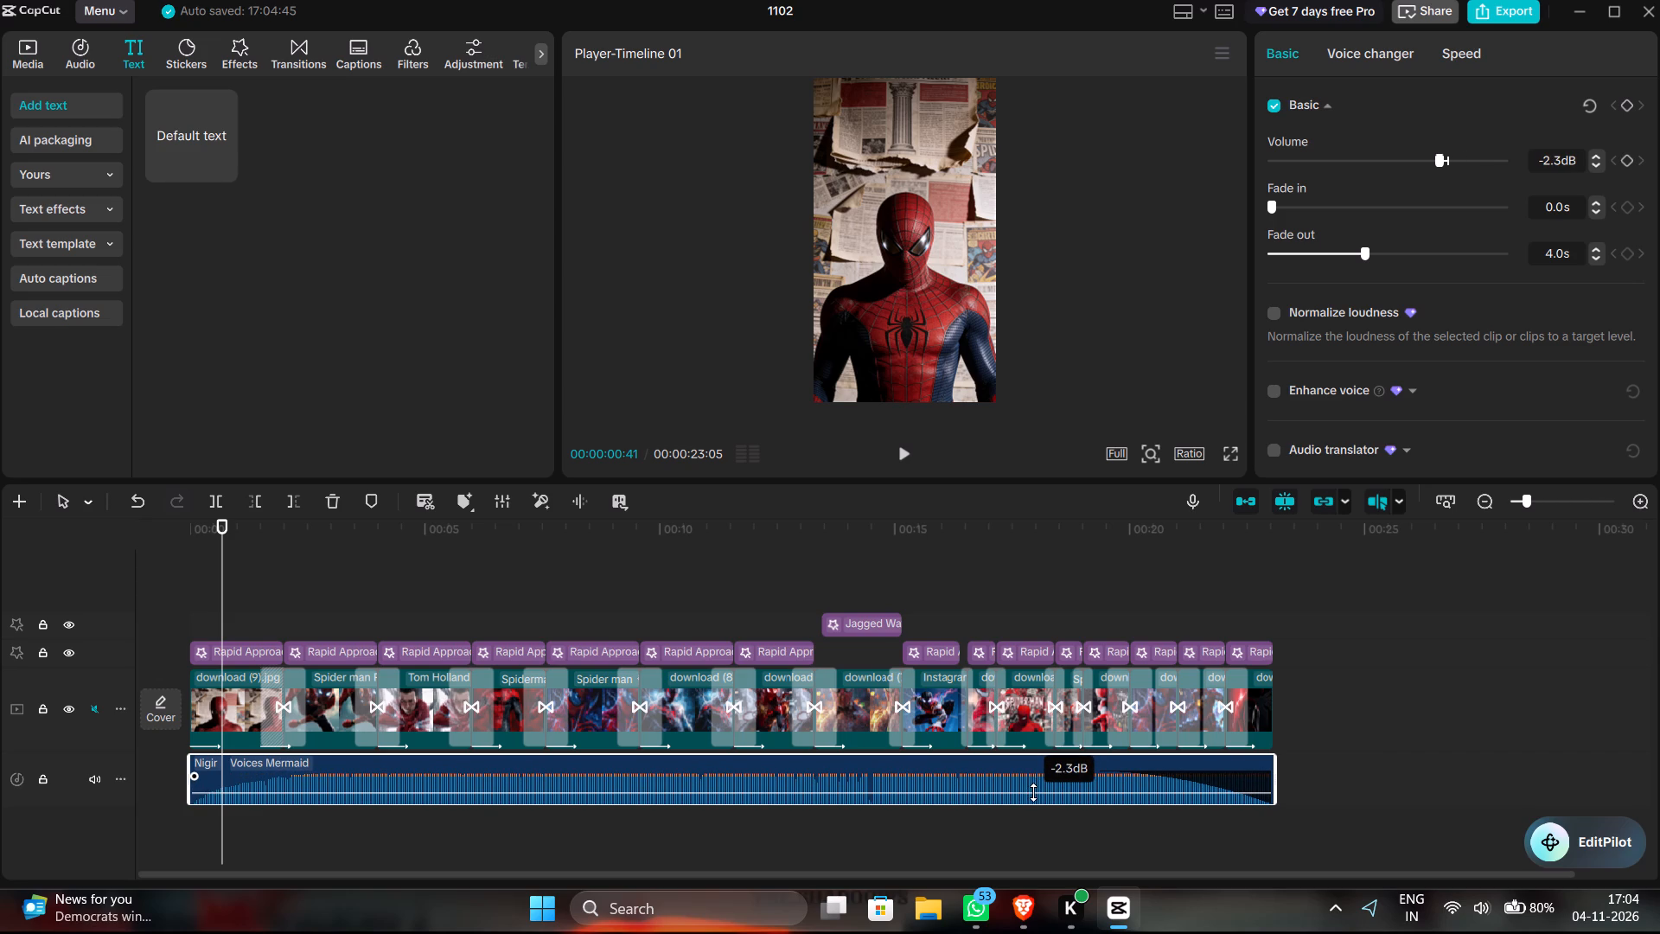
{"action": "left_click_drag", "start_coordinate": [1033, 792], "coordinate": [1033, 786]}
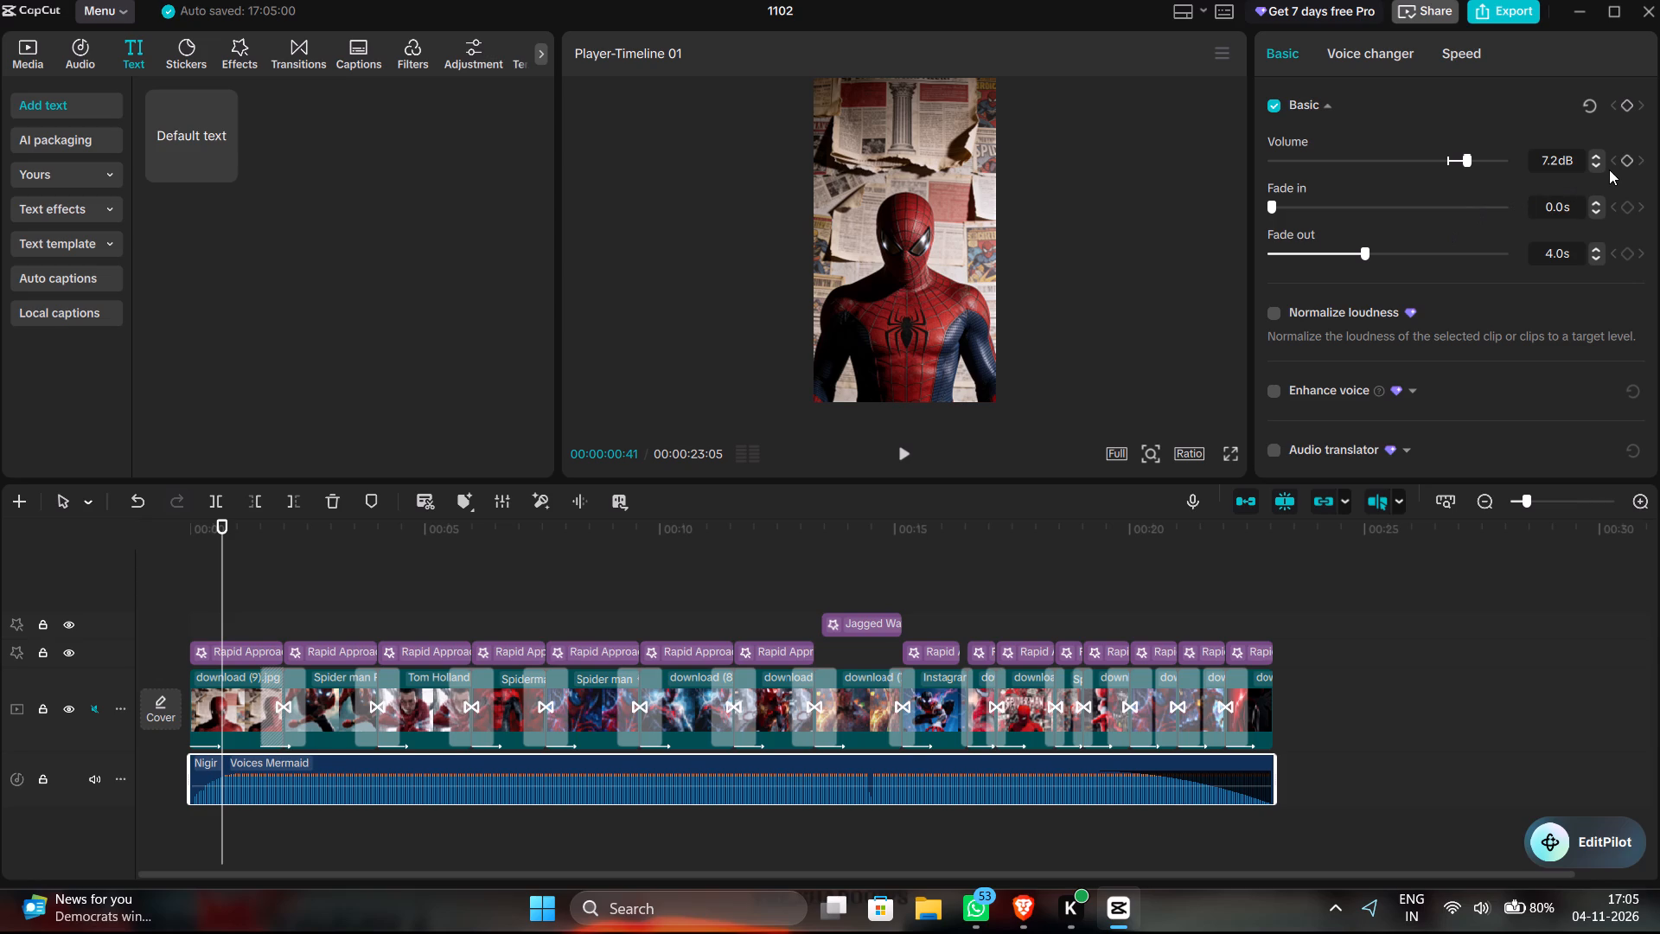
{"action": "double_click", "coordinate": [1593, 170]}
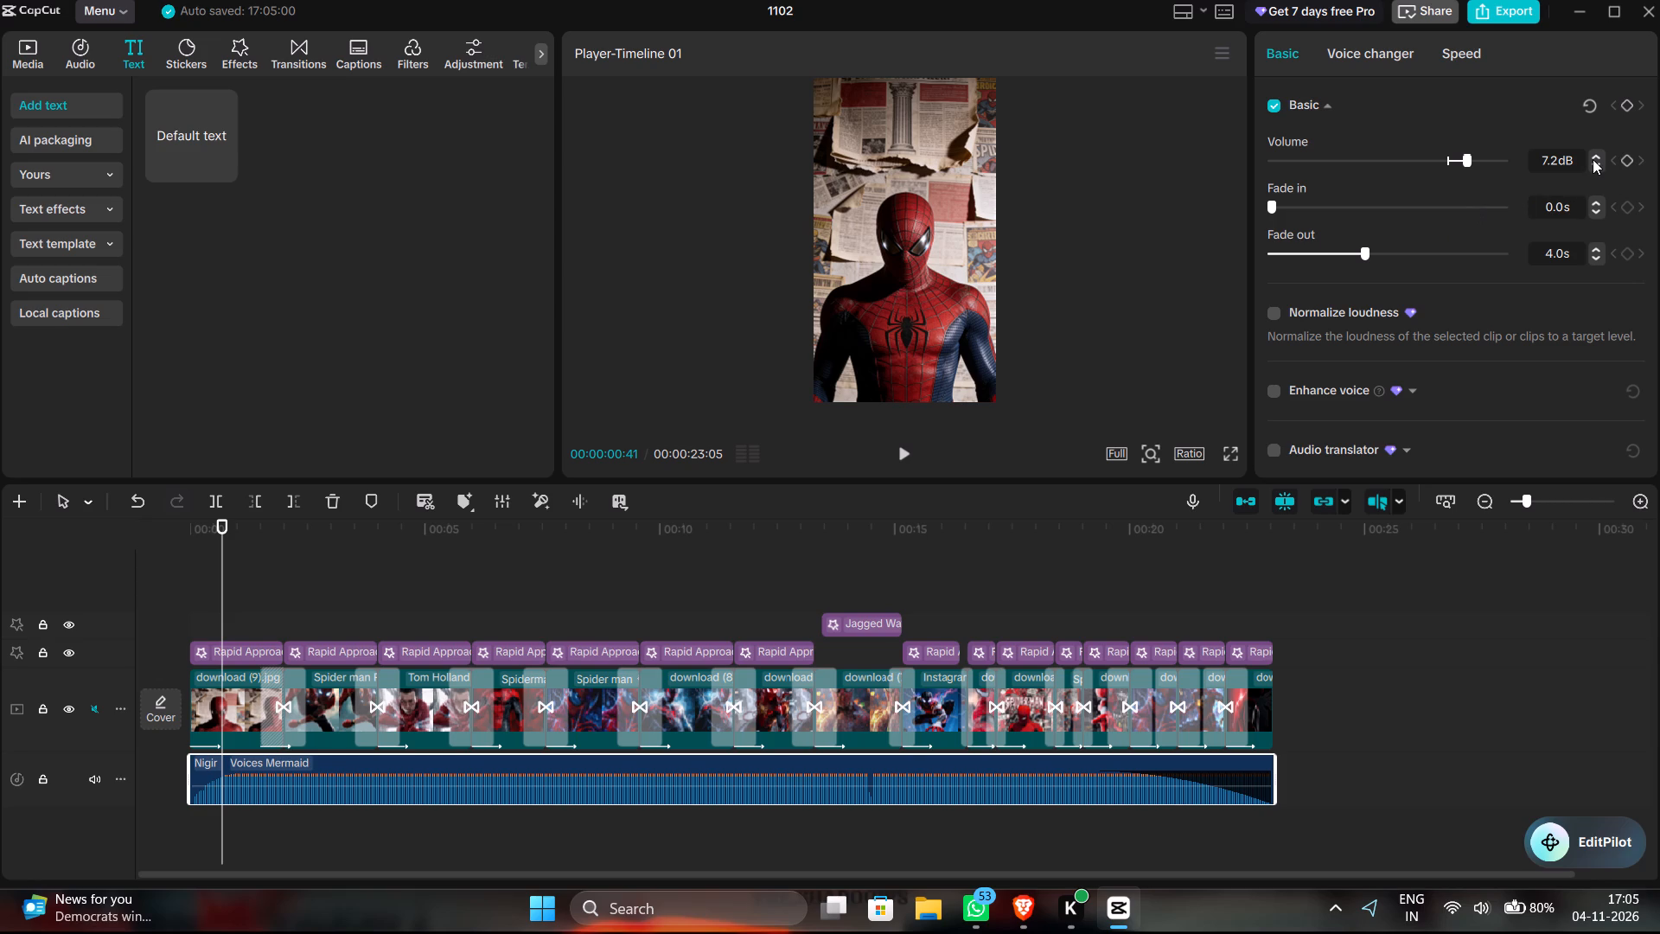
{"action": "triple_click", "coordinate": [1593, 163]}
{"action": "triple_click", "coordinate": [1593, 163]}
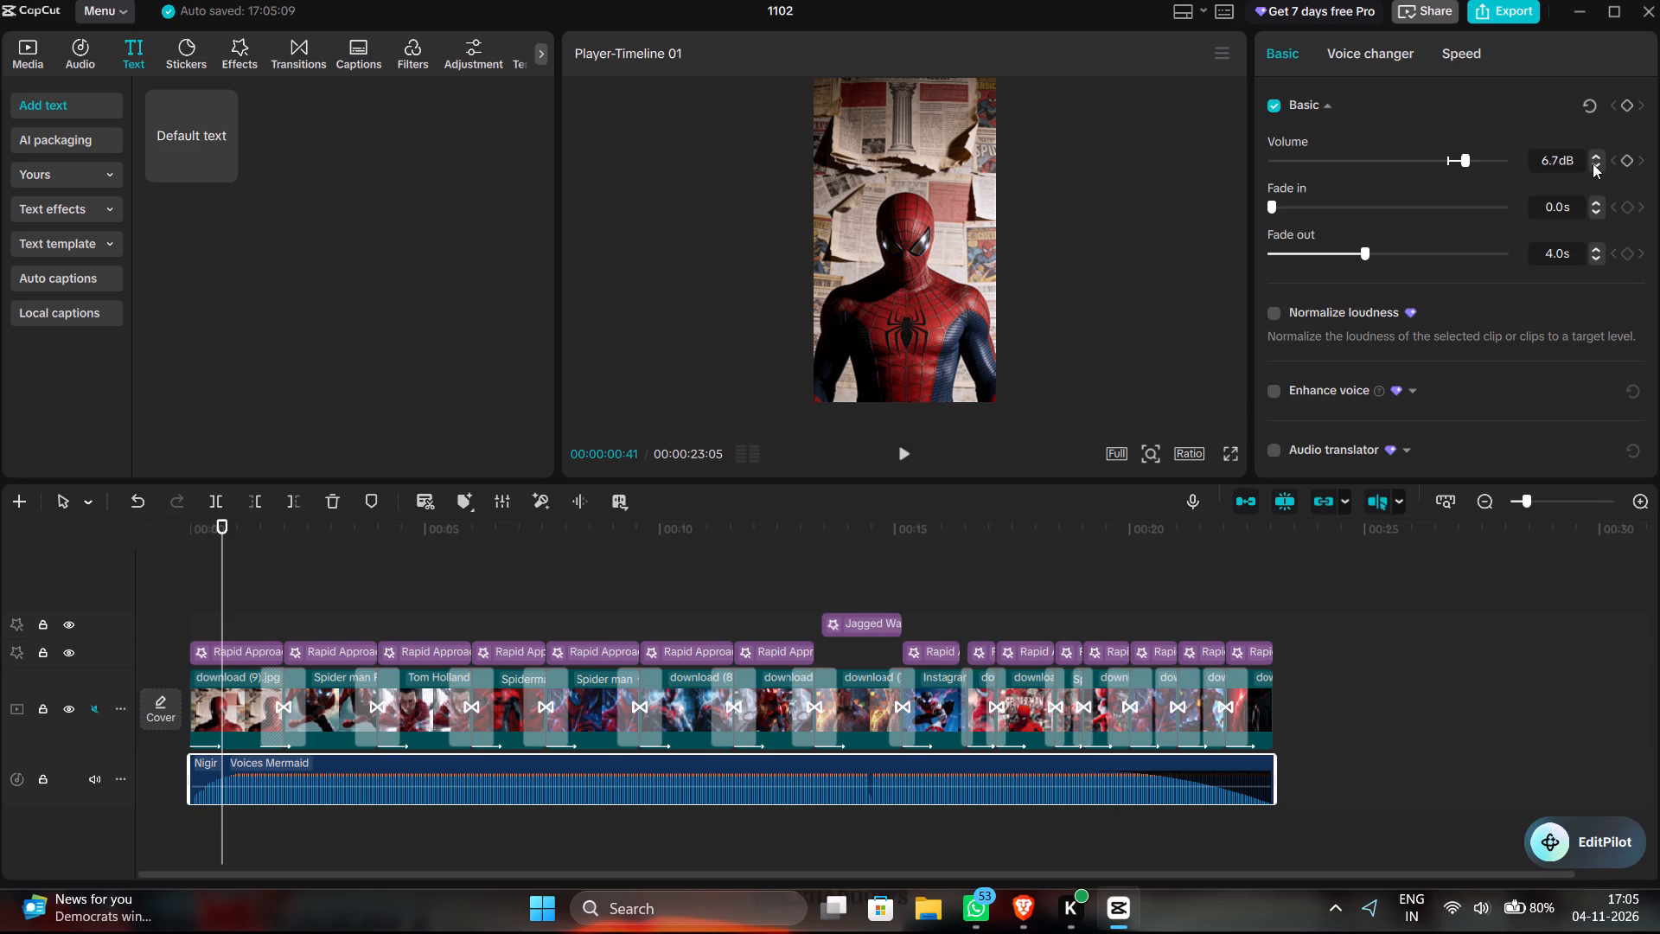
{"action": "double_click", "coordinate": [1593, 163]}
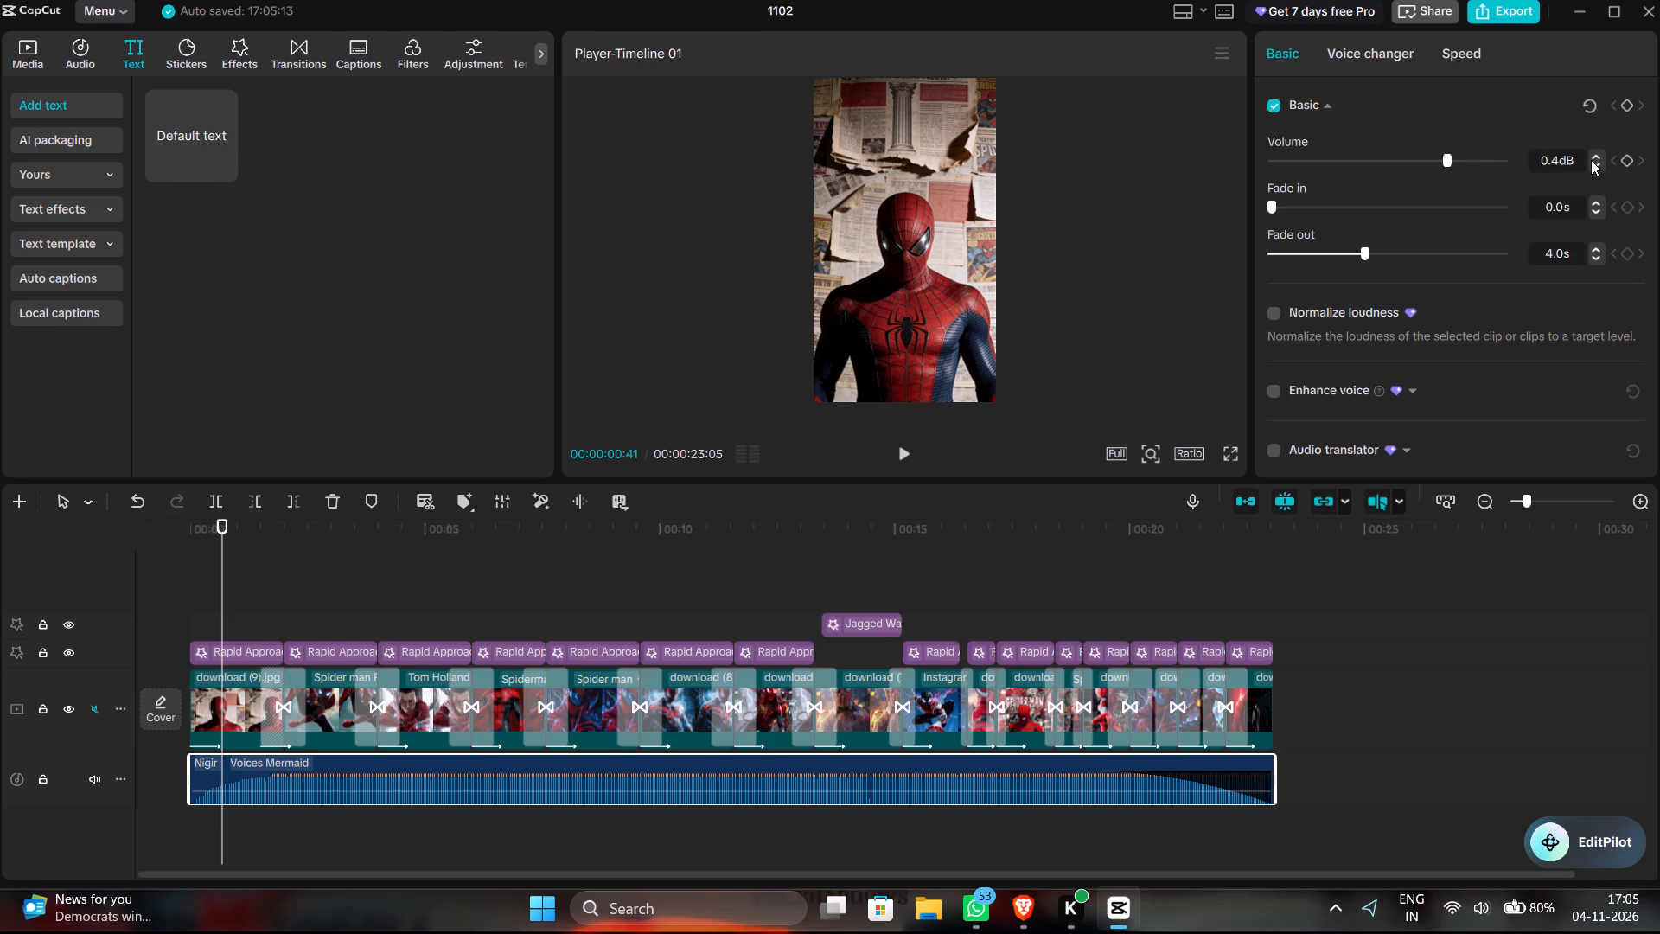
{"action": "triple_click", "coordinate": [1599, 166]}
{"action": "left_click", "coordinate": [1599, 166]}
Play the video from near the opening to check the music at its adjusted volume.
{"action": "left_click", "coordinate": [912, 457]}
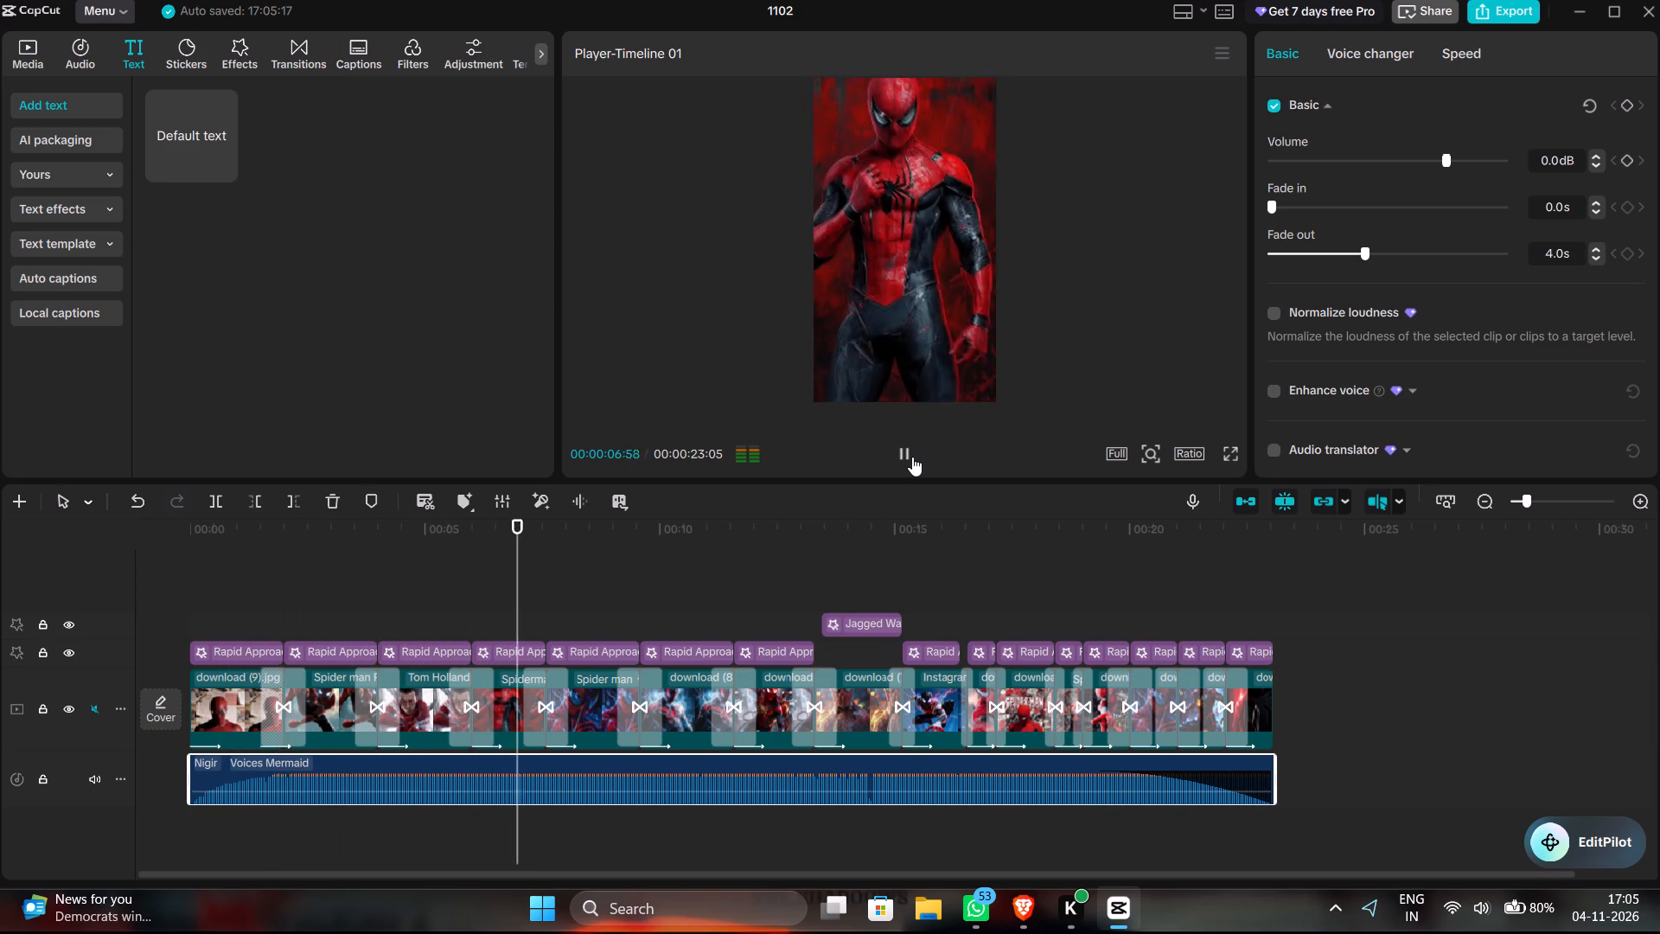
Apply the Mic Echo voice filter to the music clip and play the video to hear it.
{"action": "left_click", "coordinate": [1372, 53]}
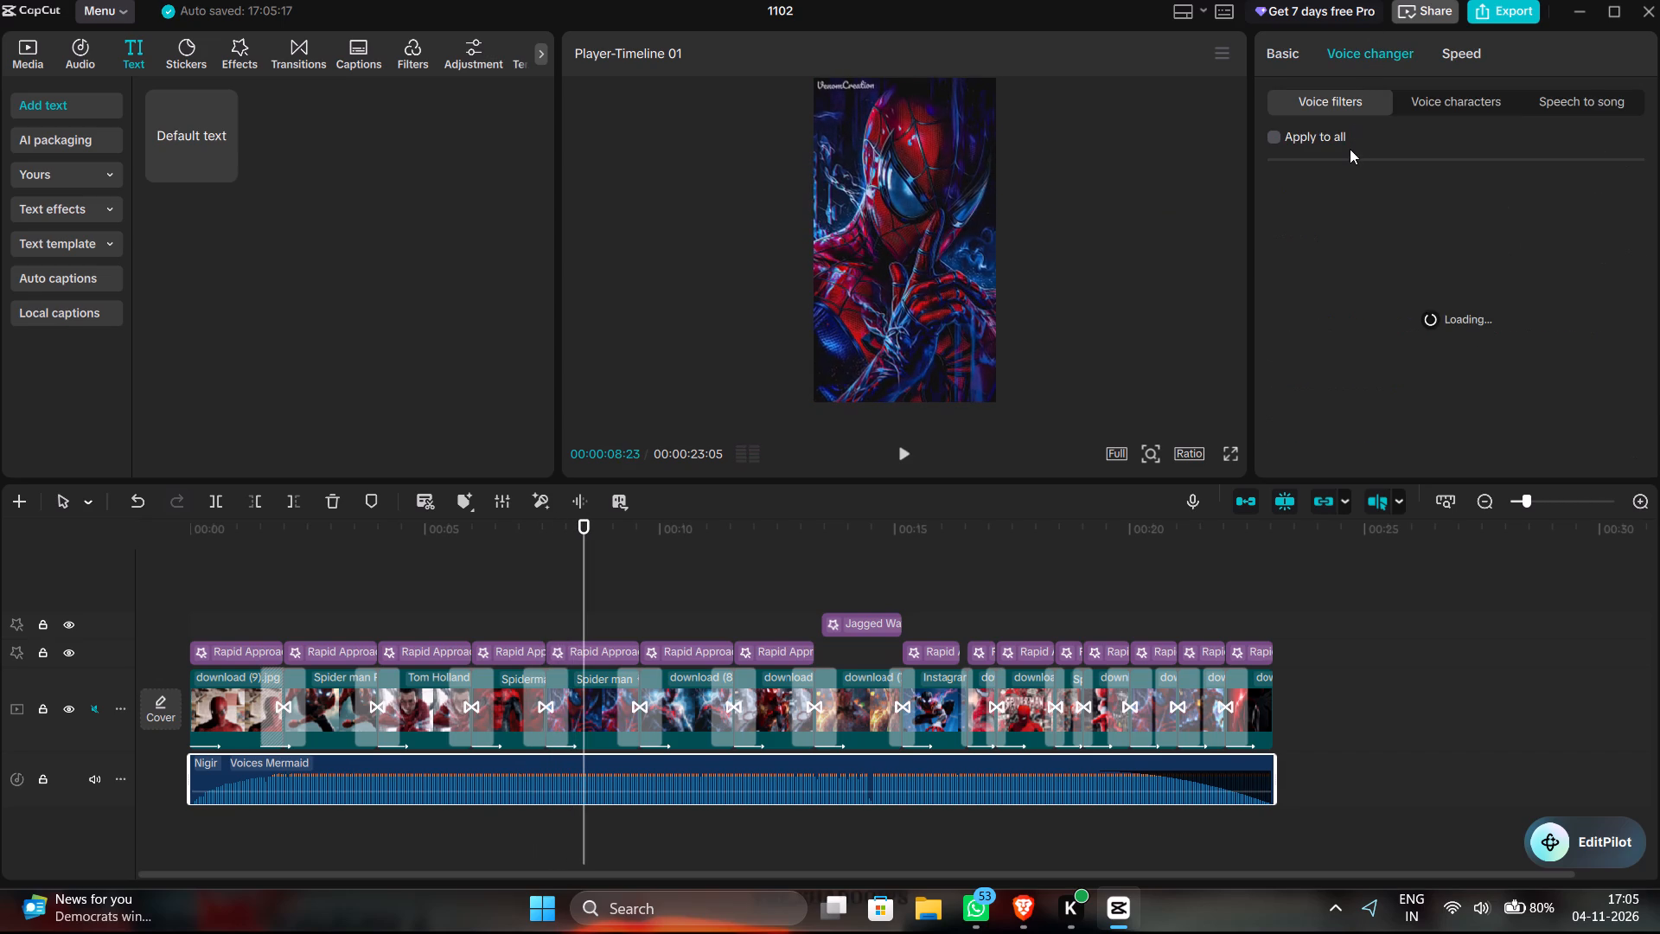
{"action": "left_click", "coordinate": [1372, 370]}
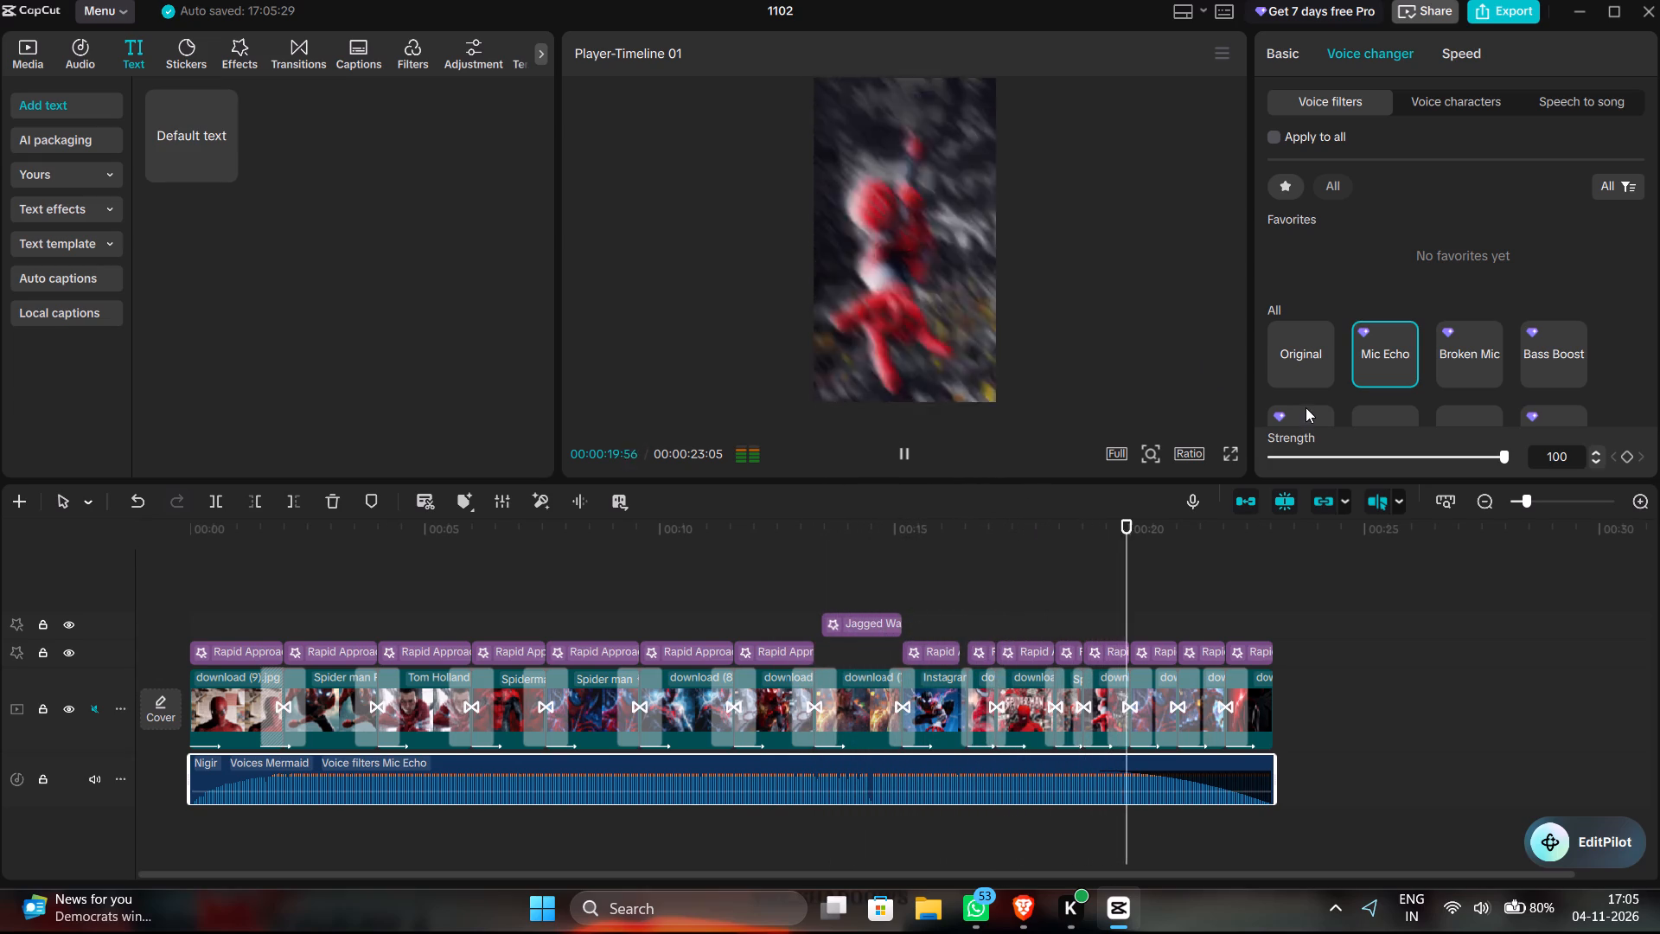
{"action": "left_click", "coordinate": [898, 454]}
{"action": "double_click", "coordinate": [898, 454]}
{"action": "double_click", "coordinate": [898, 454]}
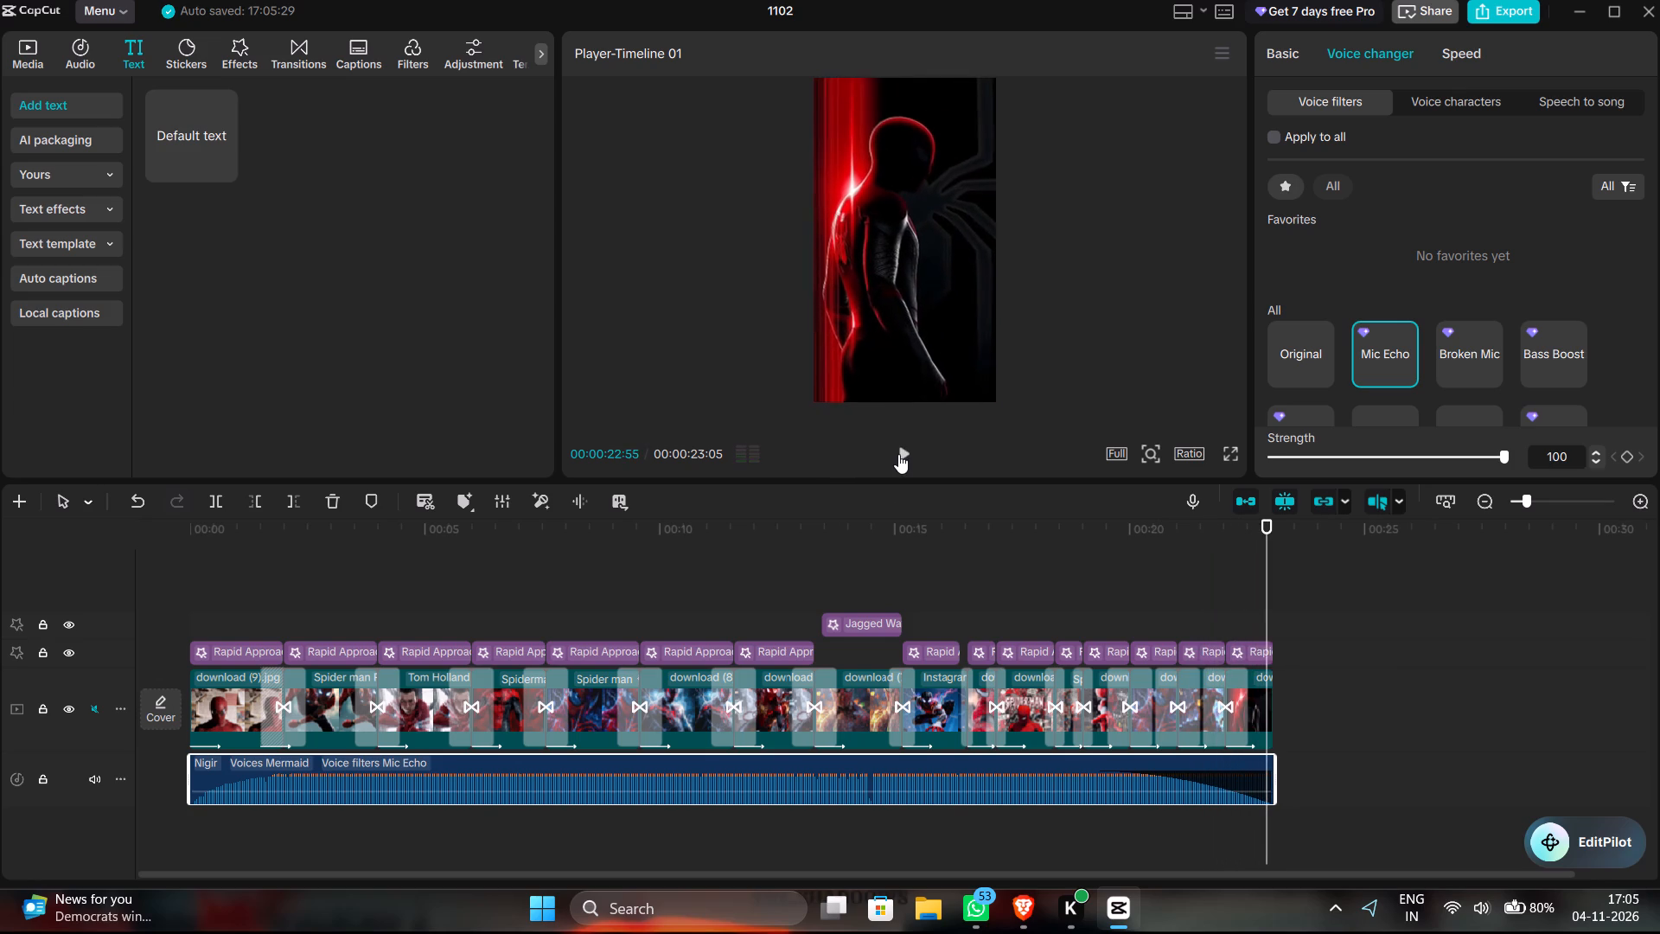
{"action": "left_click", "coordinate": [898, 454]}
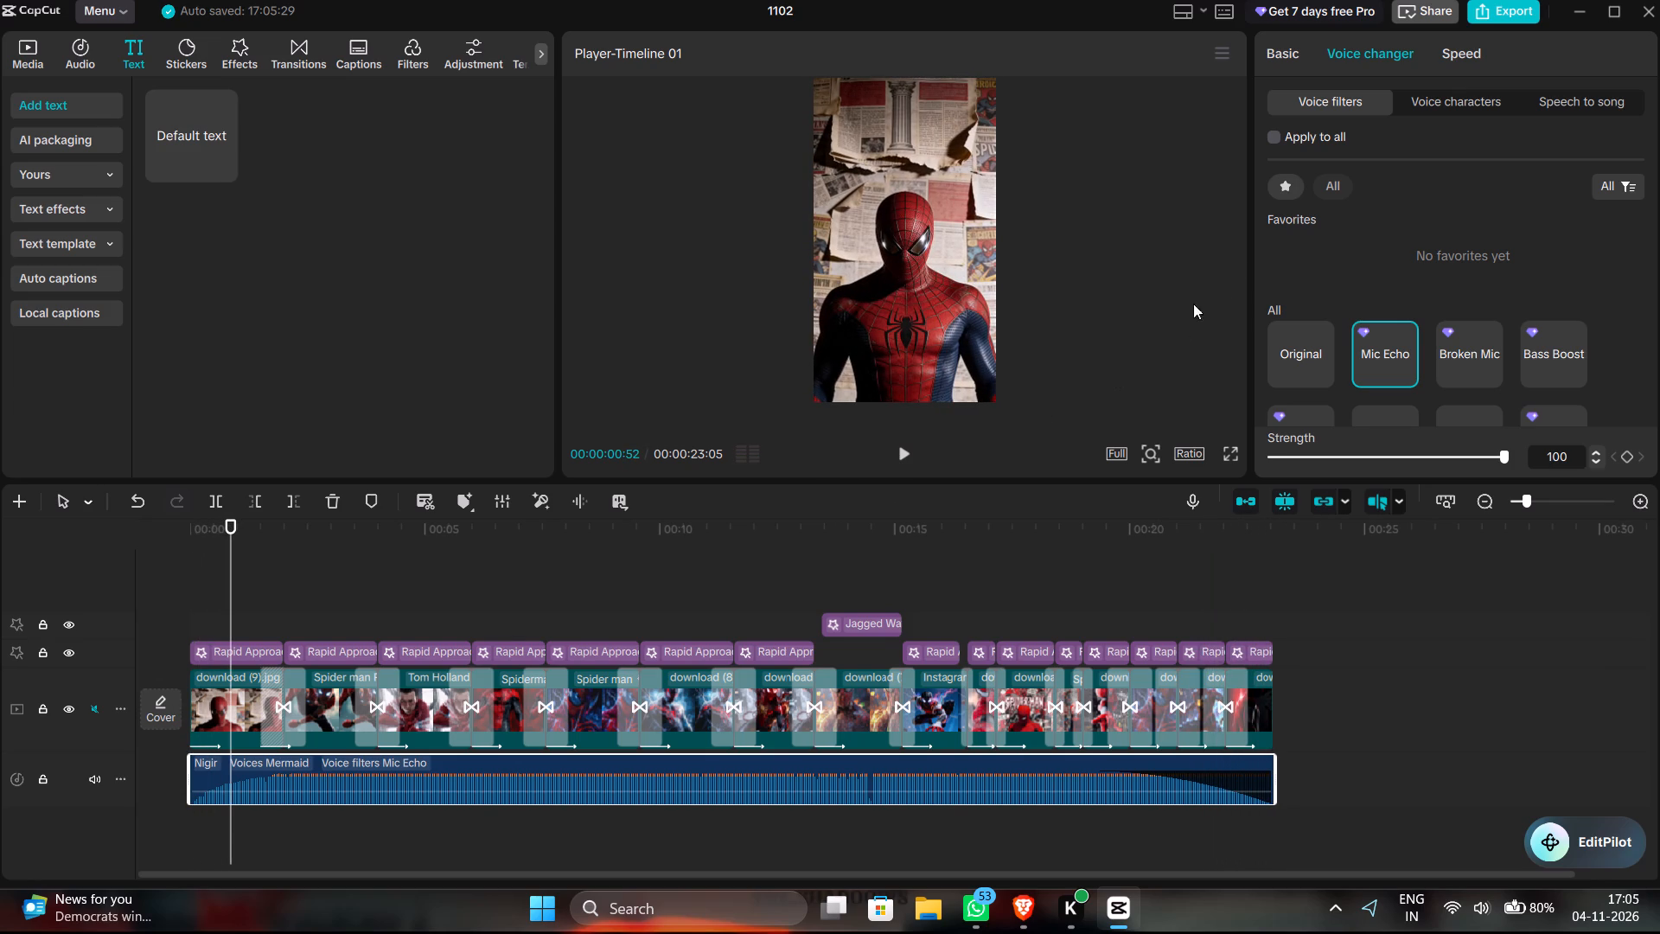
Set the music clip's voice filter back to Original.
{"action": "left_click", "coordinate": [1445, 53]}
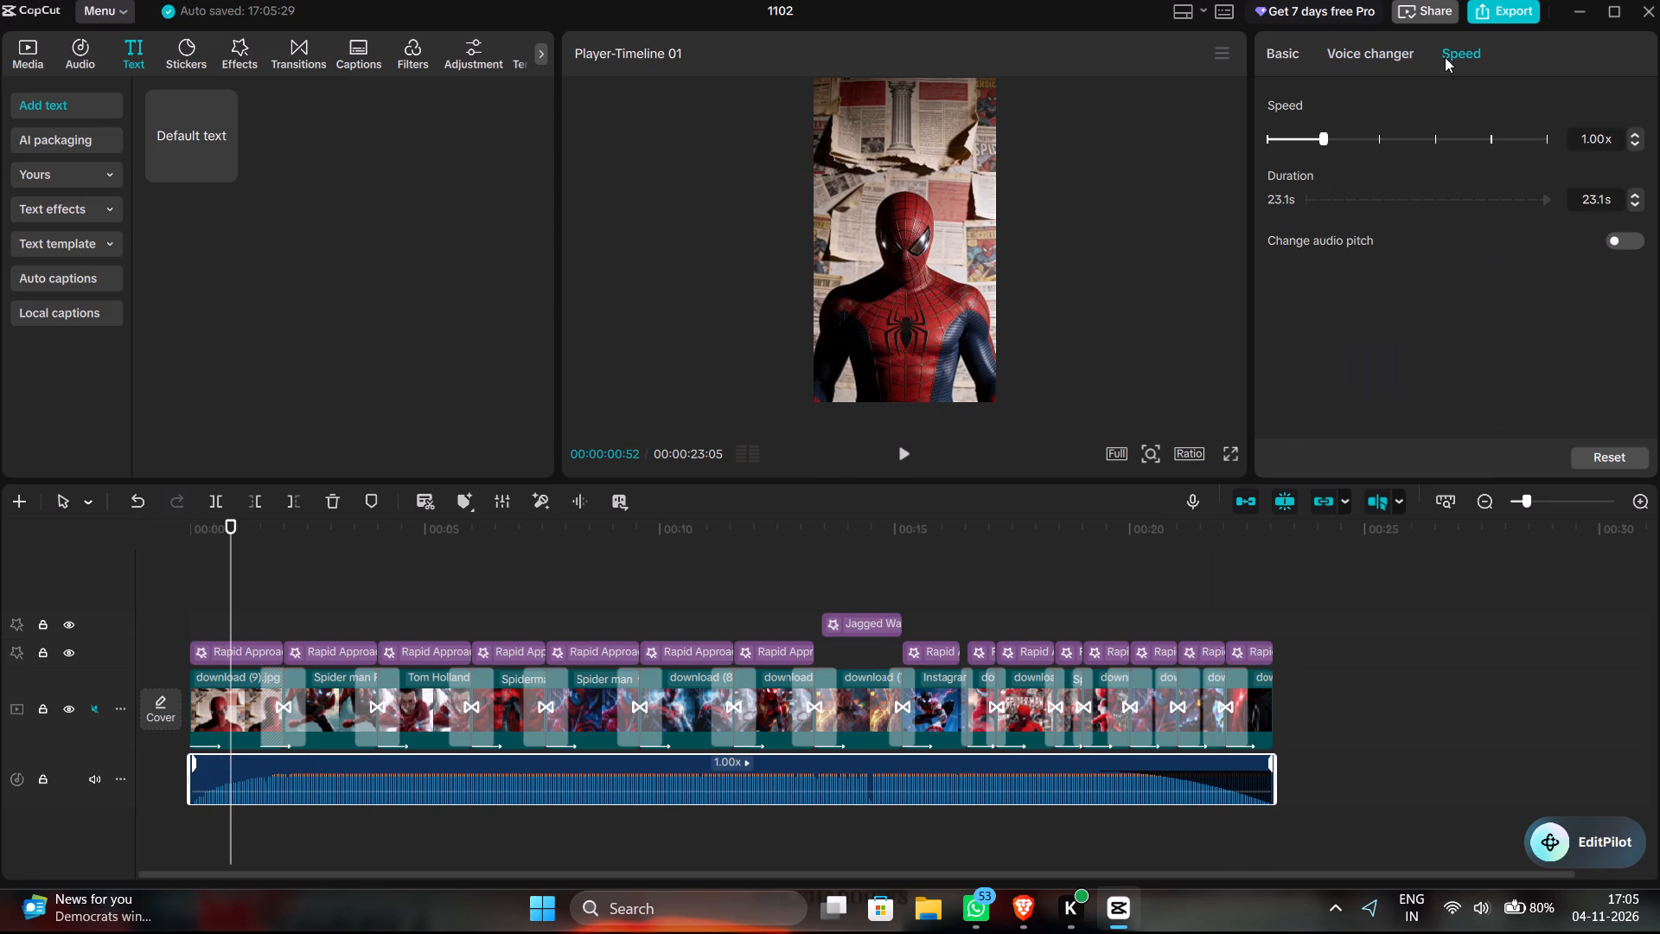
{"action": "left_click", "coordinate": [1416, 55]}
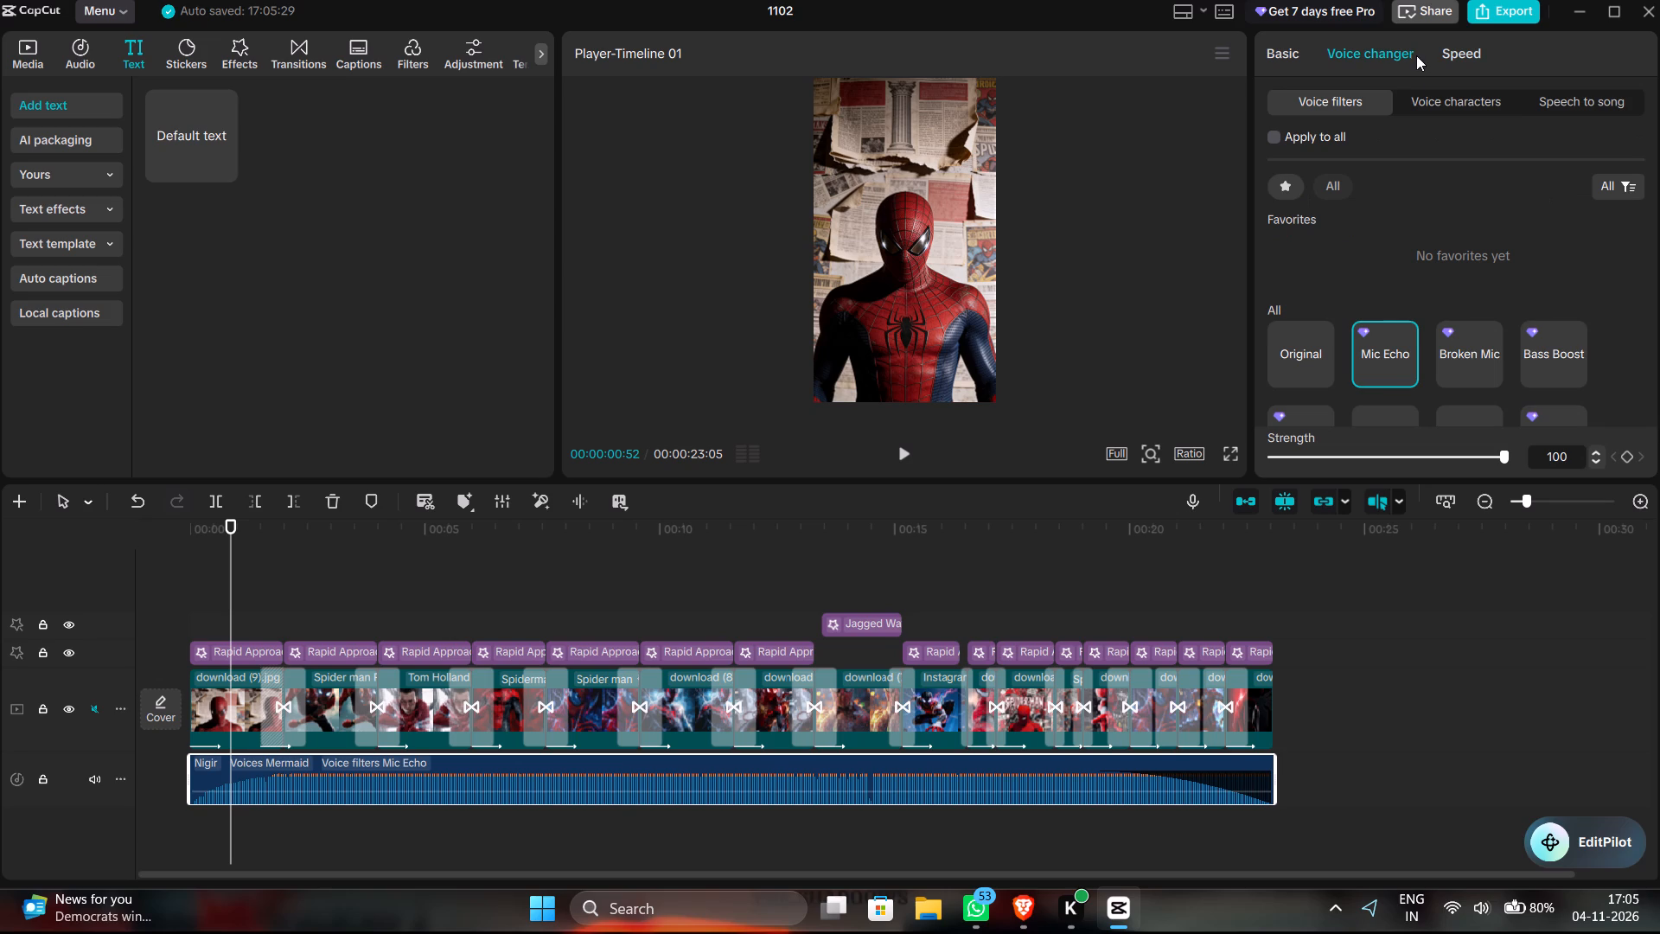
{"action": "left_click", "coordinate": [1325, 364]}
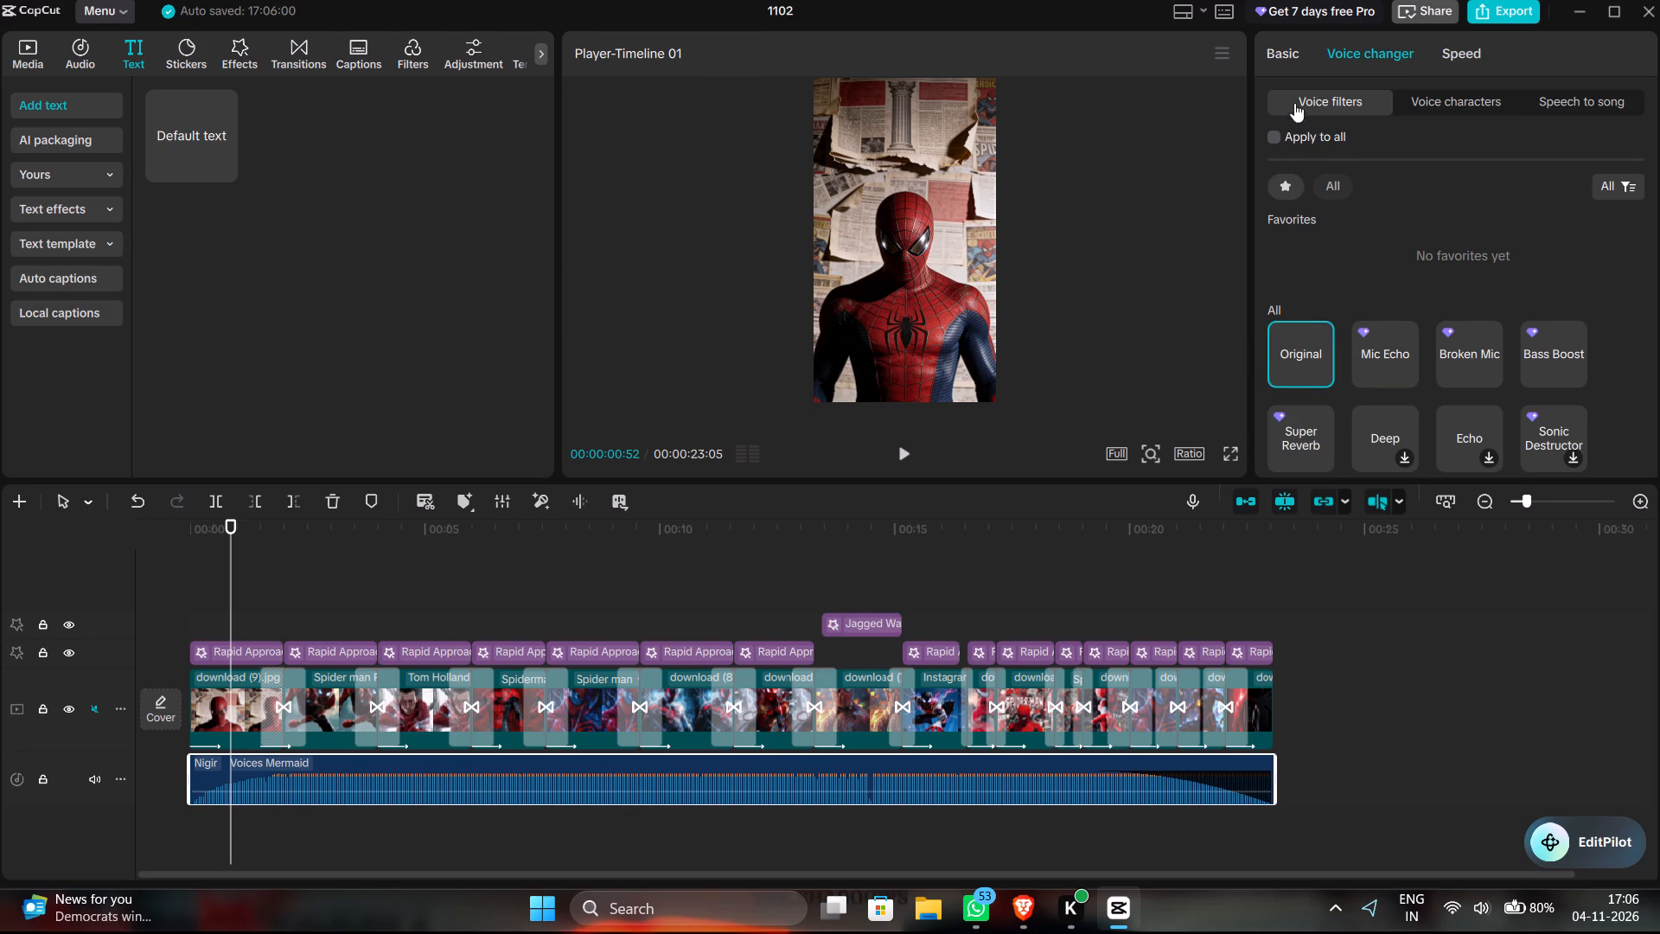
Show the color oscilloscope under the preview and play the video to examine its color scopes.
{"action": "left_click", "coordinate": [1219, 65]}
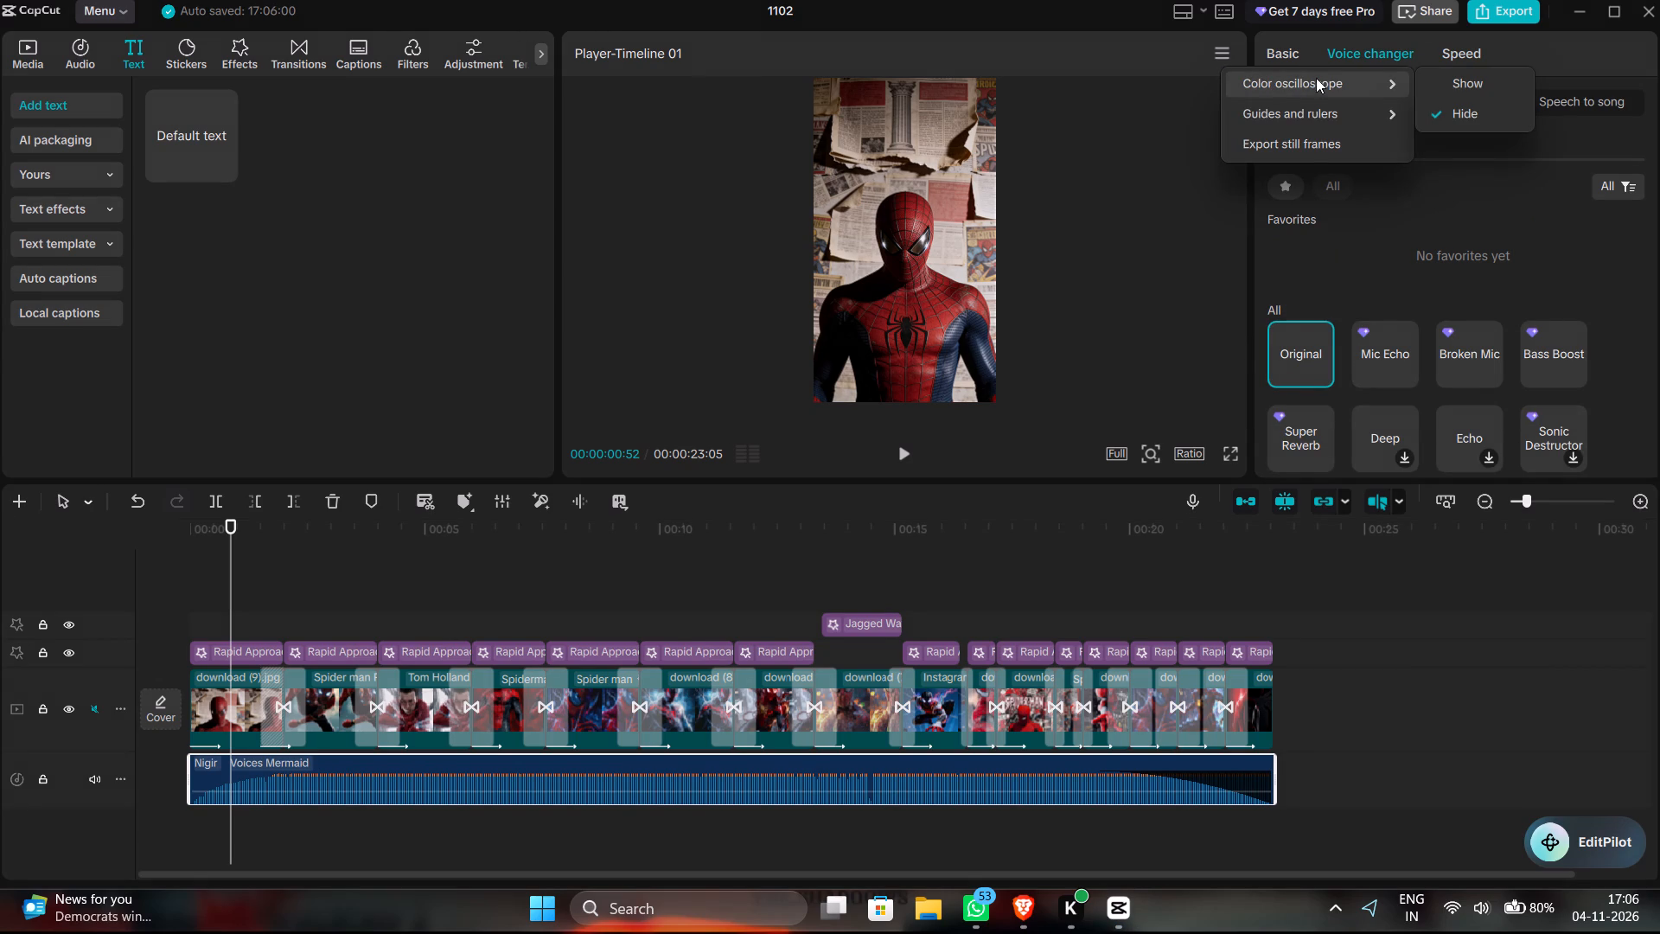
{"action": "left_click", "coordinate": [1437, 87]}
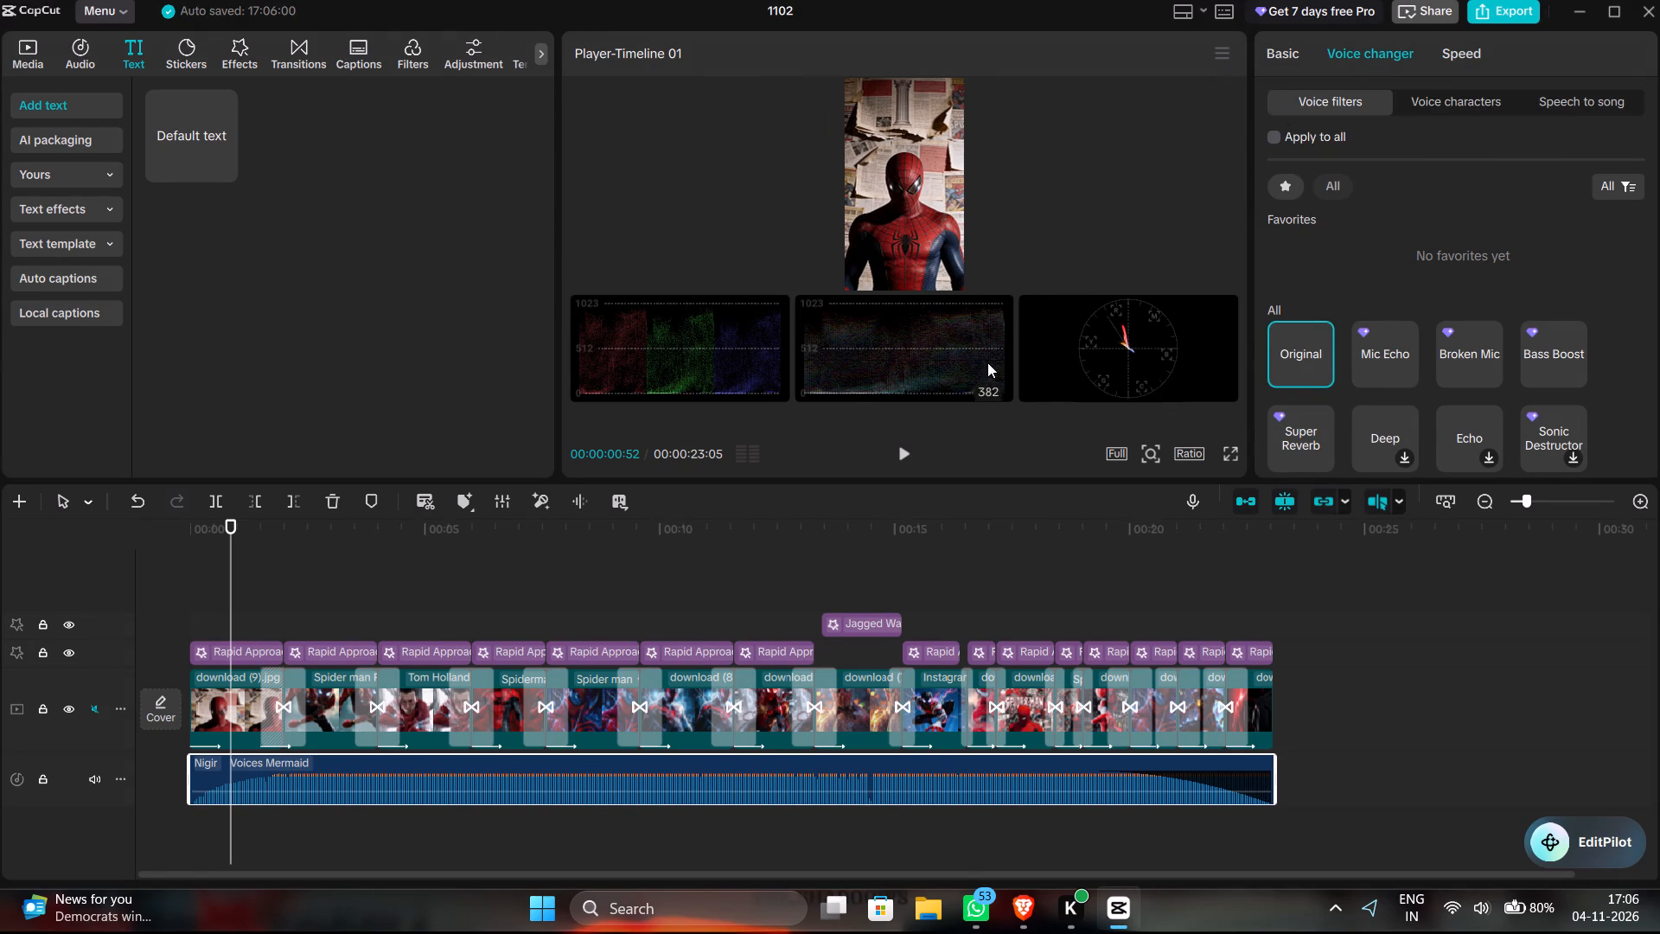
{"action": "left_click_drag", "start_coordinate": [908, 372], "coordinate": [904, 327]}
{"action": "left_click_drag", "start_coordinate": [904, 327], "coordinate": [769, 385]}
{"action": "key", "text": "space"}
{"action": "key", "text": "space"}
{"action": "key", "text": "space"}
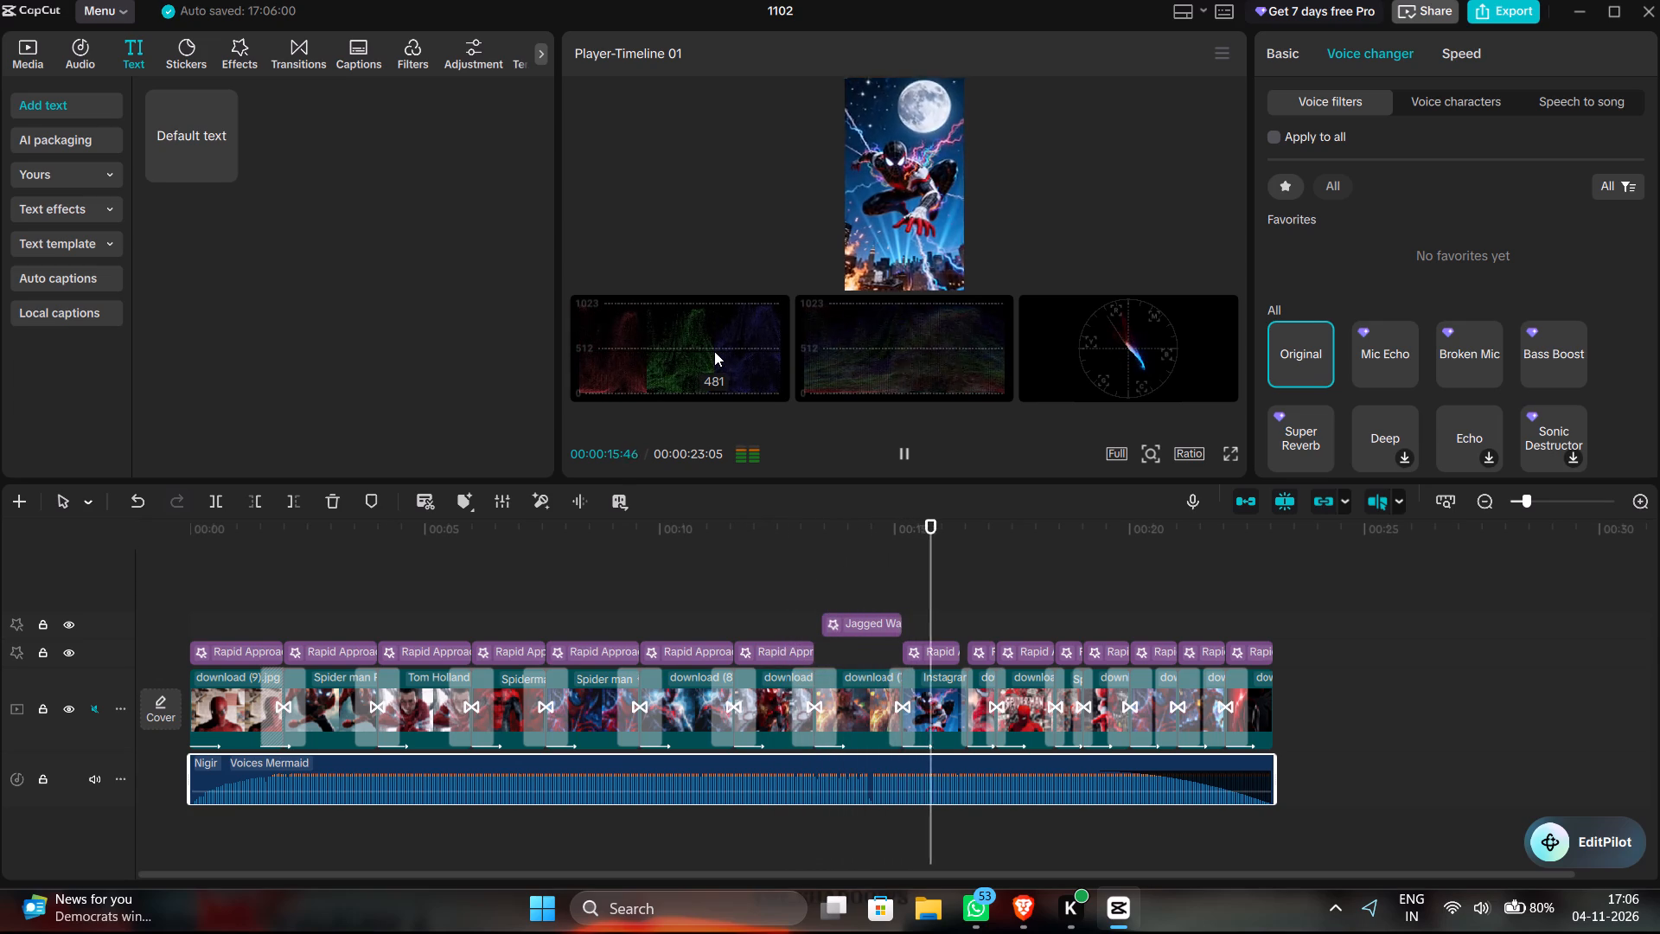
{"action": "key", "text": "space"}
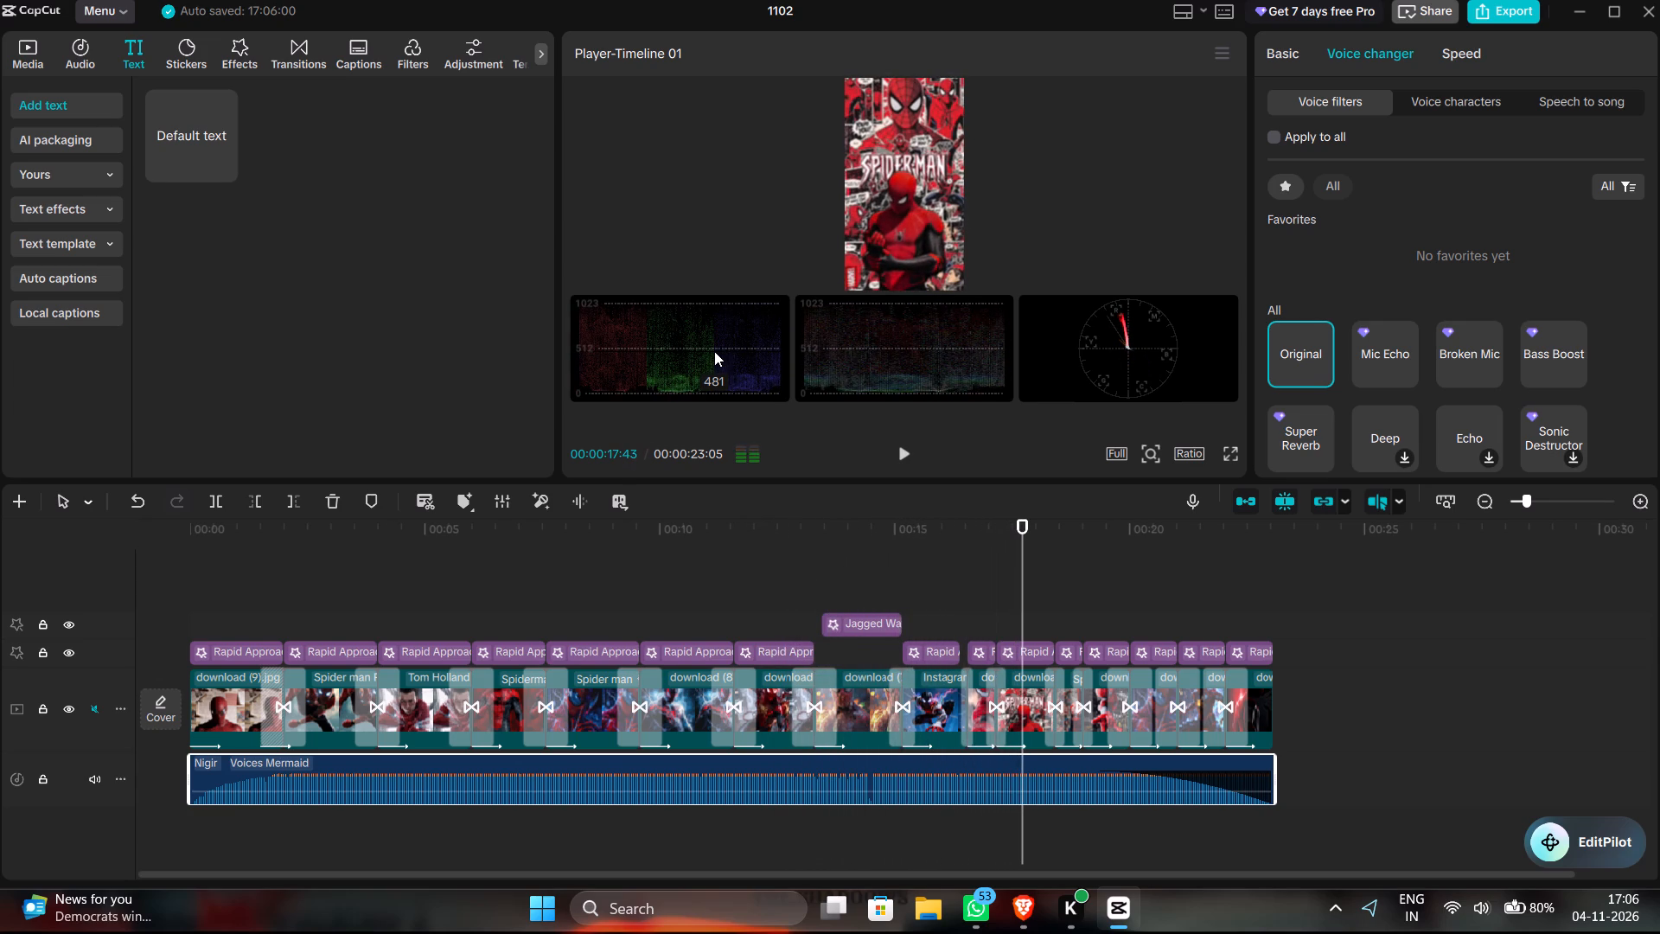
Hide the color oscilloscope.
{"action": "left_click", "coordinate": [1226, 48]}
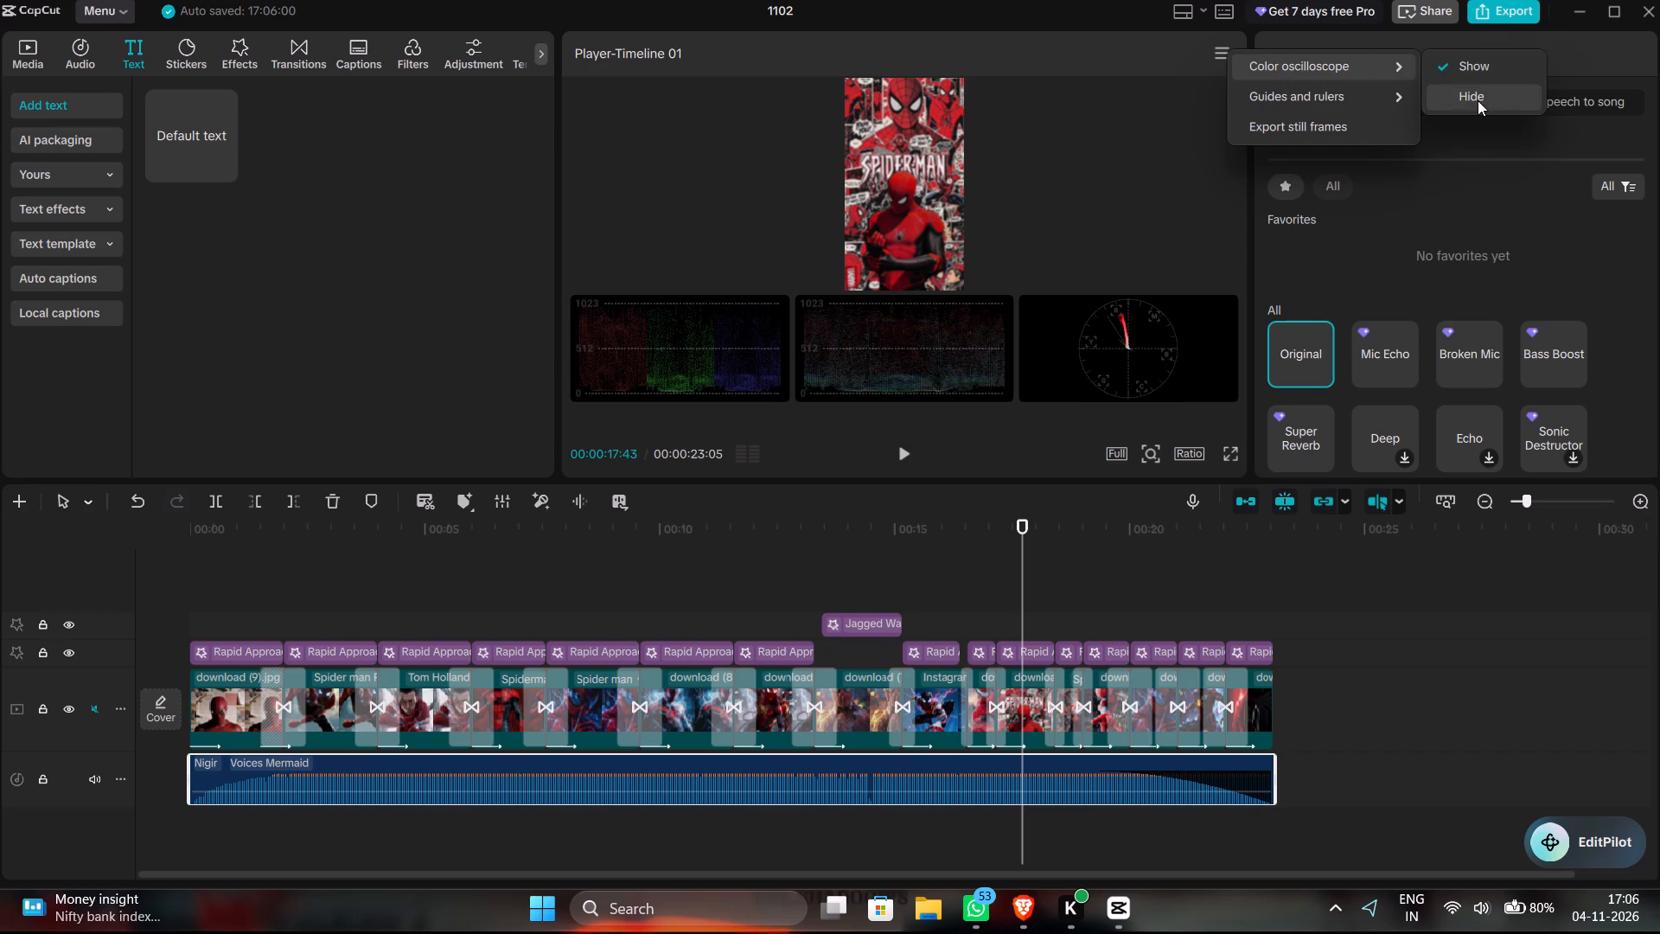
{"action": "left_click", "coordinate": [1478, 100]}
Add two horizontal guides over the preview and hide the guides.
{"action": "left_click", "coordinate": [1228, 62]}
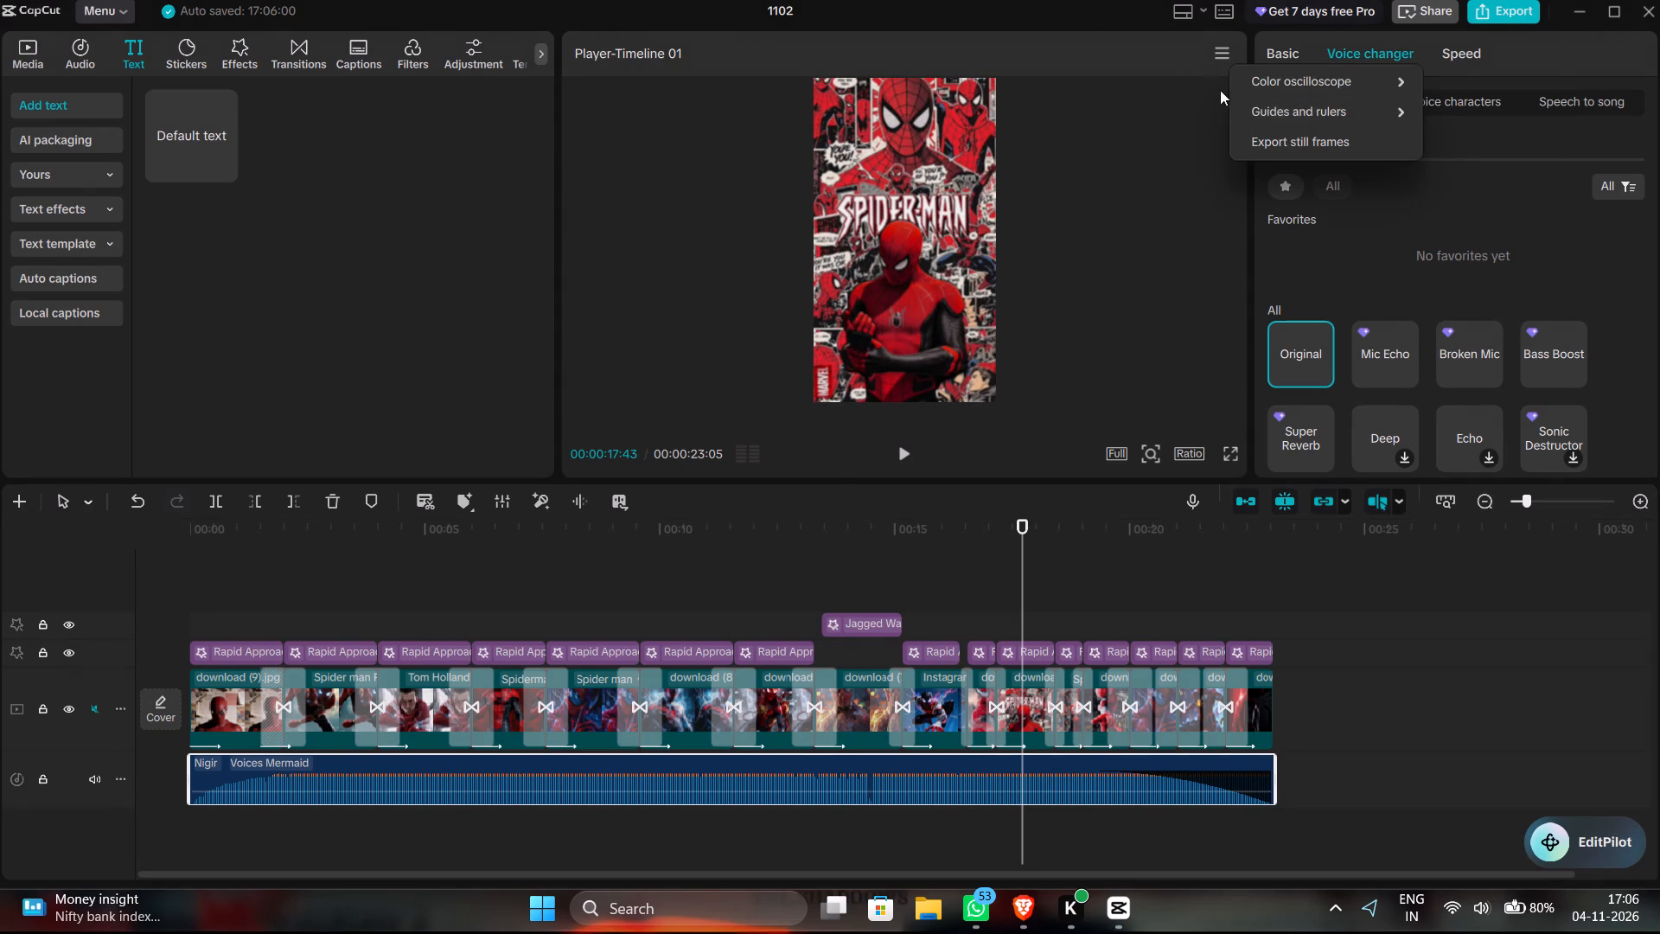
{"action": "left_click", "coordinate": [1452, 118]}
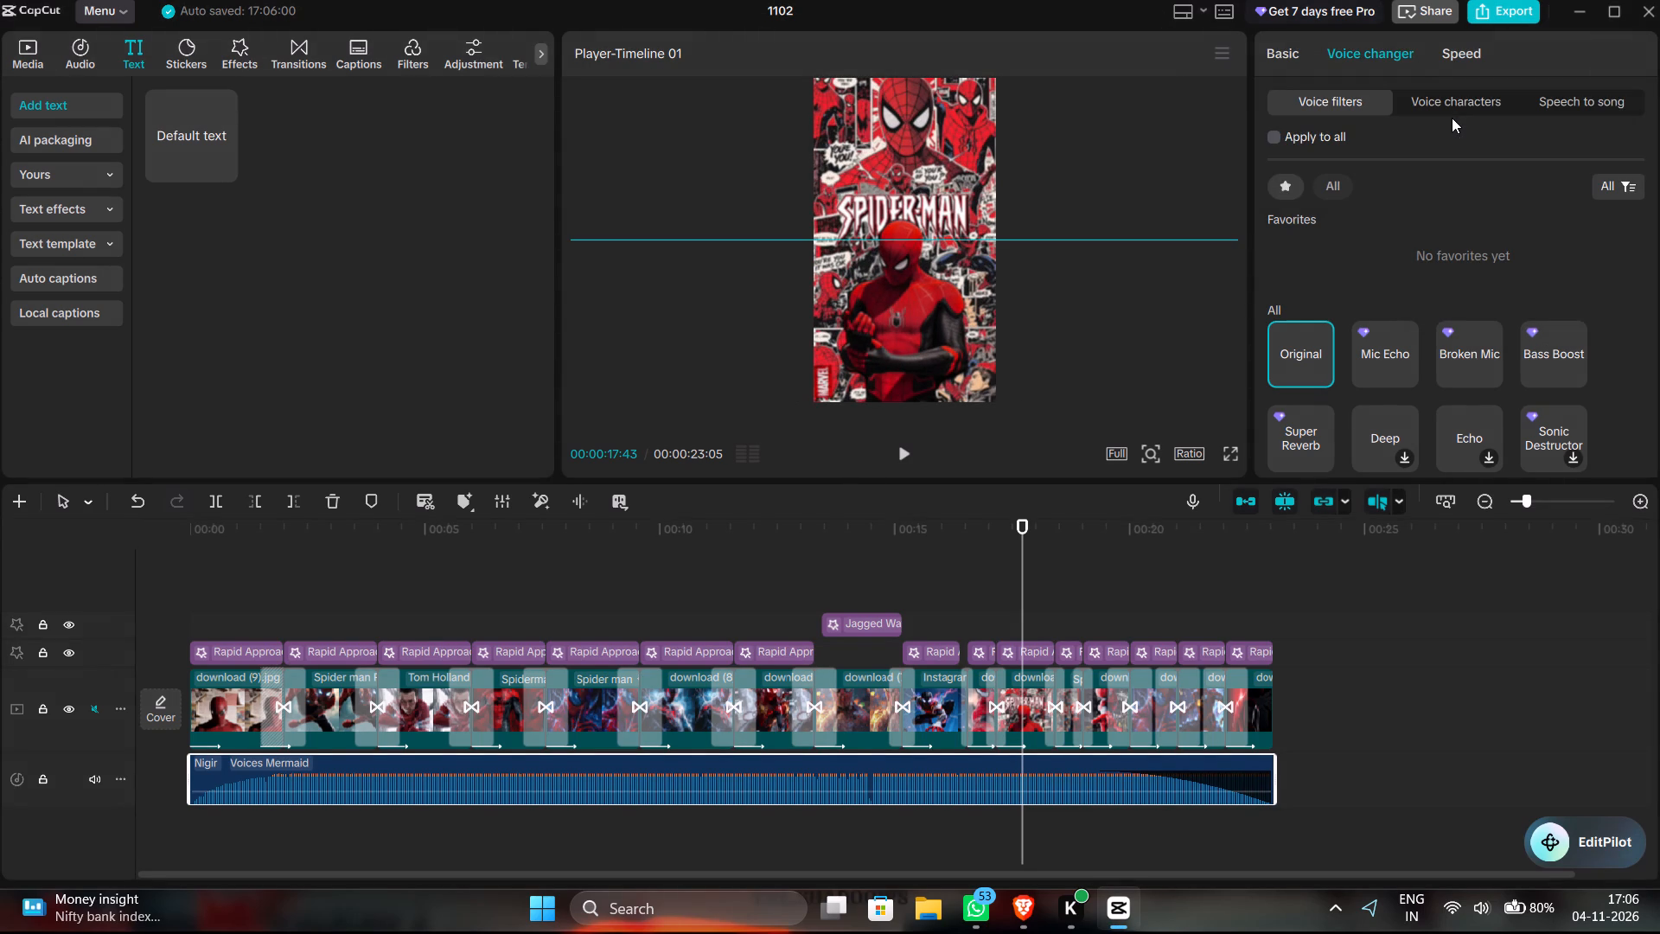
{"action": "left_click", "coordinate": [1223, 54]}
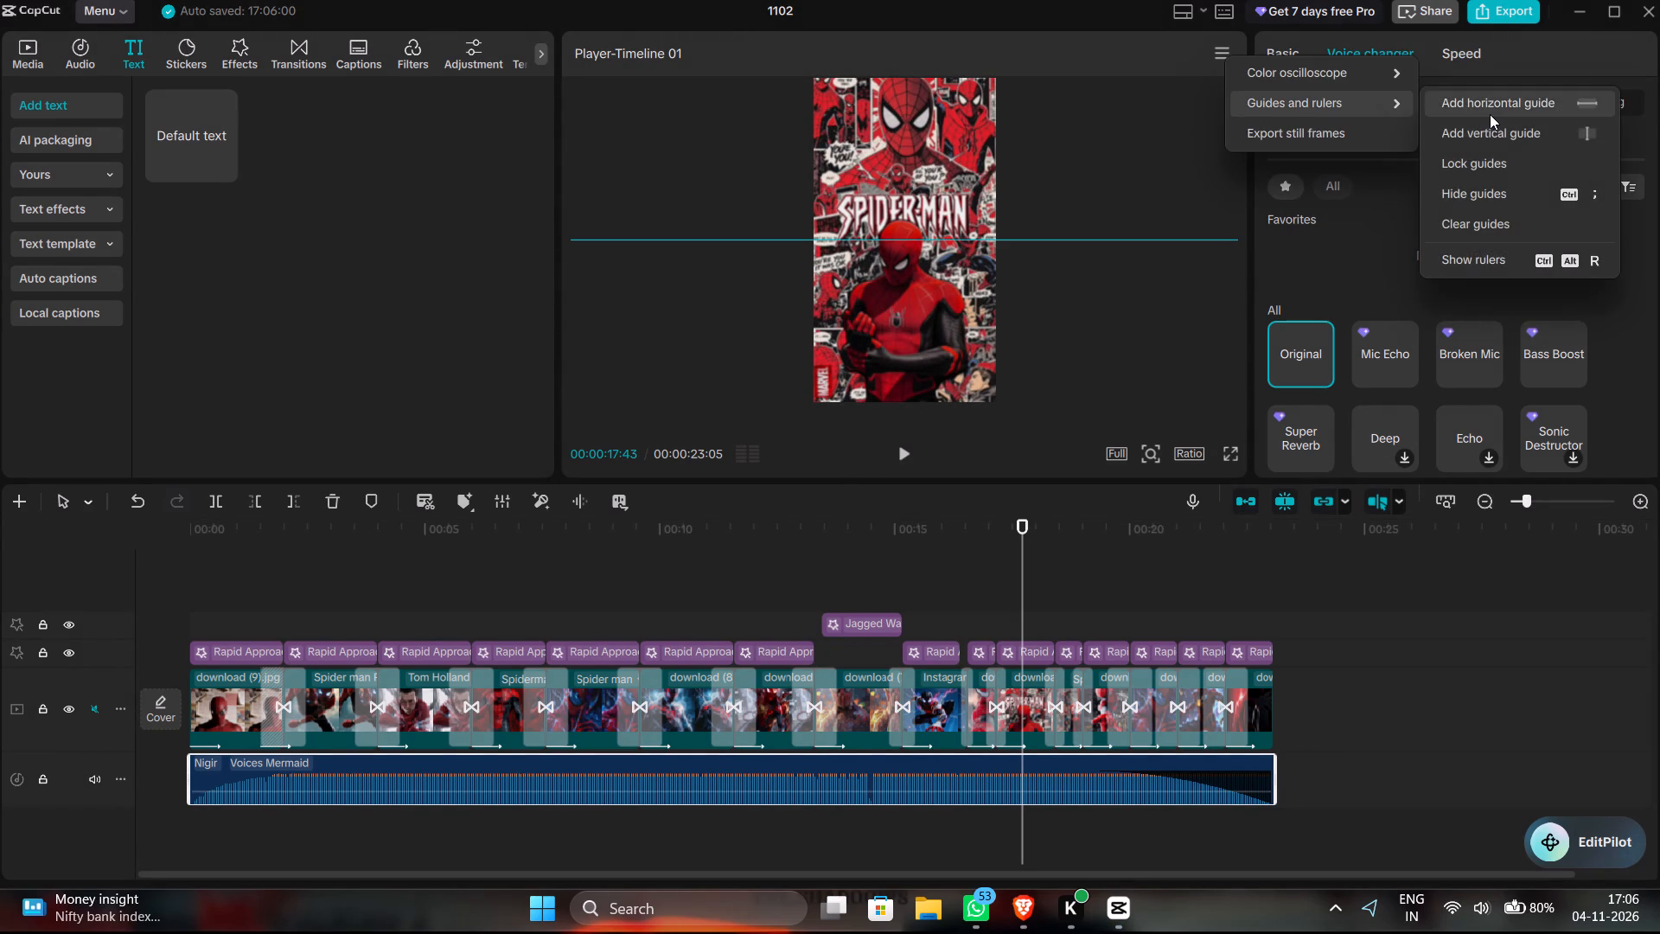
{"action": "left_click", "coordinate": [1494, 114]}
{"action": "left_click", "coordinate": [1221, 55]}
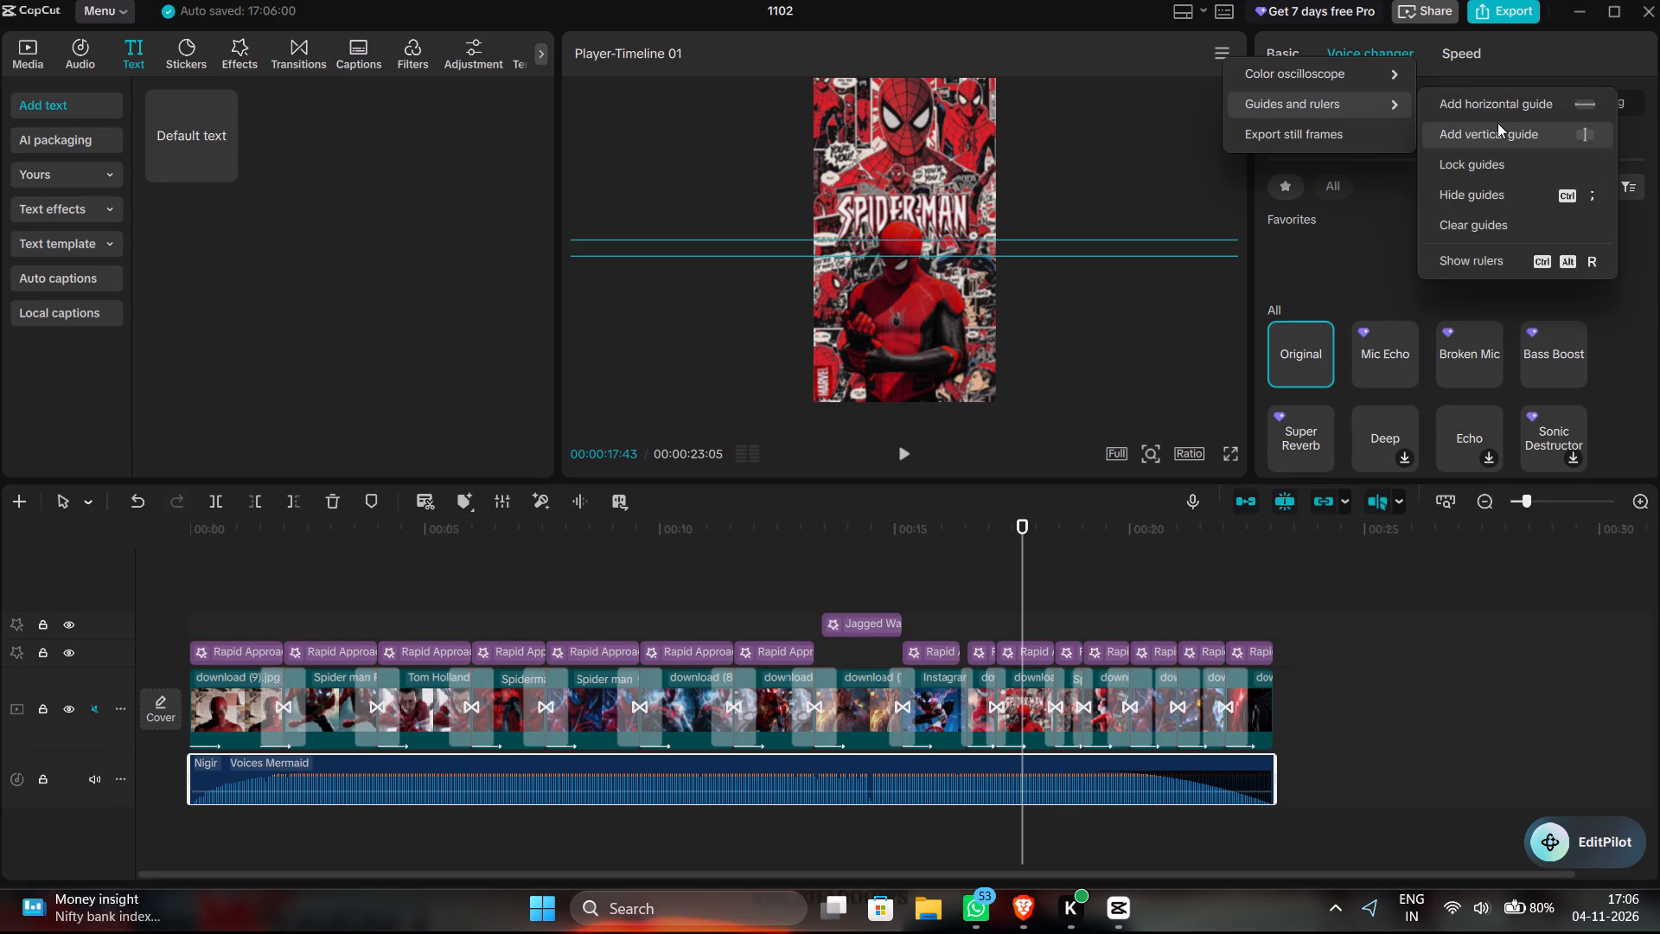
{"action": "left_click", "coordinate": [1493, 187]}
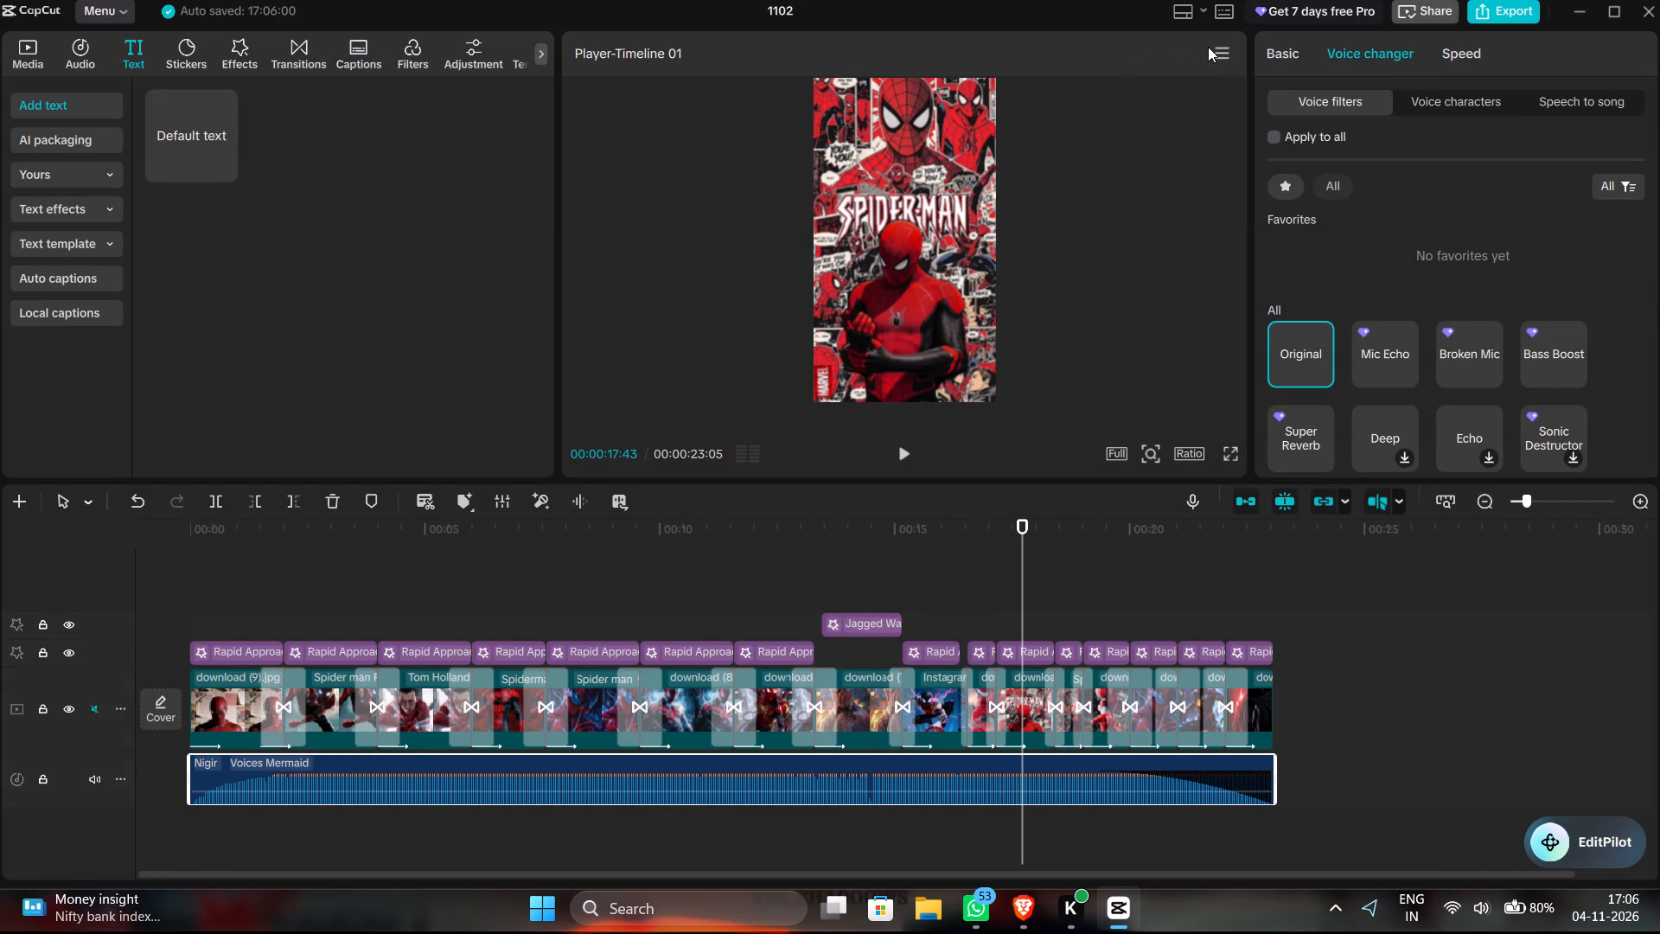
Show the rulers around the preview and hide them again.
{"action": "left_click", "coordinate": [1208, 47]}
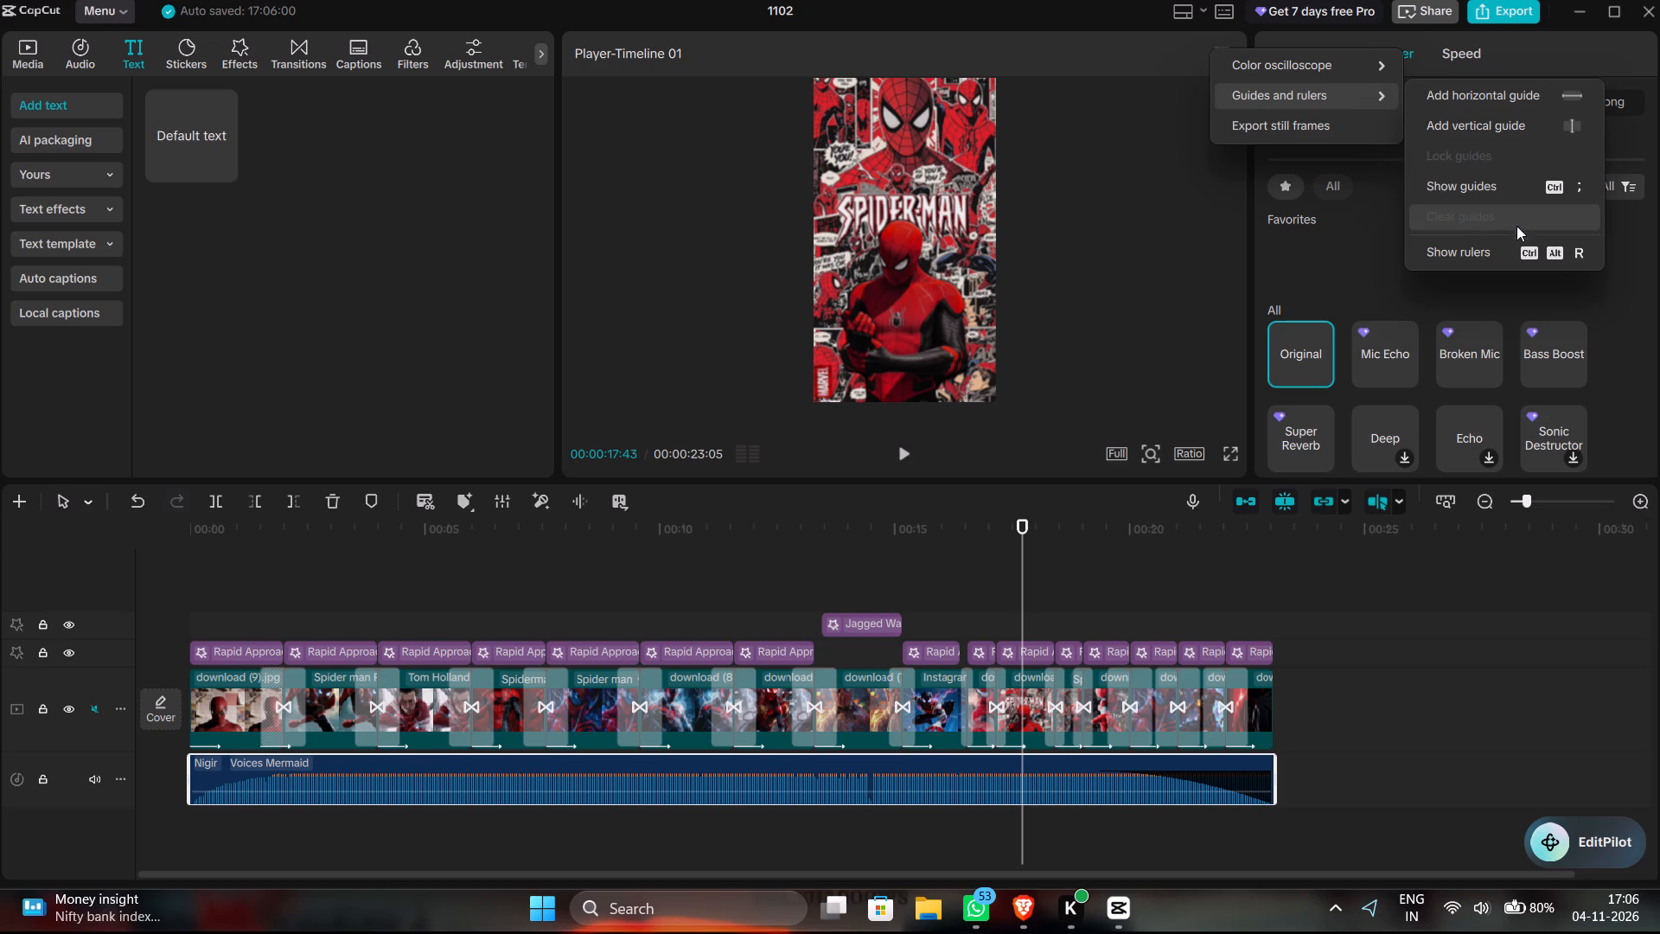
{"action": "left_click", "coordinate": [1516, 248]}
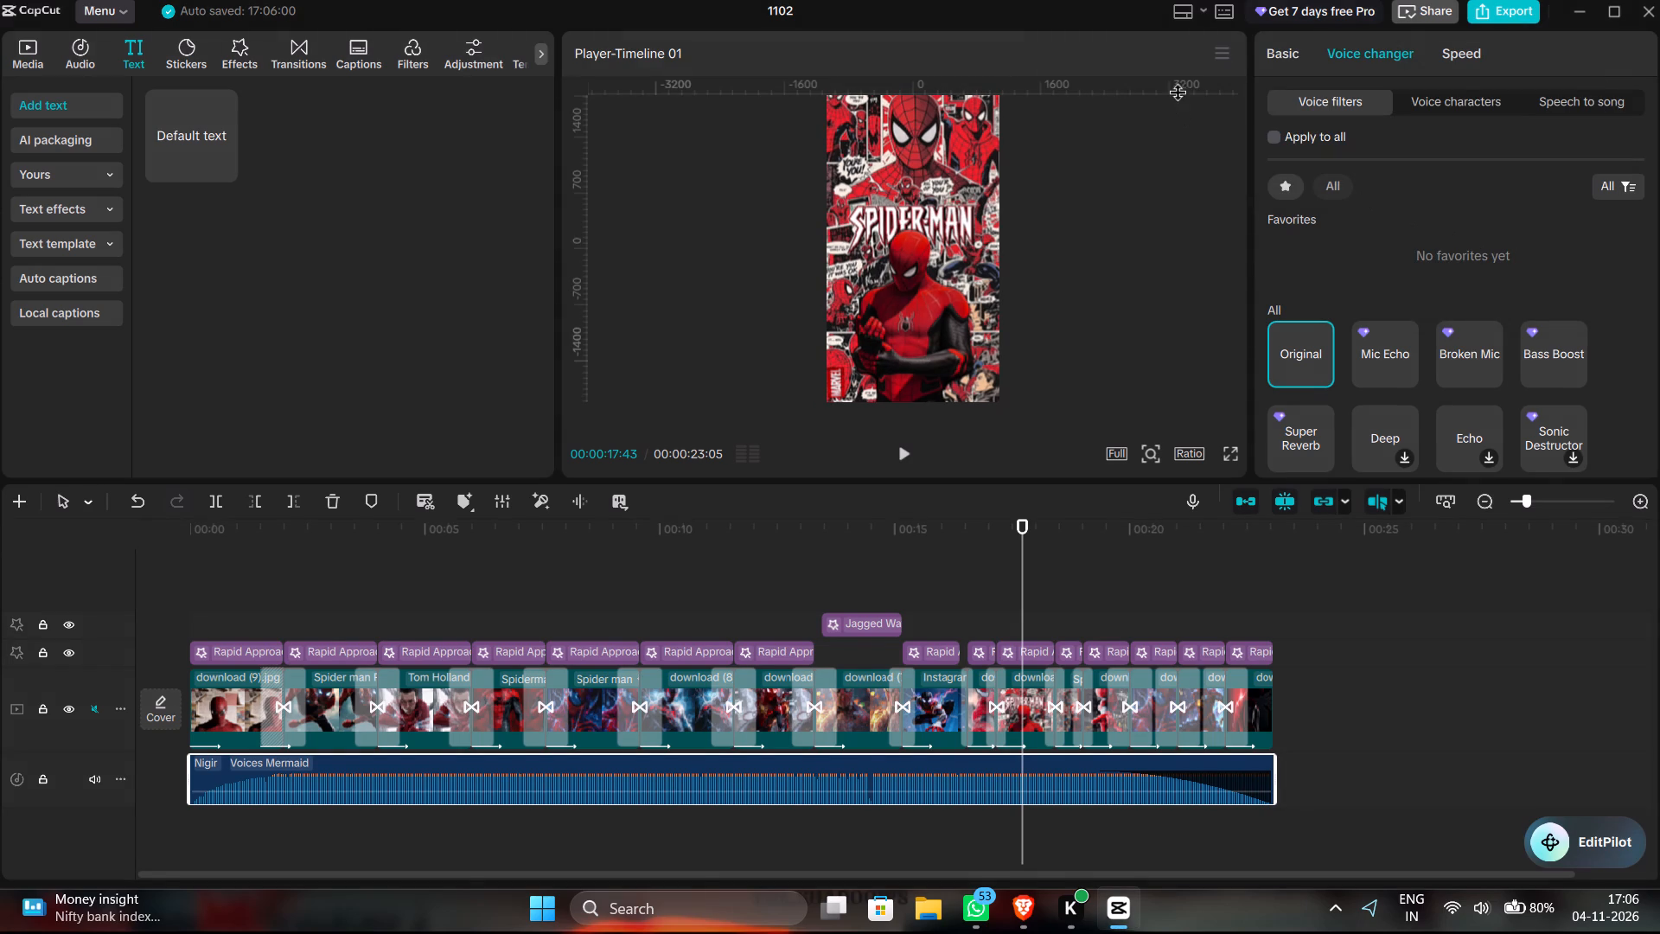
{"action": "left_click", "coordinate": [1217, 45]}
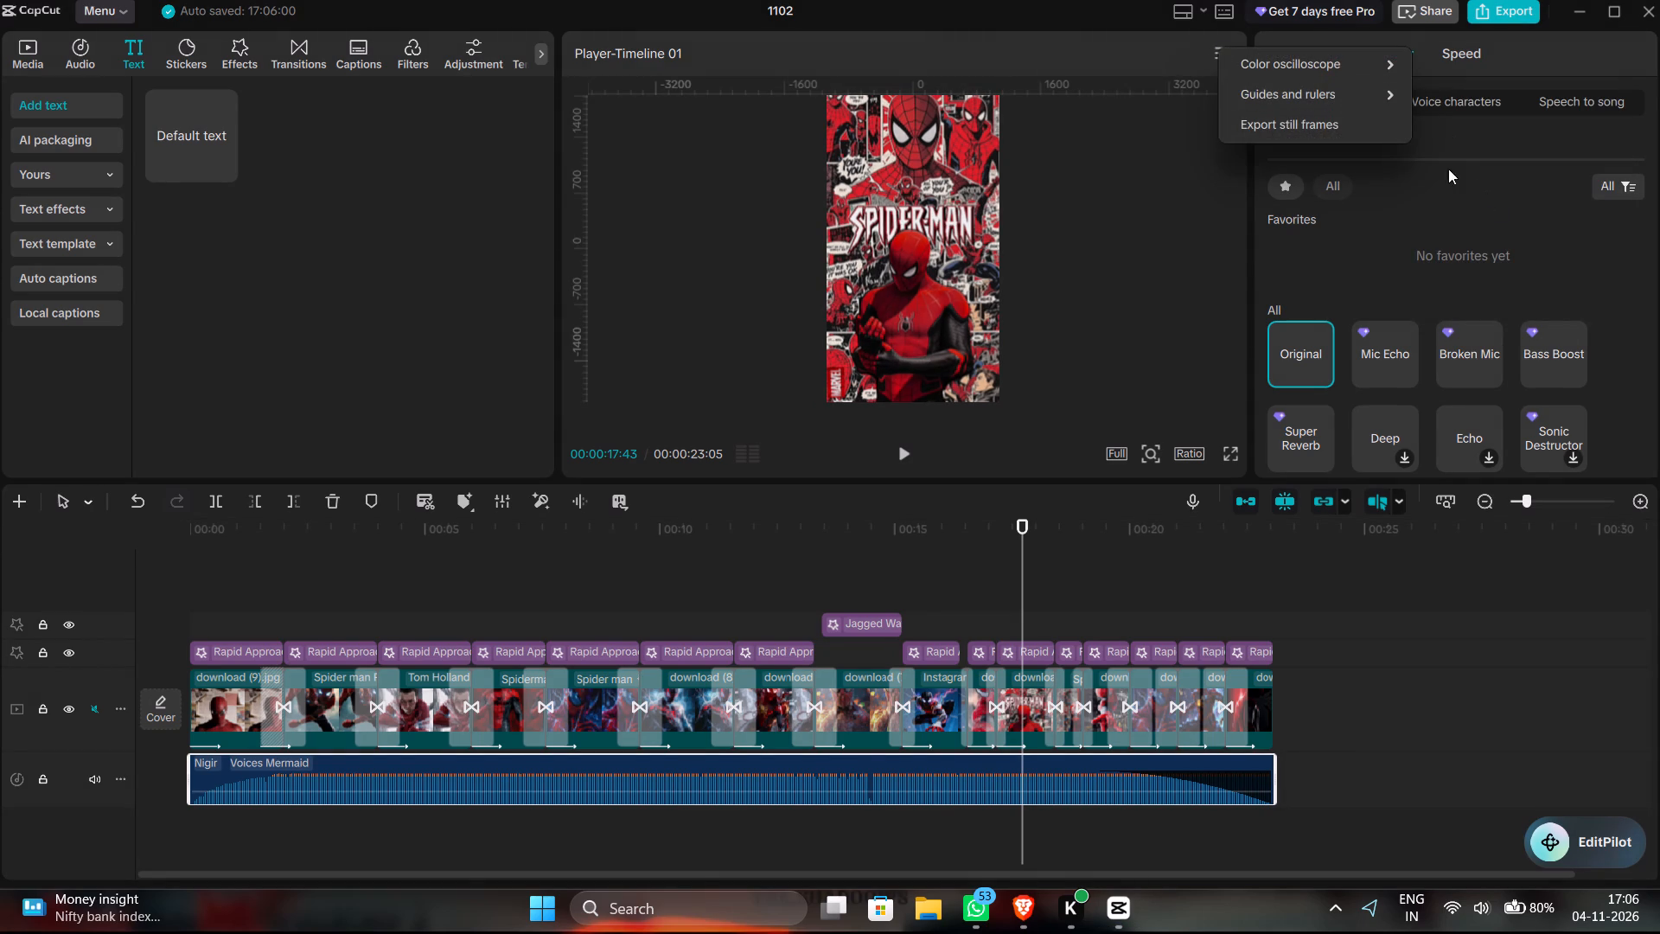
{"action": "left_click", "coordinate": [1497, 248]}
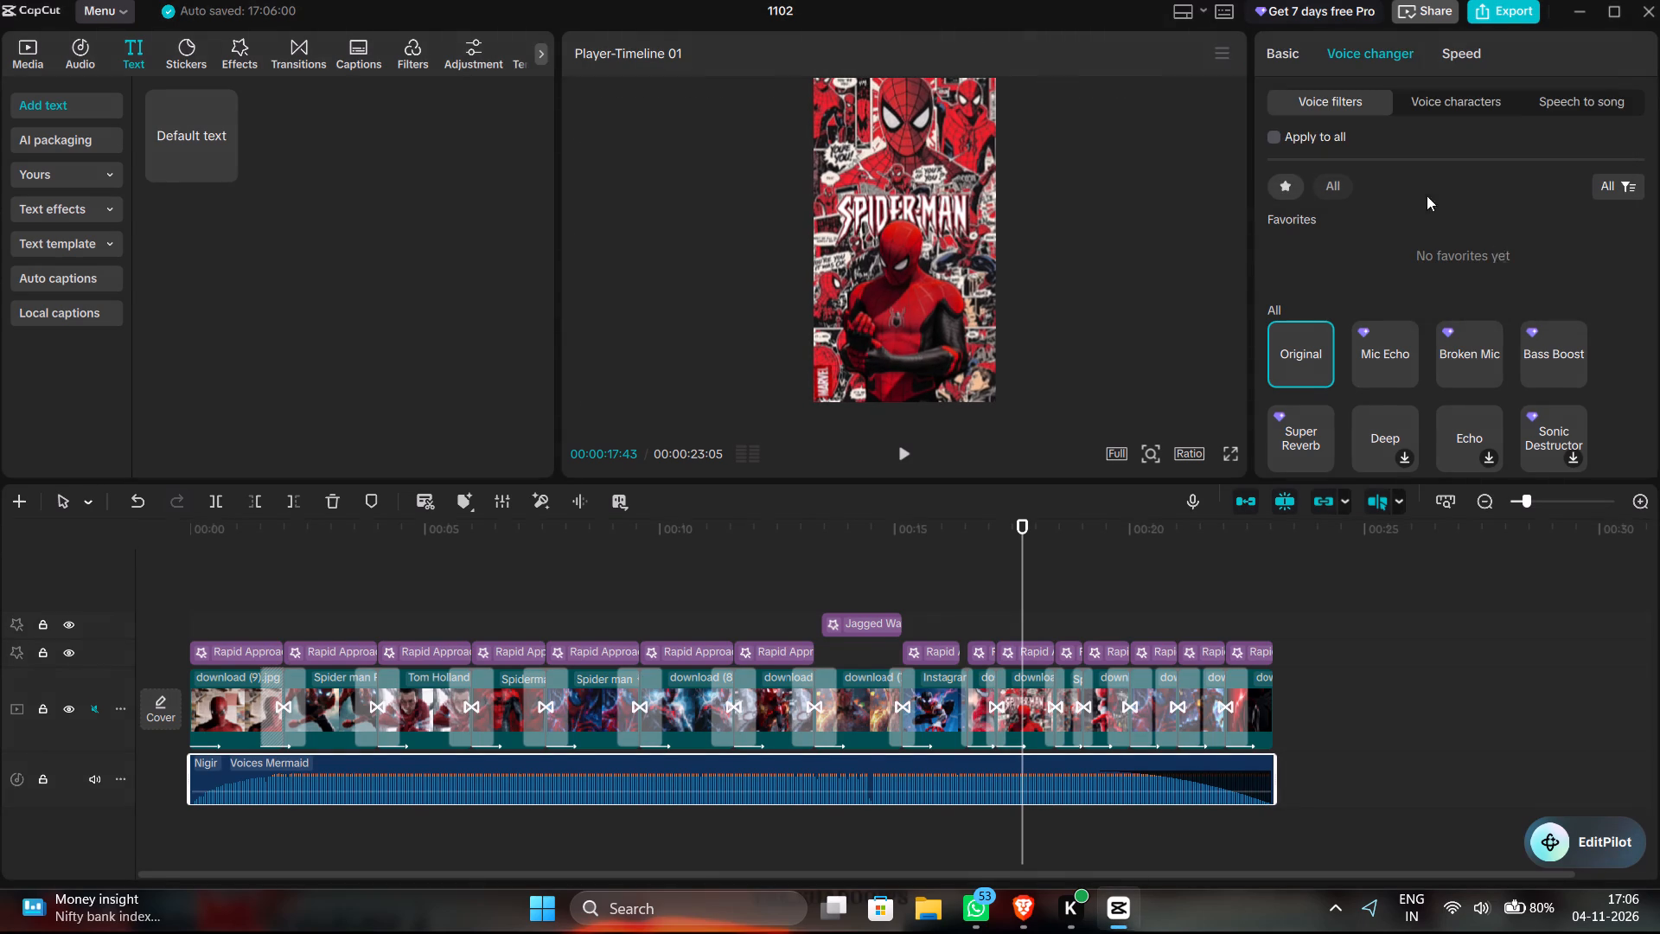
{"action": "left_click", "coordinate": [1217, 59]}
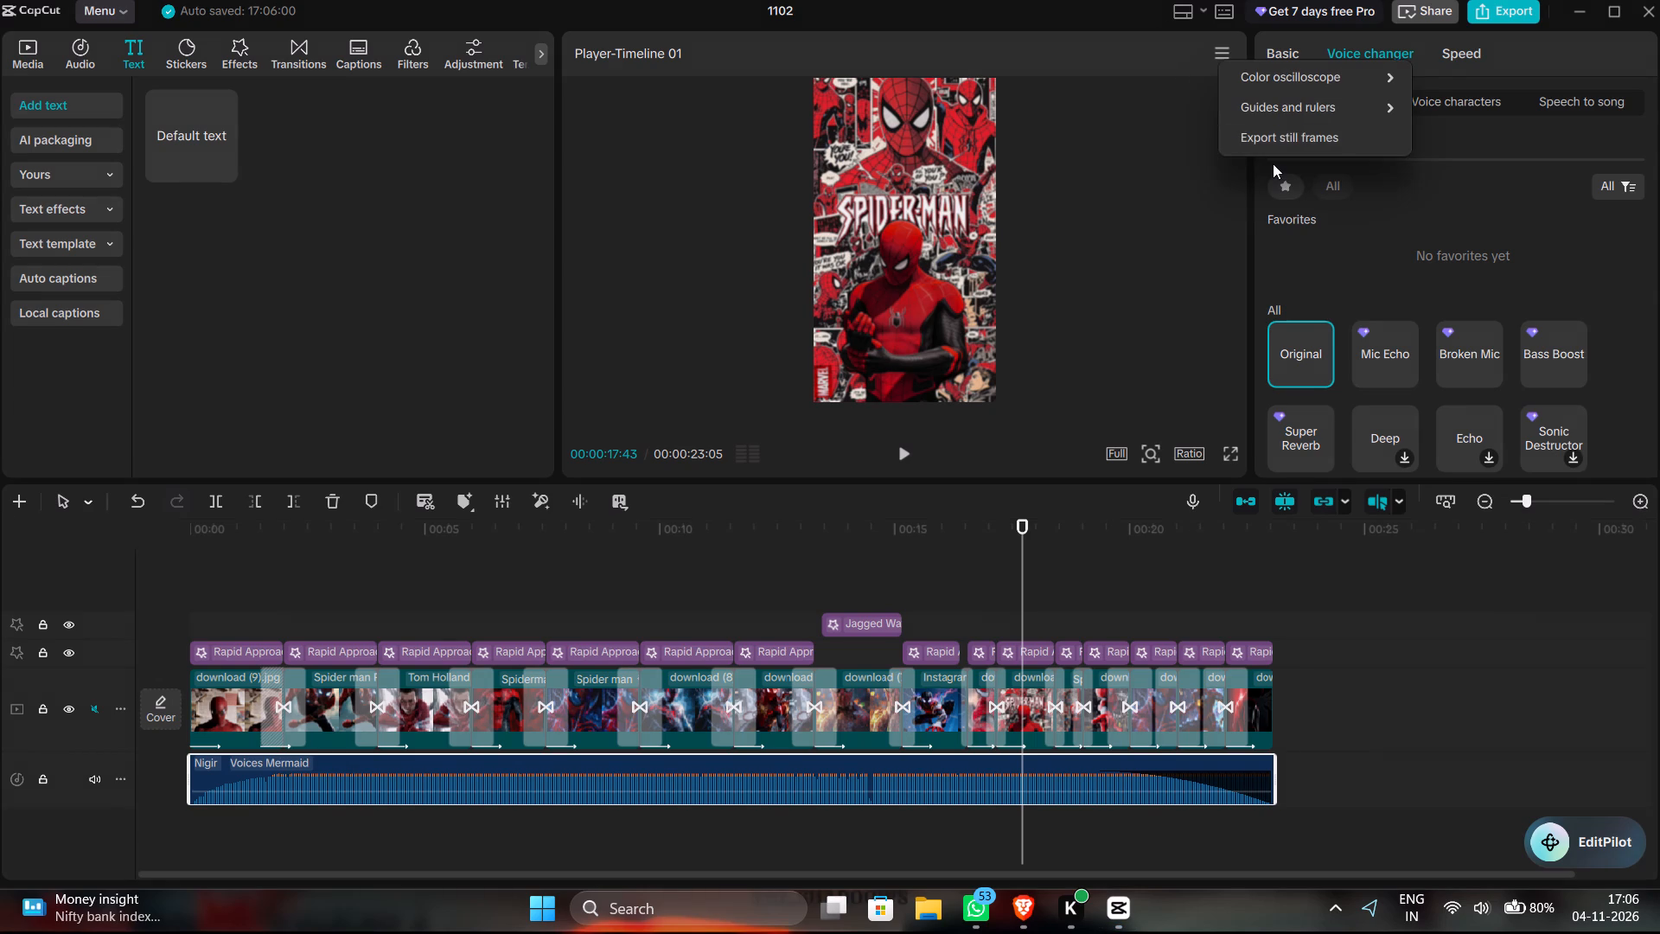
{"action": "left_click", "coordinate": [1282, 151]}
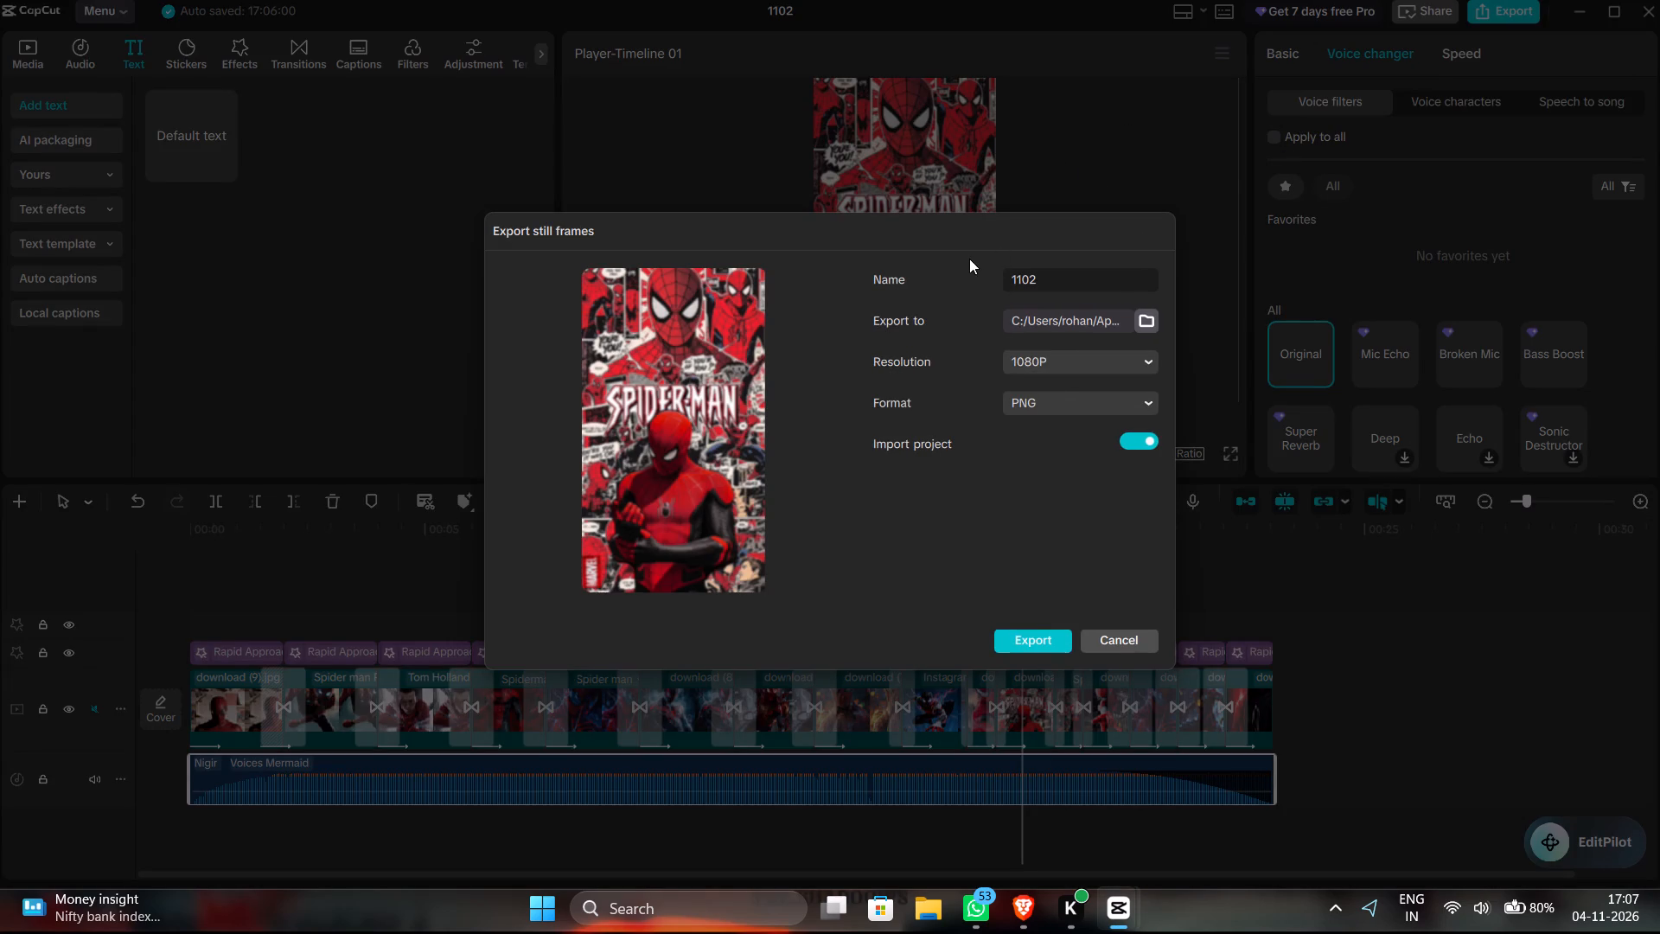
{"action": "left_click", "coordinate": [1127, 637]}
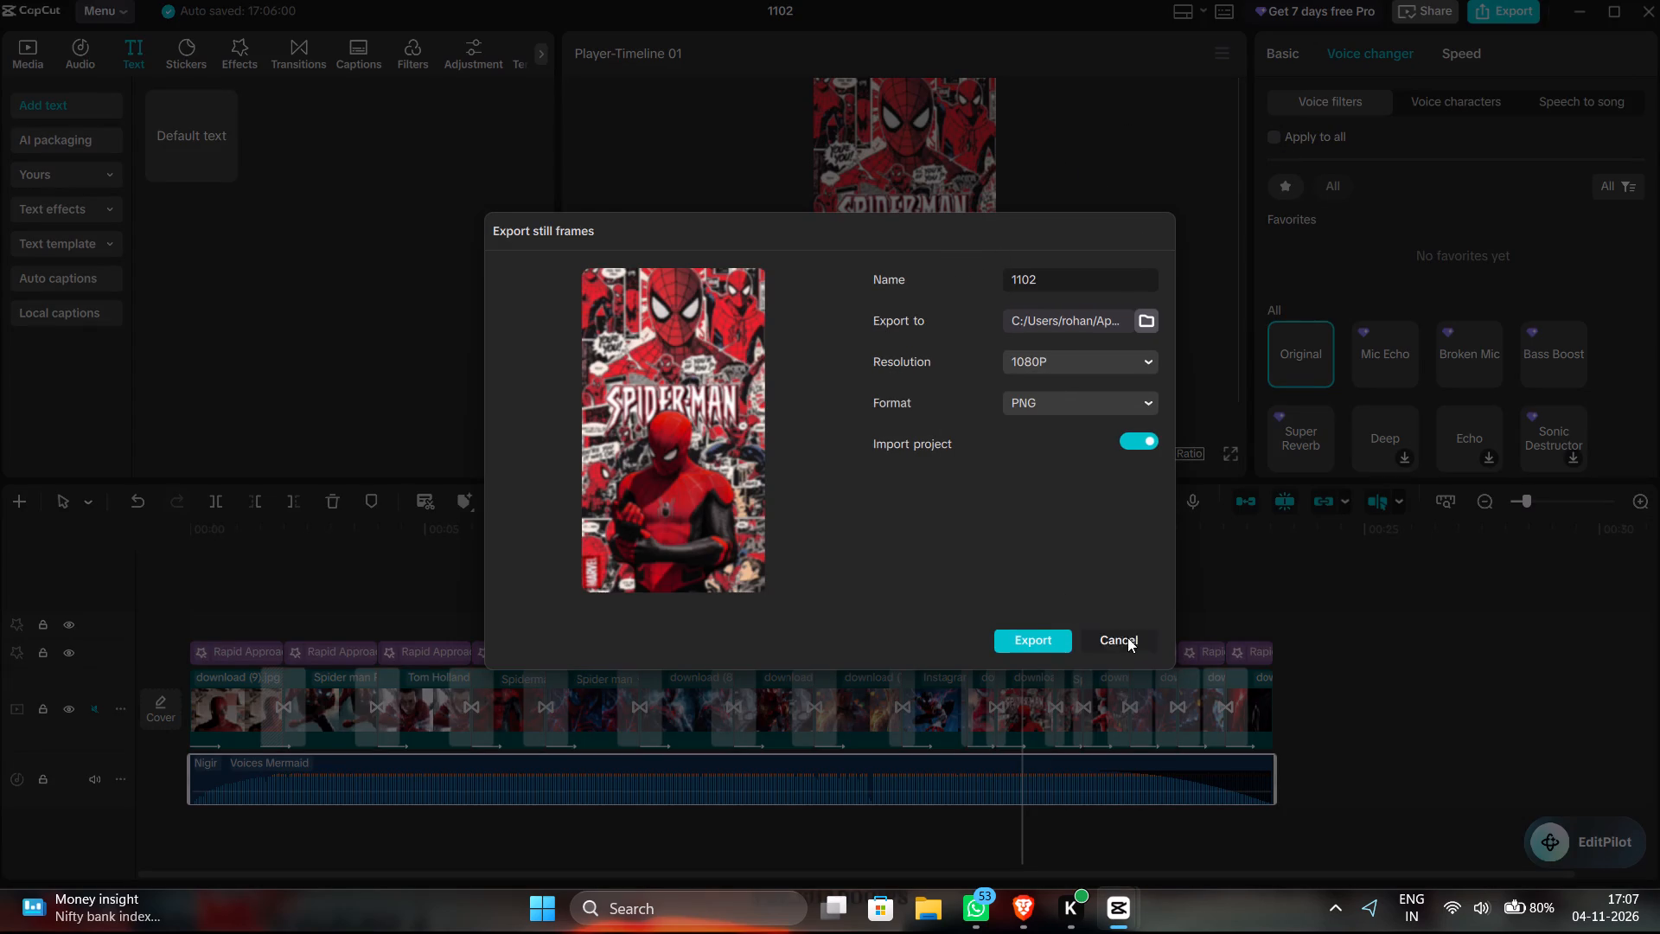
Play the later part of the video in short bursts, pausing to check the transitions.
{"action": "double_click", "coordinate": [898, 451]}
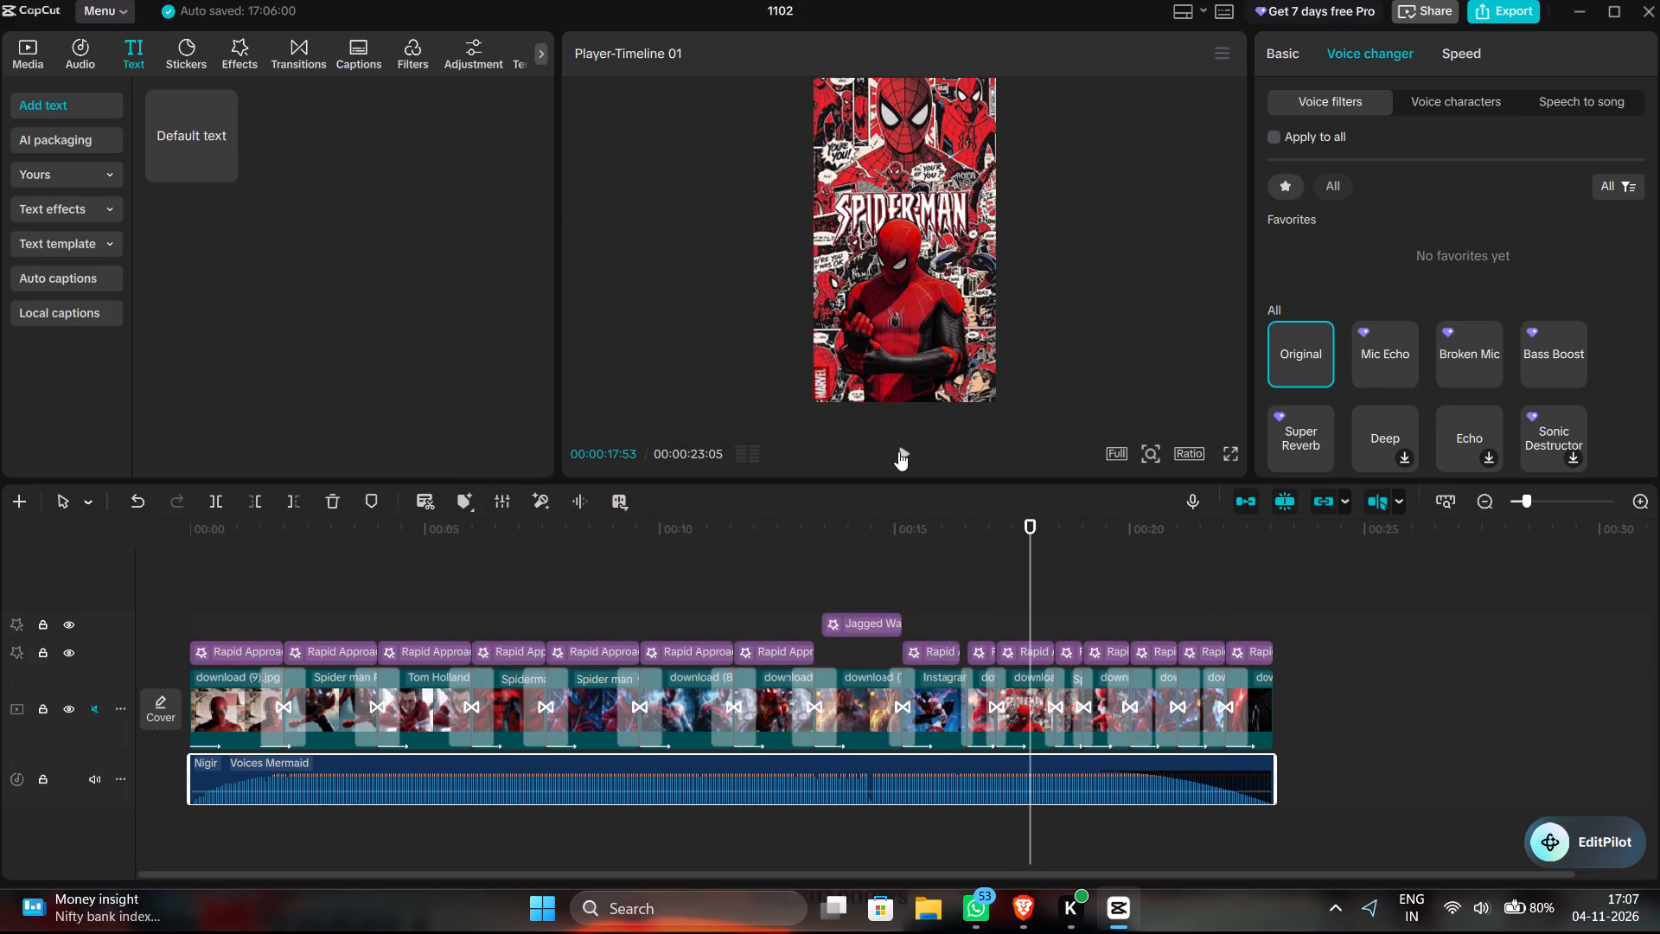
{"action": "double_click", "coordinate": [898, 451]}
{"action": "triple_click", "coordinate": [898, 451]}
{"action": "triple_click", "coordinate": [898, 451]}
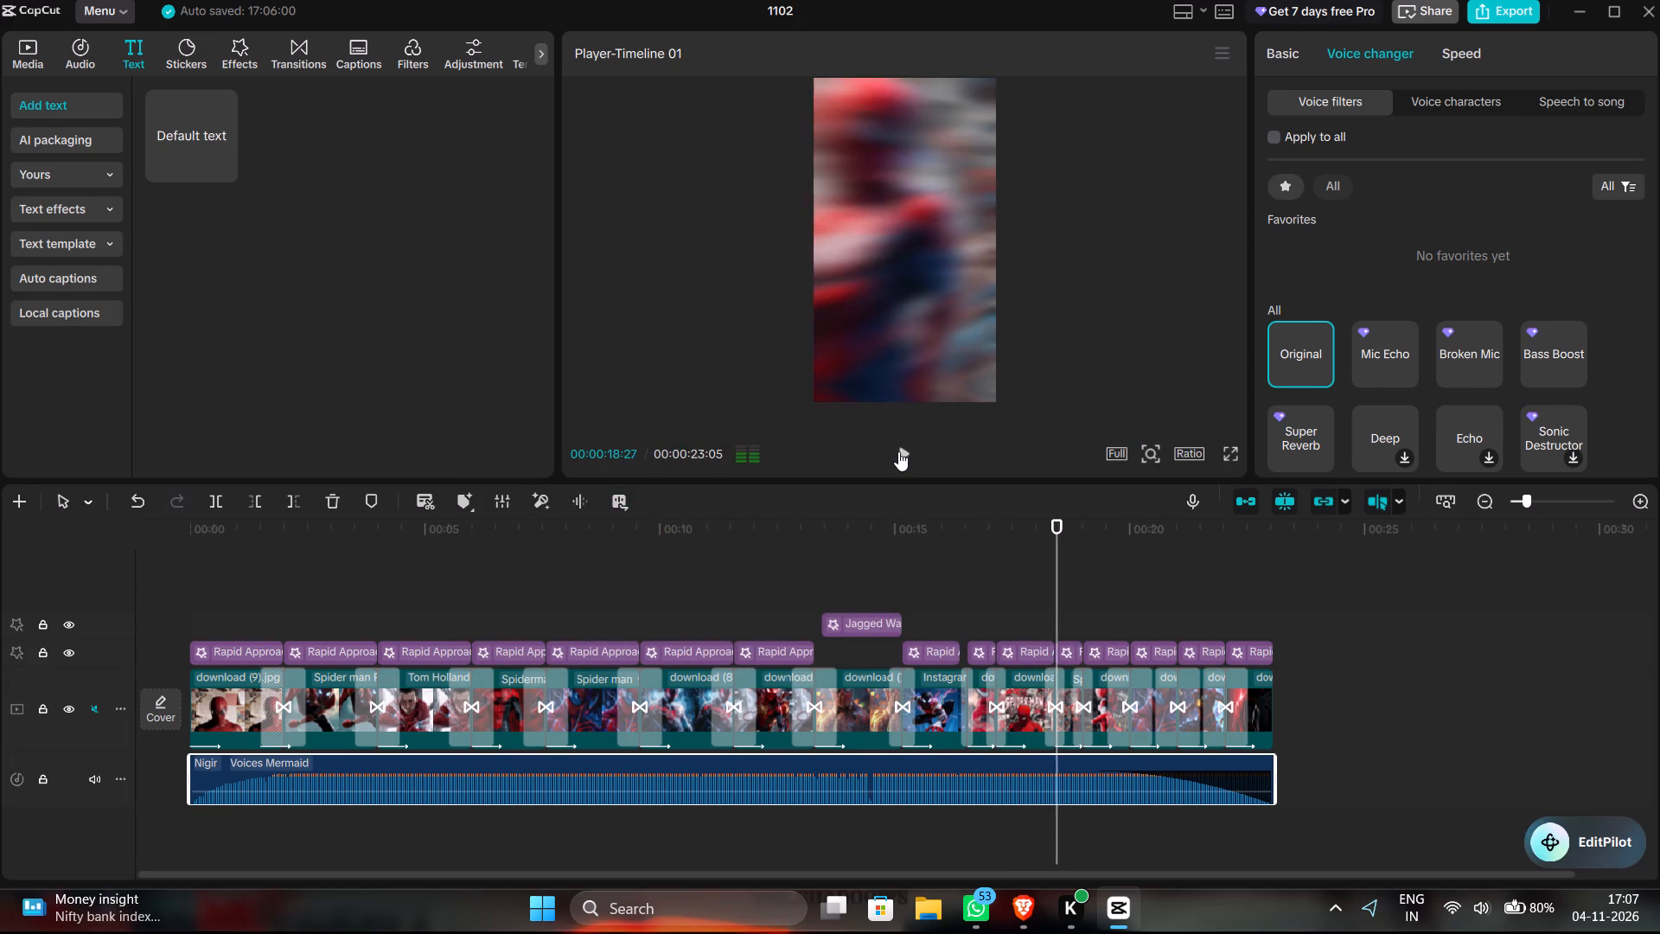
{"action": "triple_click", "coordinate": [898, 451]}
{"action": "double_click", "coordinate": [898, 451]}
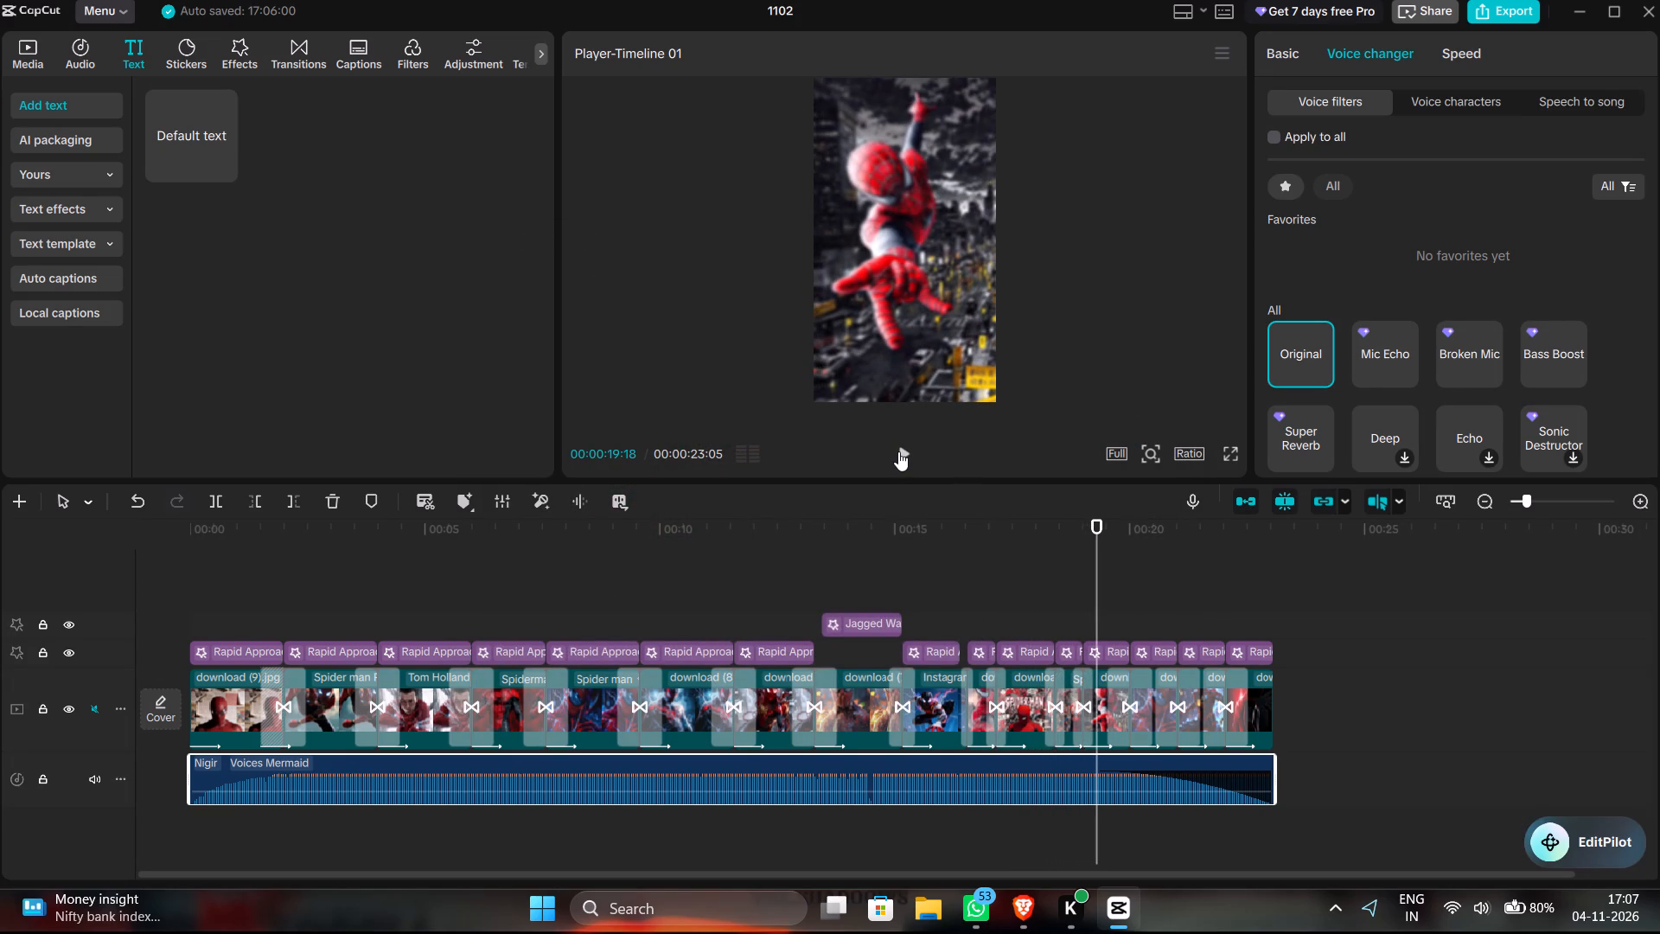
{"action": "left_click", "coordinate": [898, 451]}
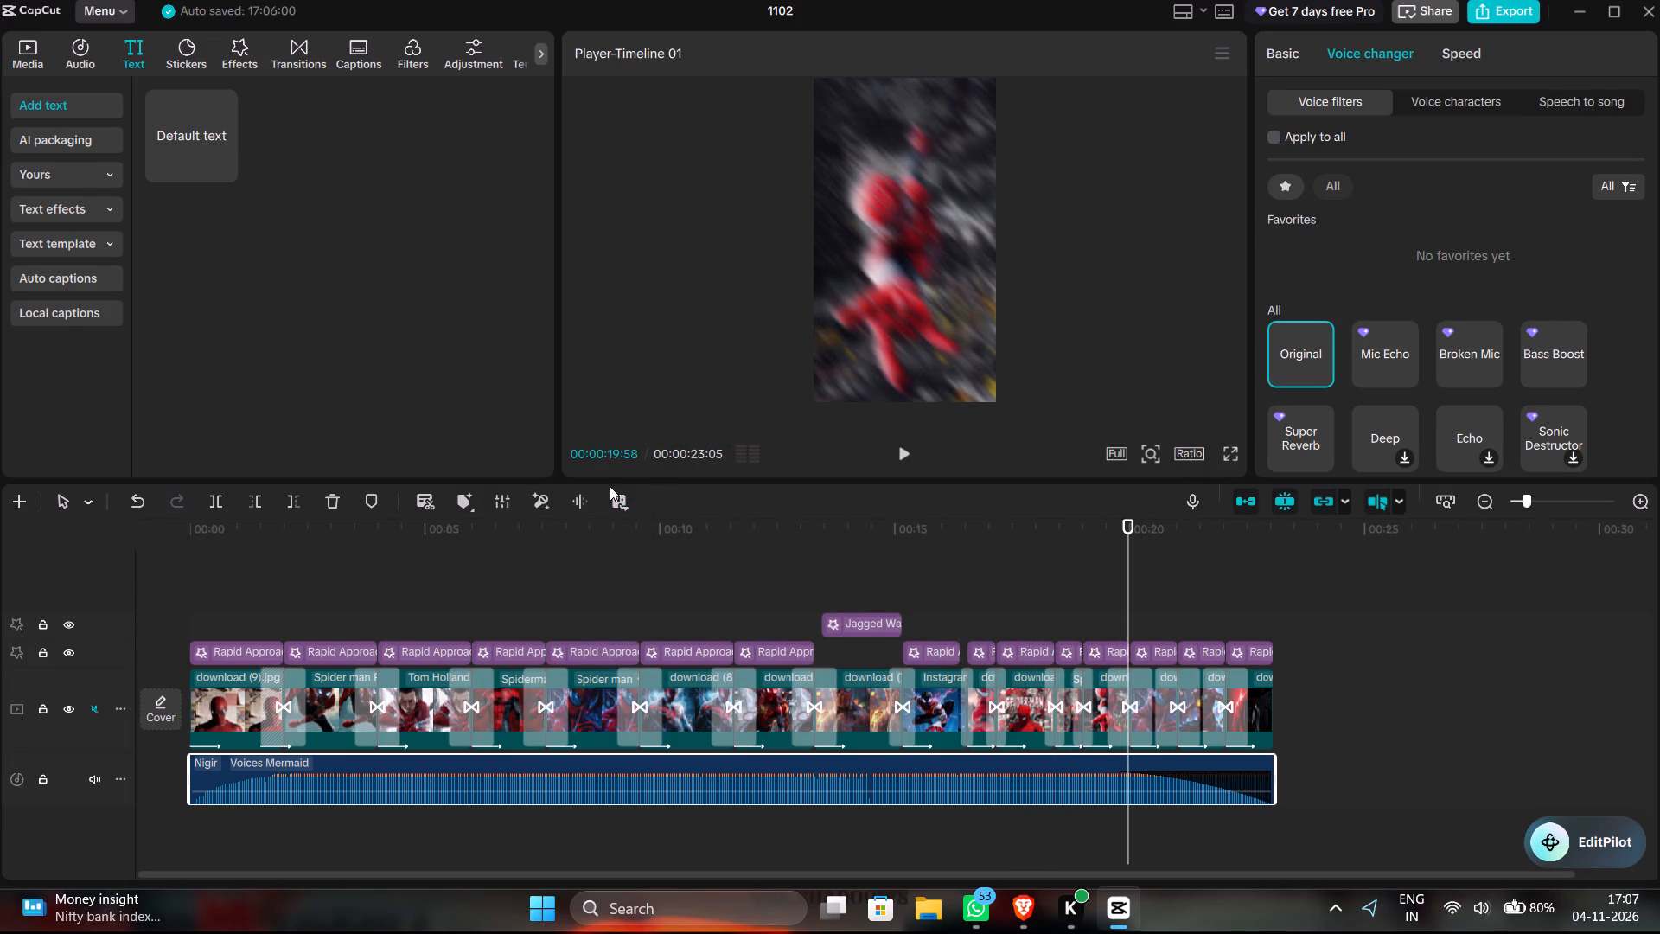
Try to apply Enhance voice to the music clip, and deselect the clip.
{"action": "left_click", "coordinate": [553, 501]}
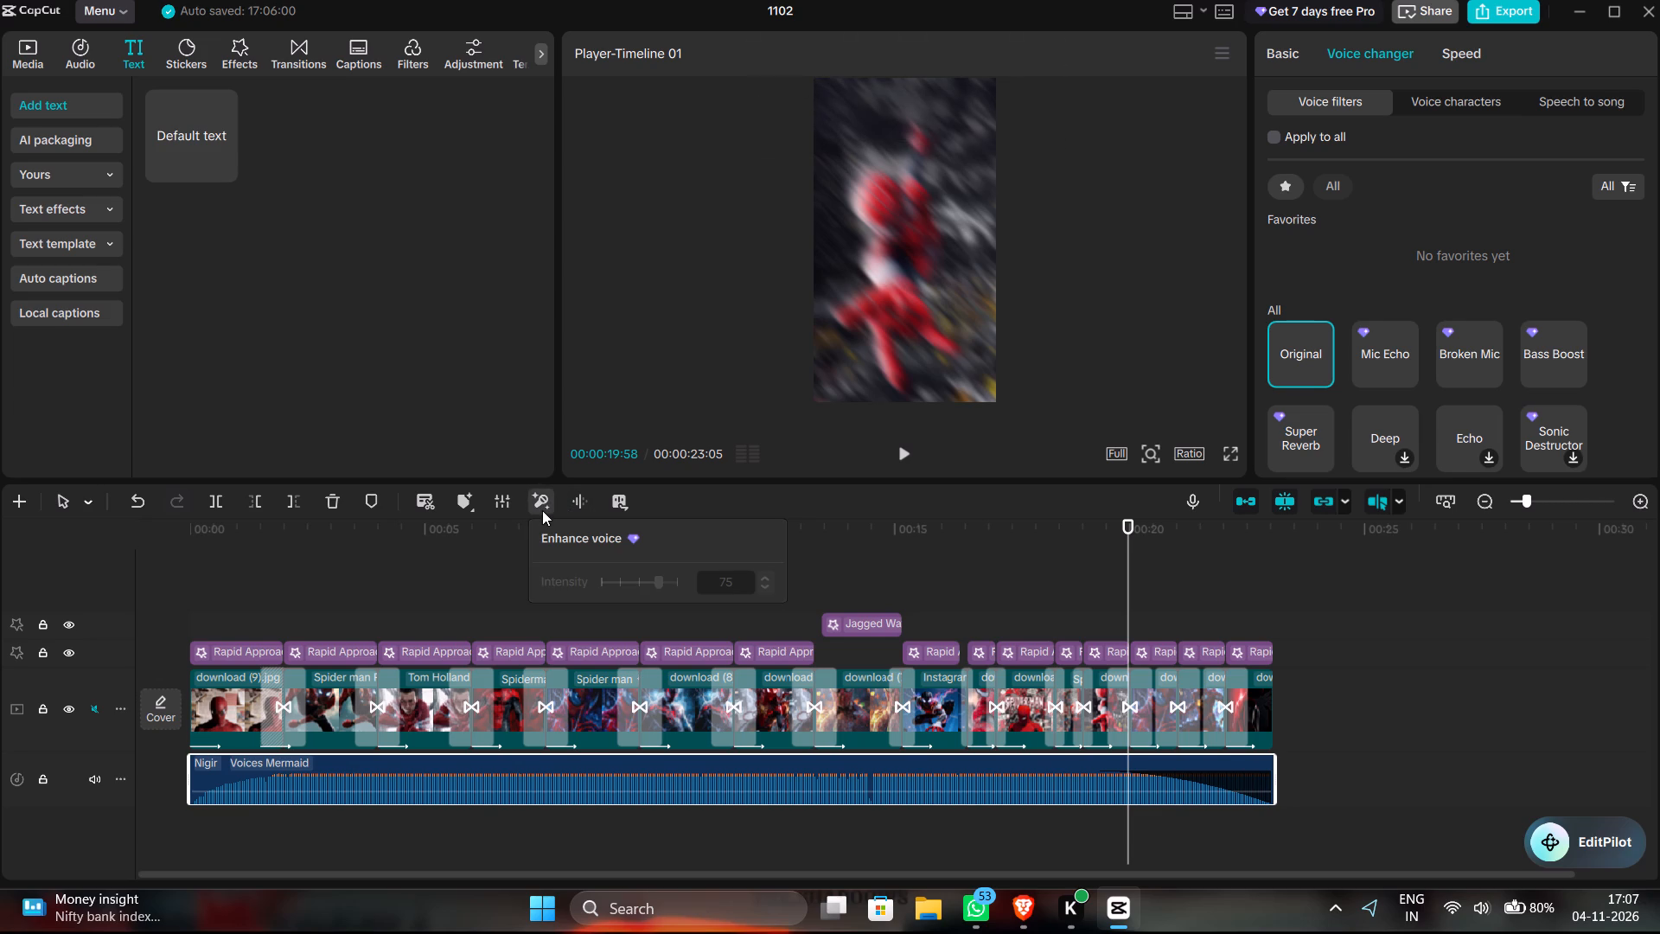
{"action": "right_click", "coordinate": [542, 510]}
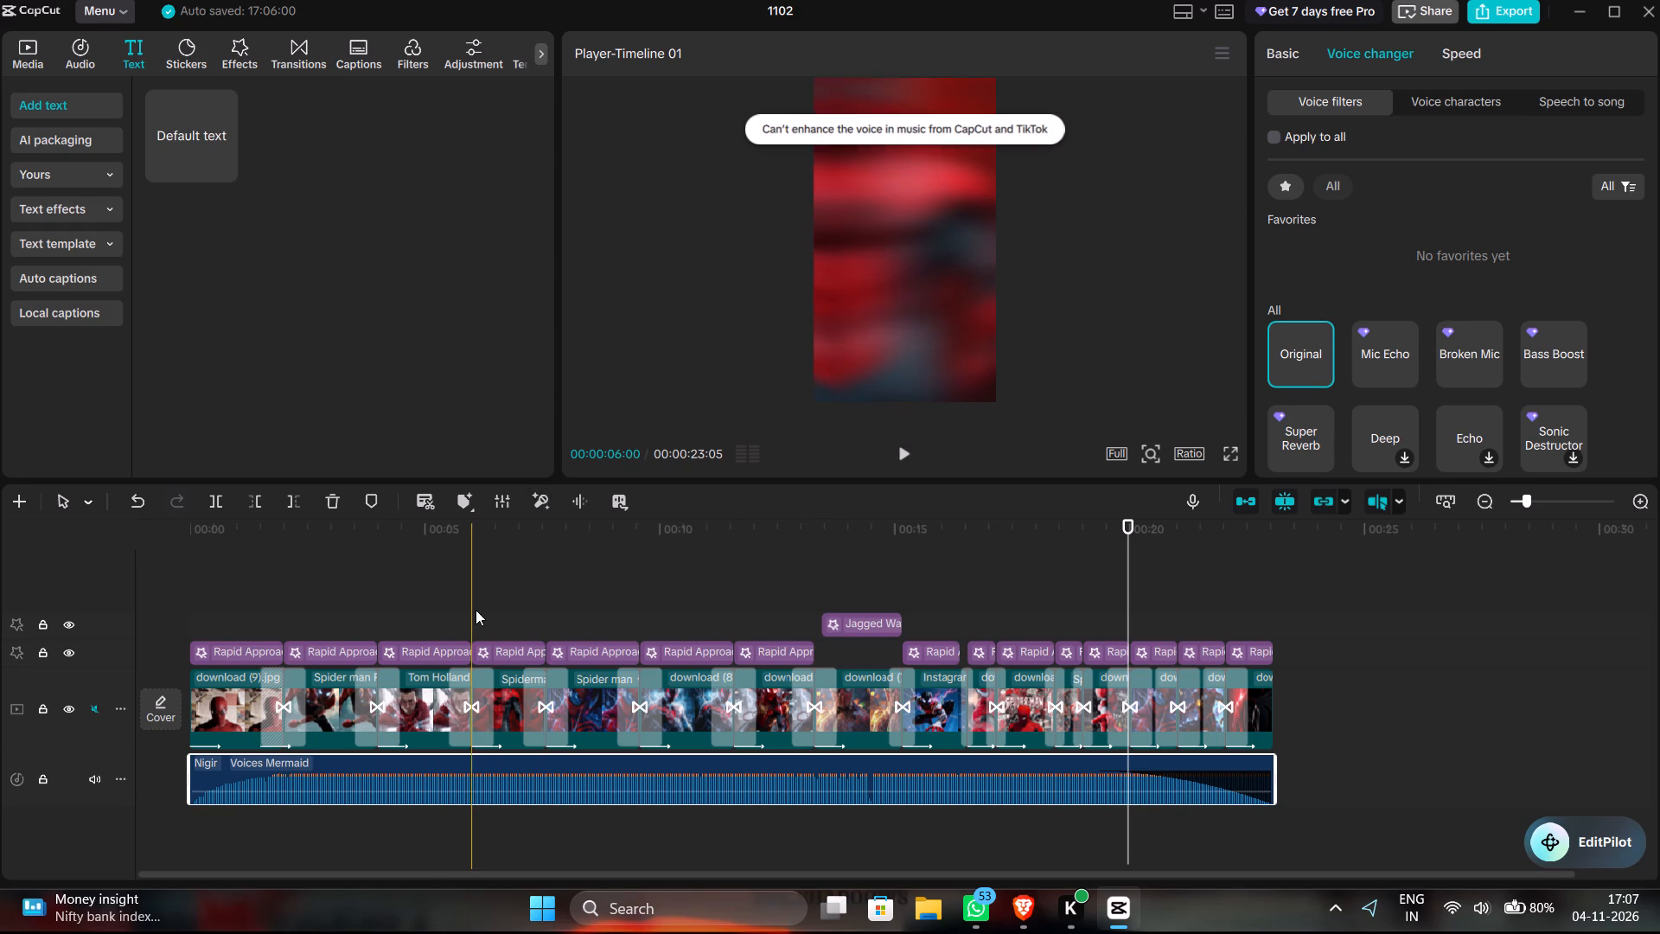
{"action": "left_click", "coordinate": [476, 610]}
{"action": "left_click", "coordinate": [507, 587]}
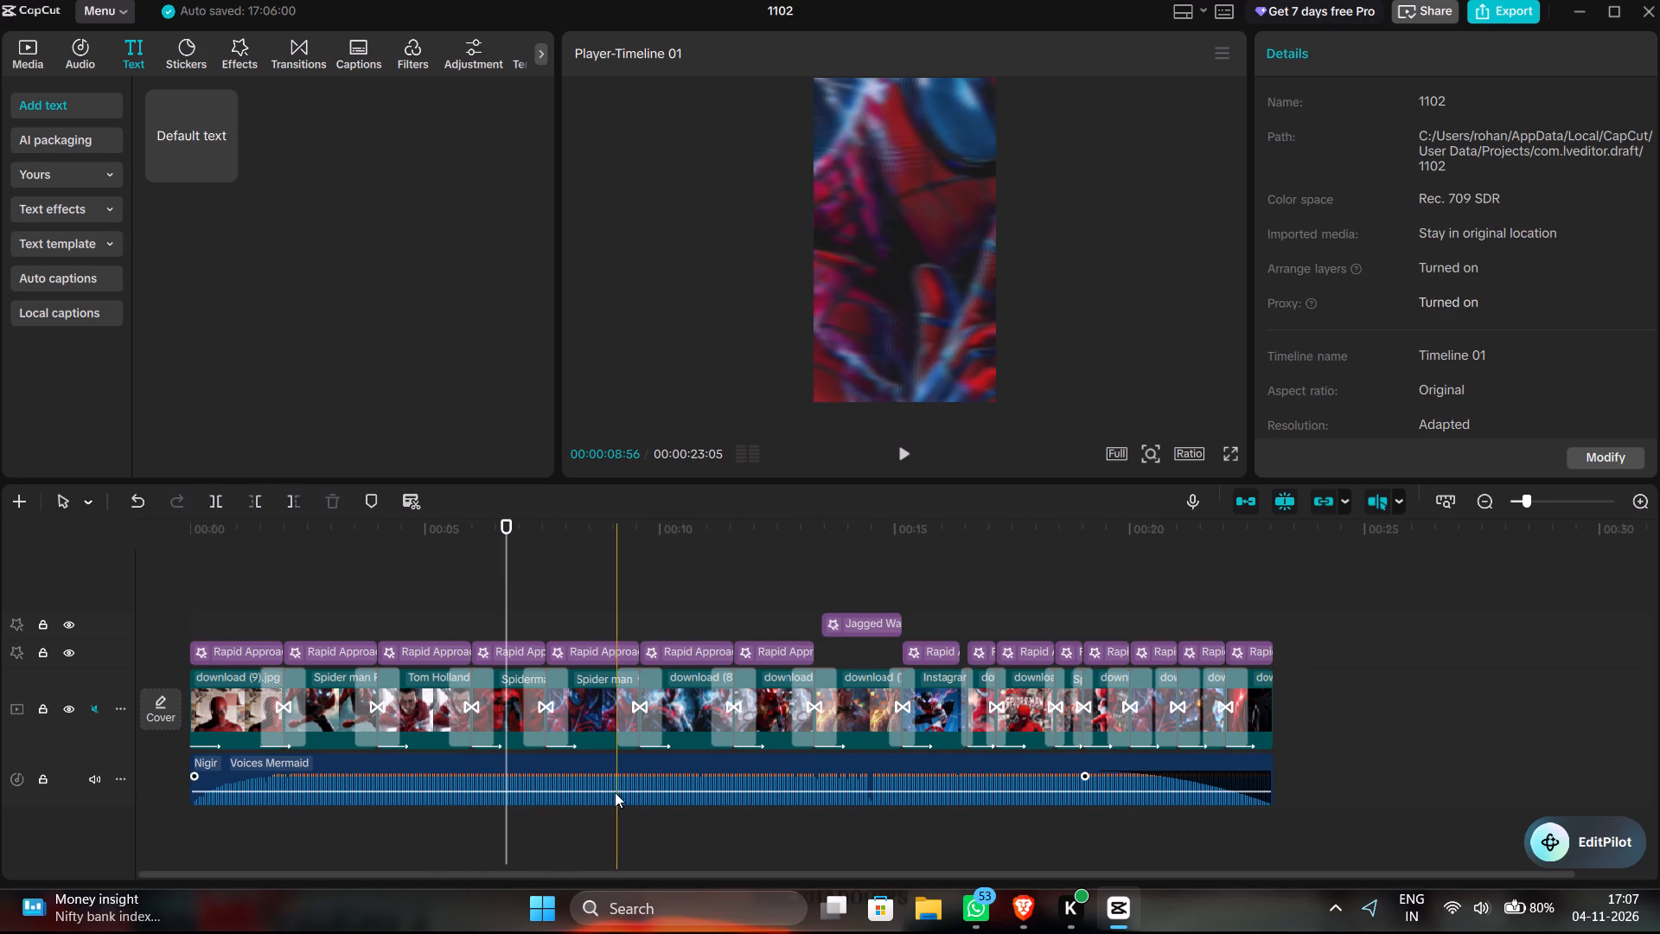
Apply noise reduction to the music clip and play the video to hear it.
{"action": "left_click", "coordinate": [618, 794]}
{"action": "left_click", "coordinate": [629, 766]}
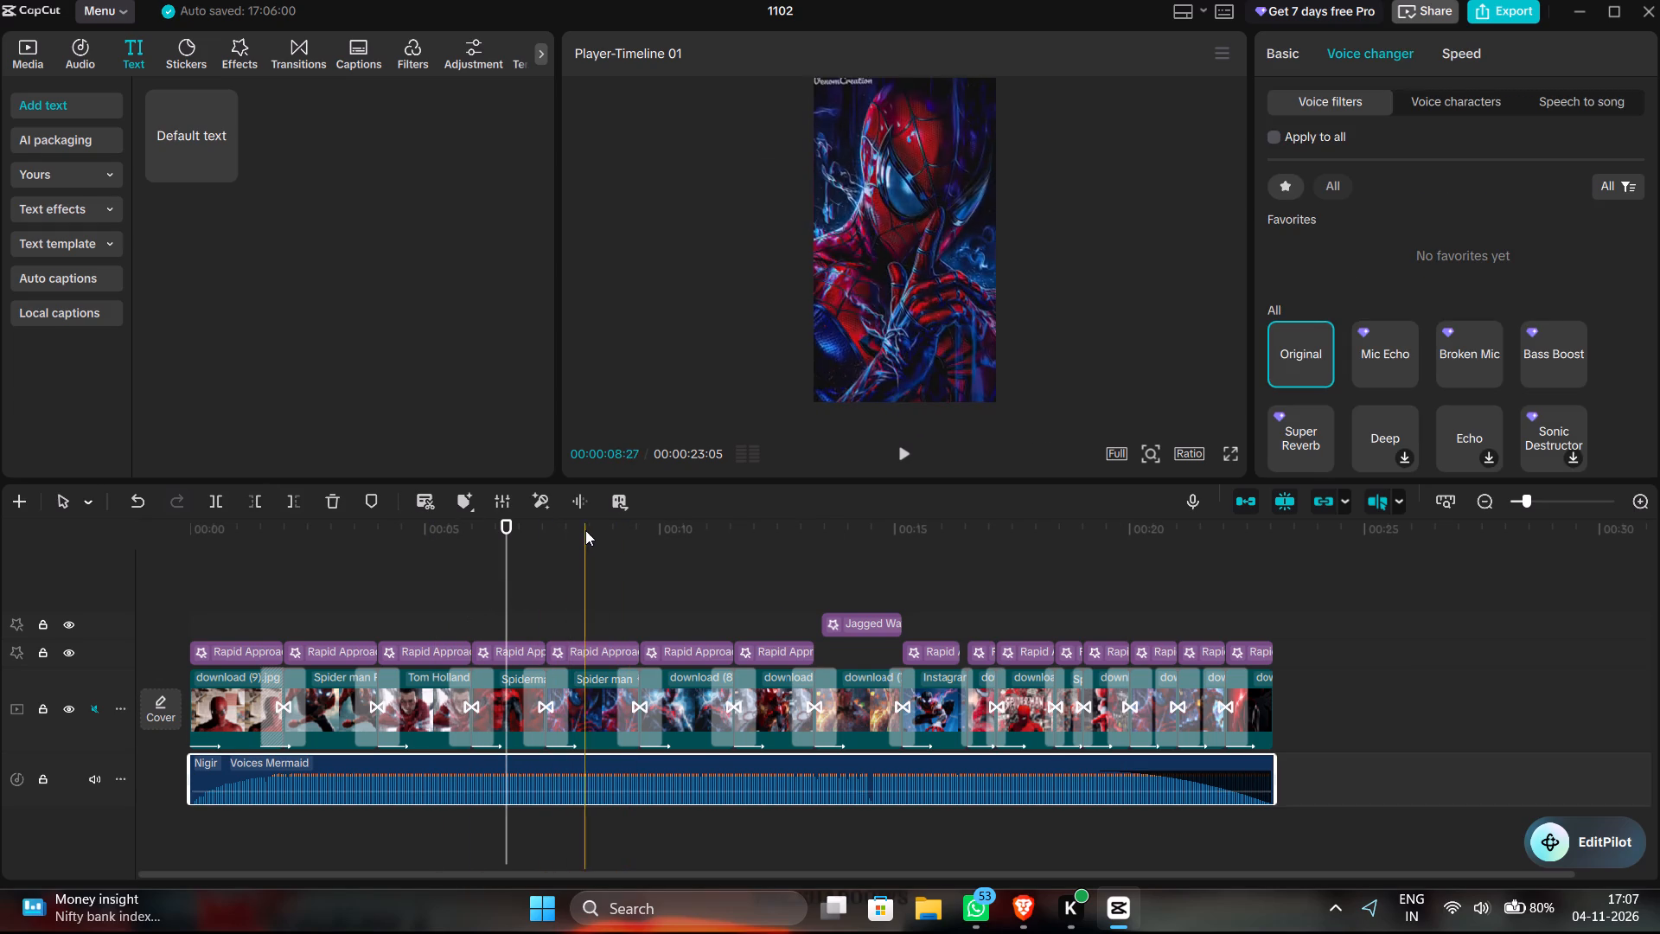
{"action": "left_click", "coordinate": [578, 502]}
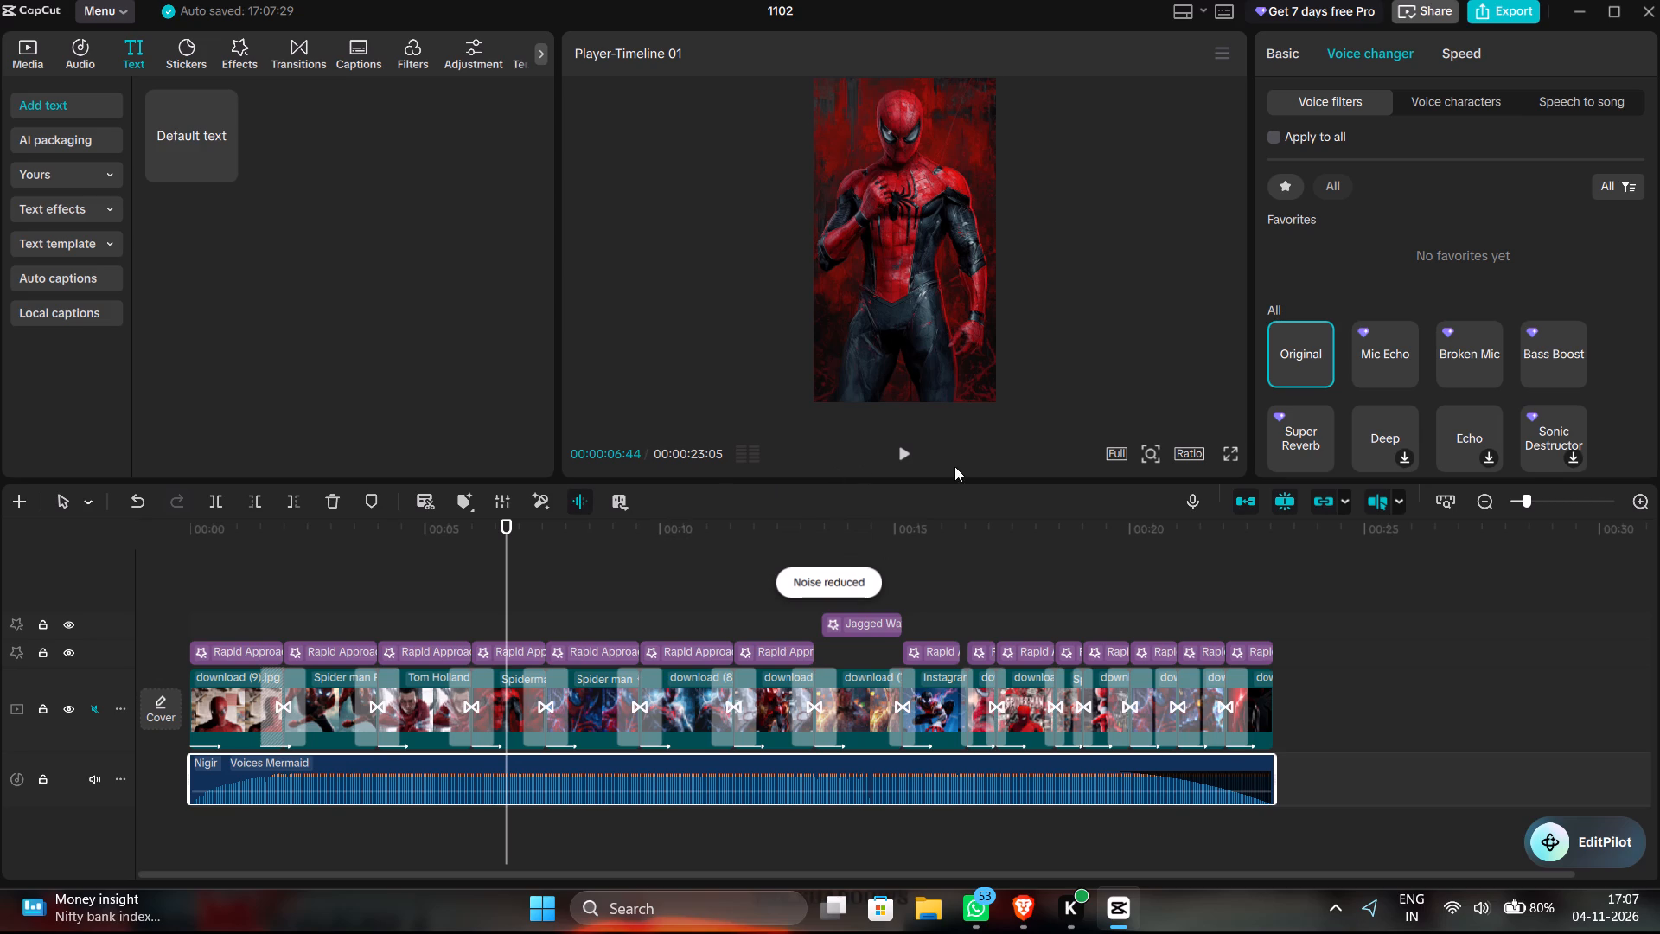
{"action": "left_click", "coordinate": [910, 466]}
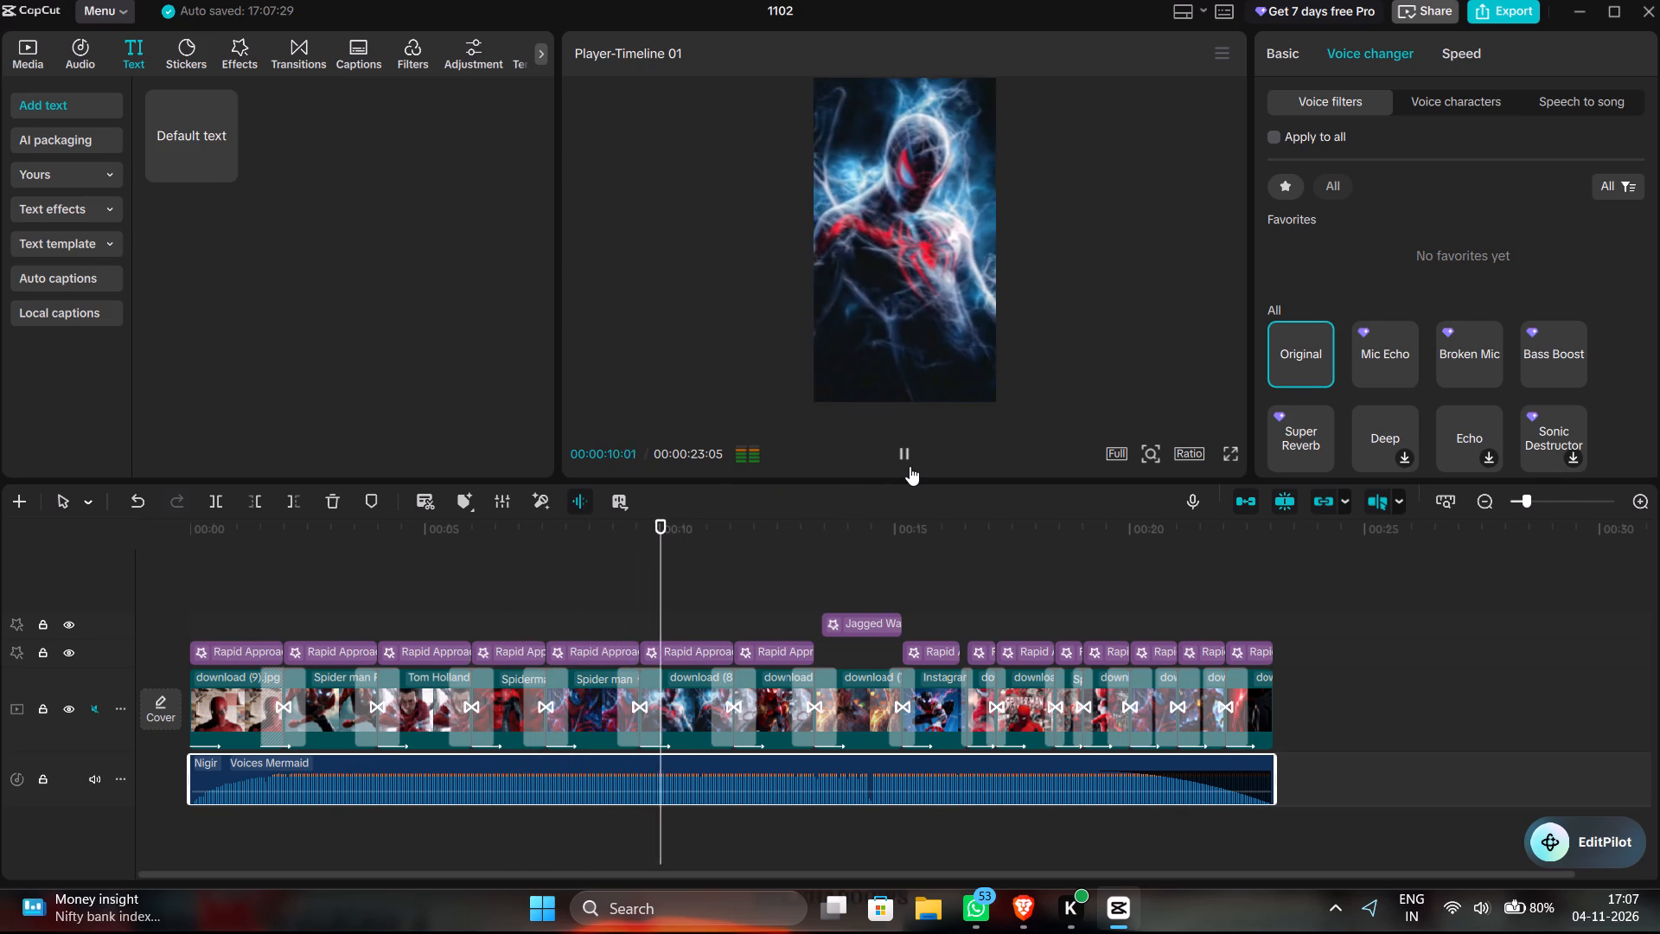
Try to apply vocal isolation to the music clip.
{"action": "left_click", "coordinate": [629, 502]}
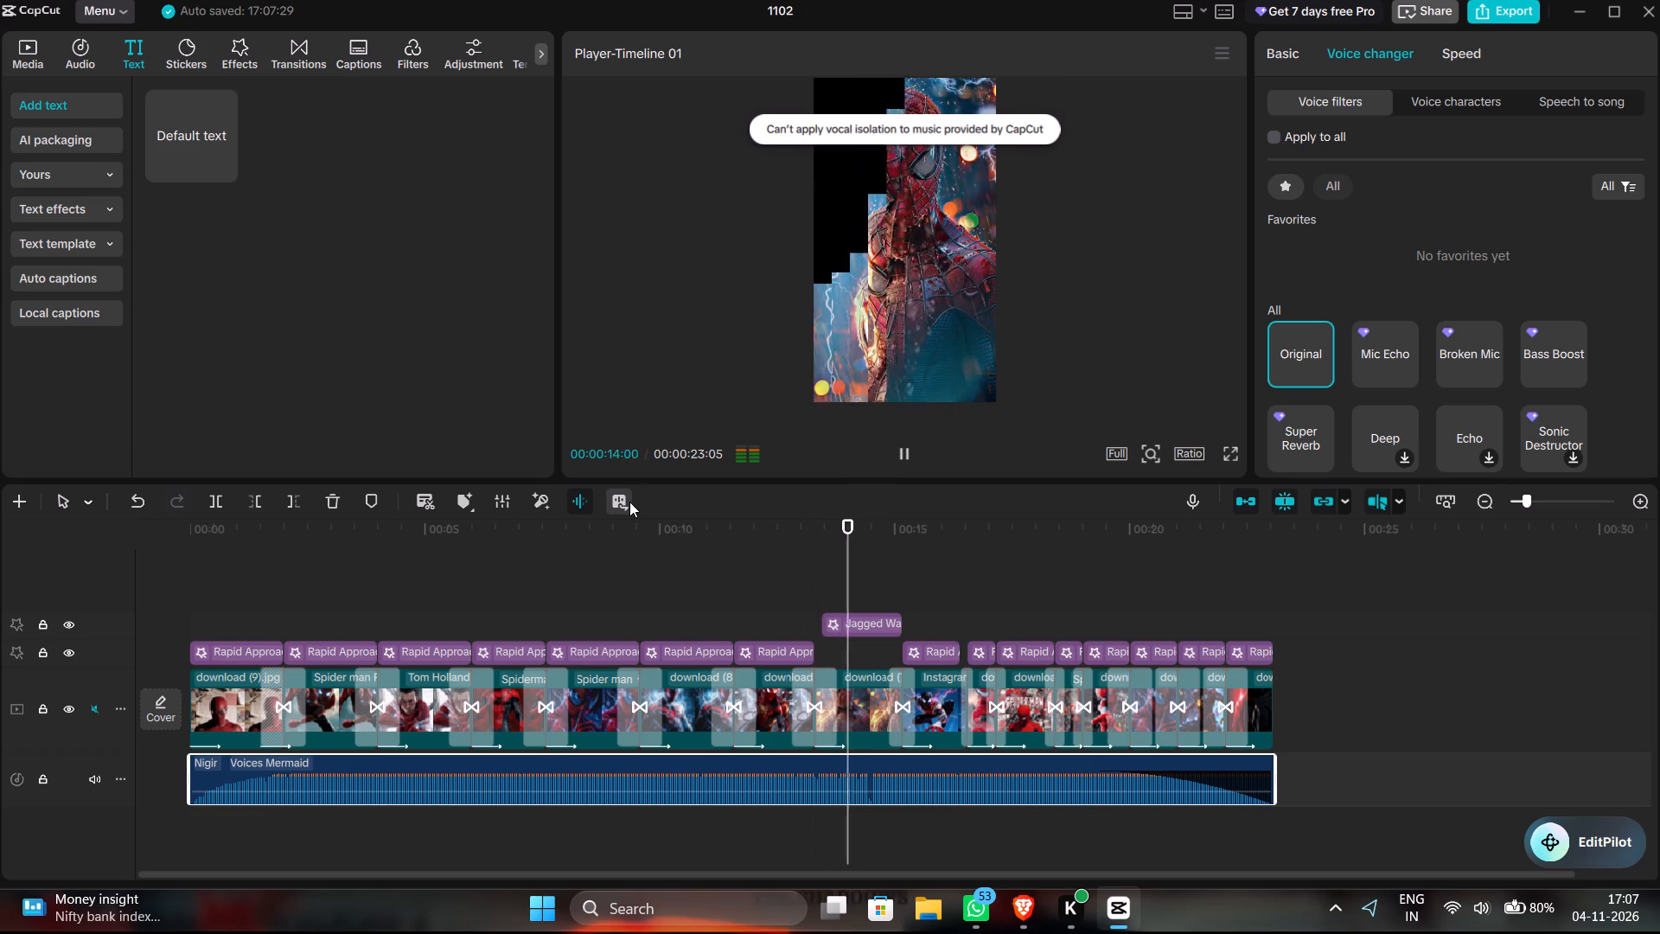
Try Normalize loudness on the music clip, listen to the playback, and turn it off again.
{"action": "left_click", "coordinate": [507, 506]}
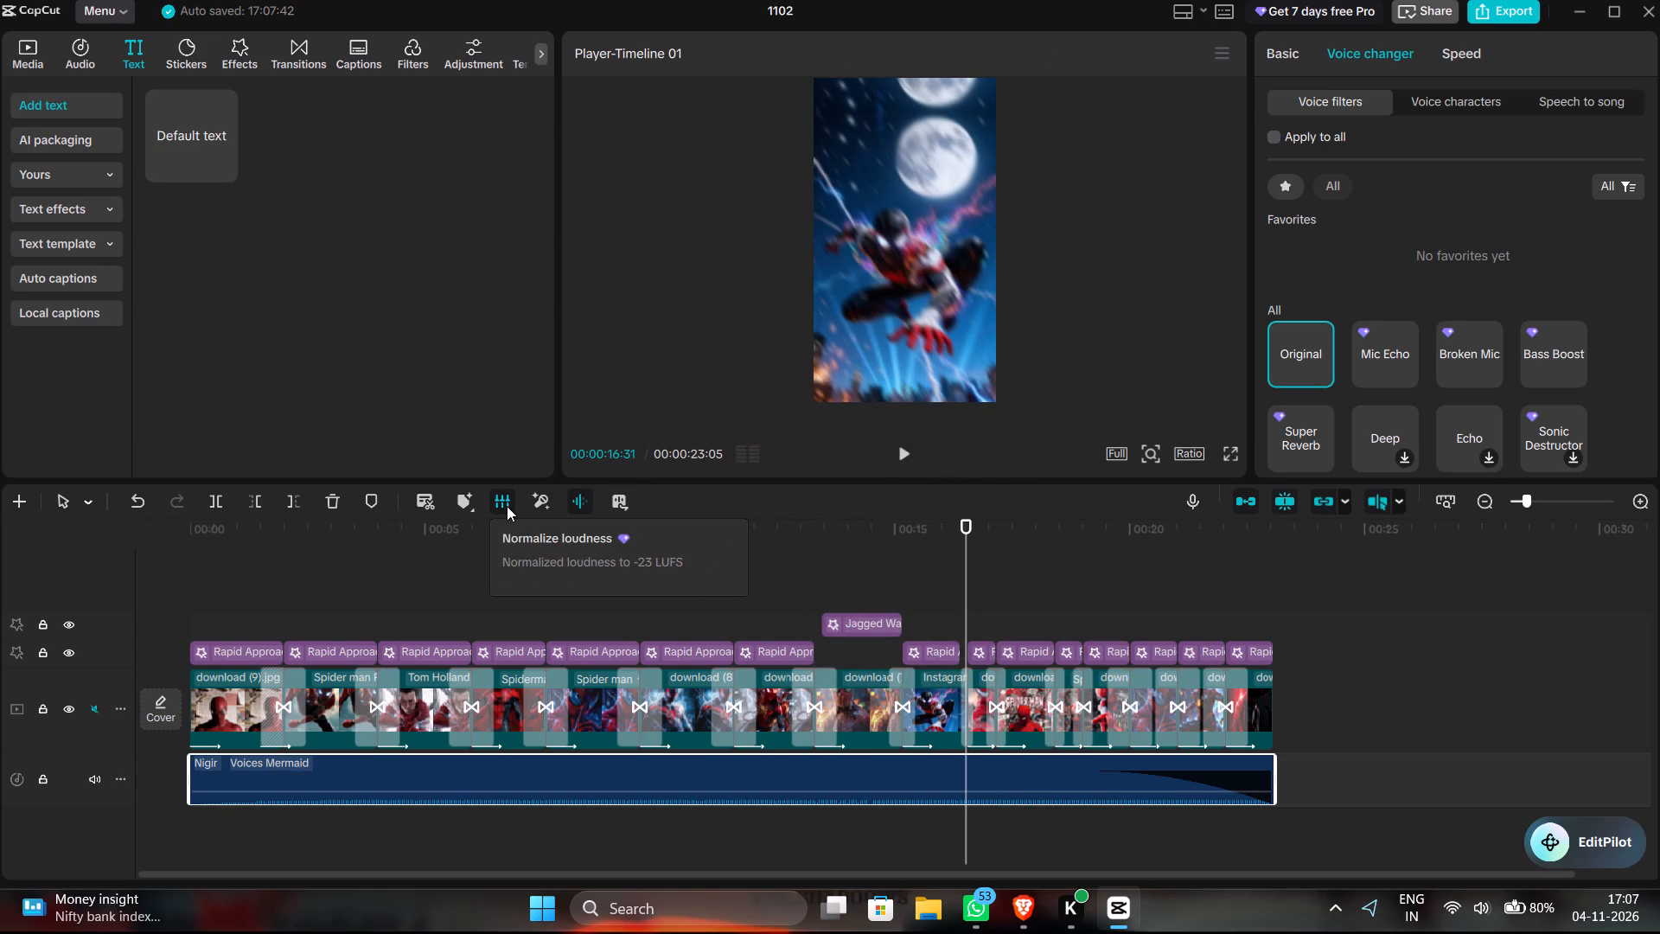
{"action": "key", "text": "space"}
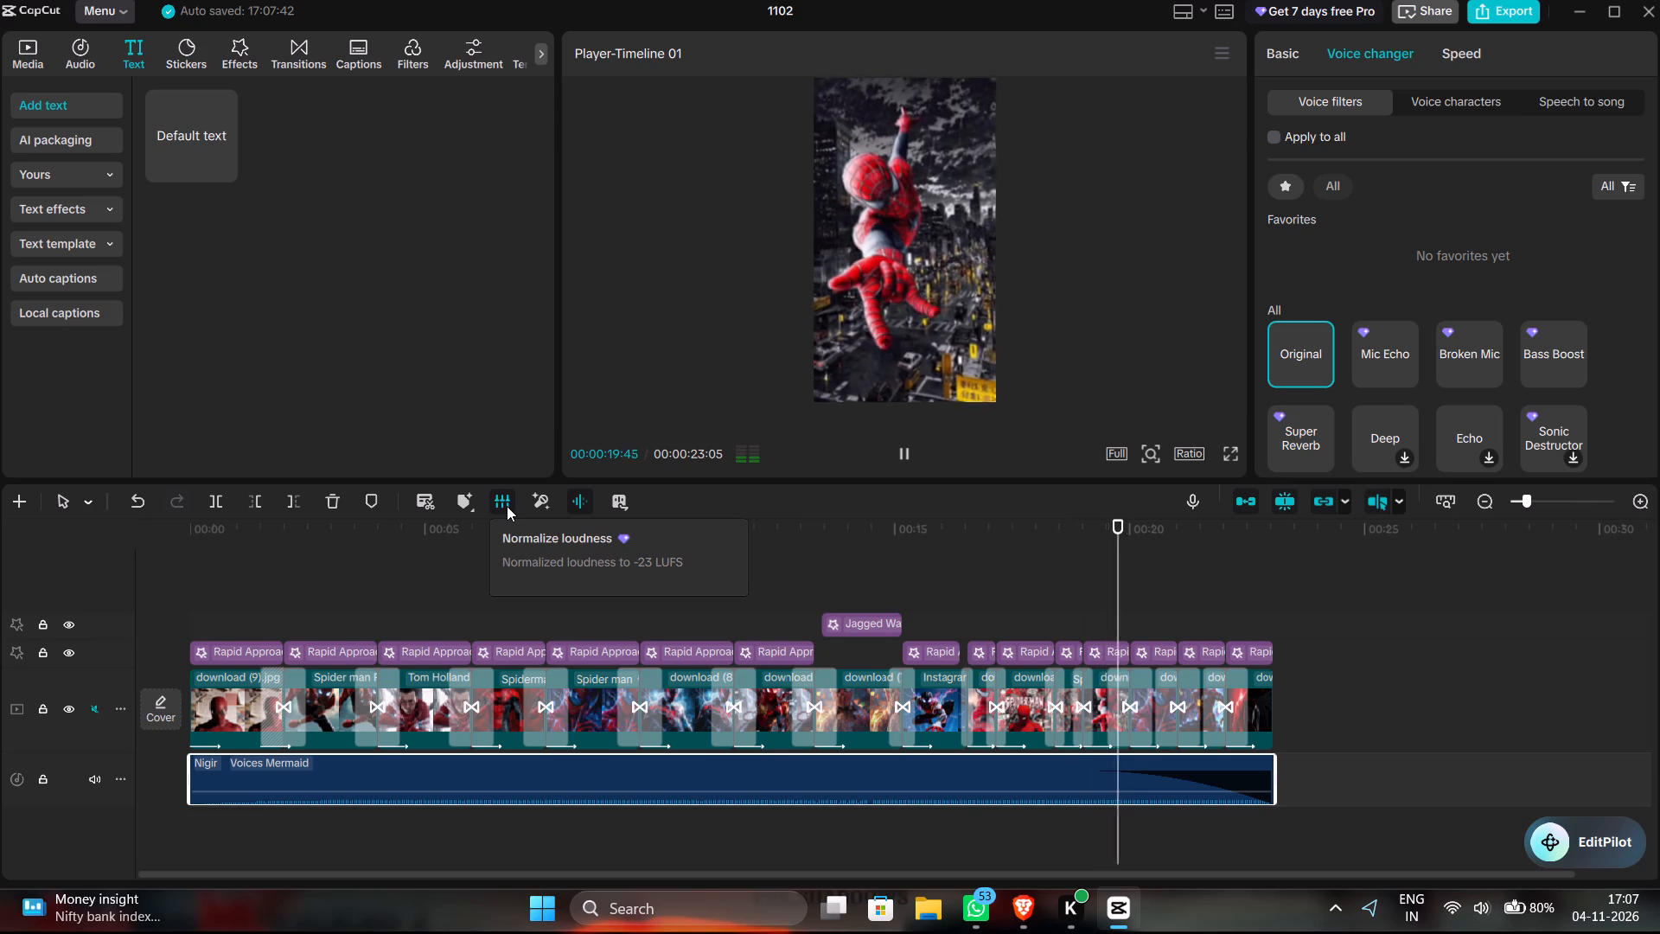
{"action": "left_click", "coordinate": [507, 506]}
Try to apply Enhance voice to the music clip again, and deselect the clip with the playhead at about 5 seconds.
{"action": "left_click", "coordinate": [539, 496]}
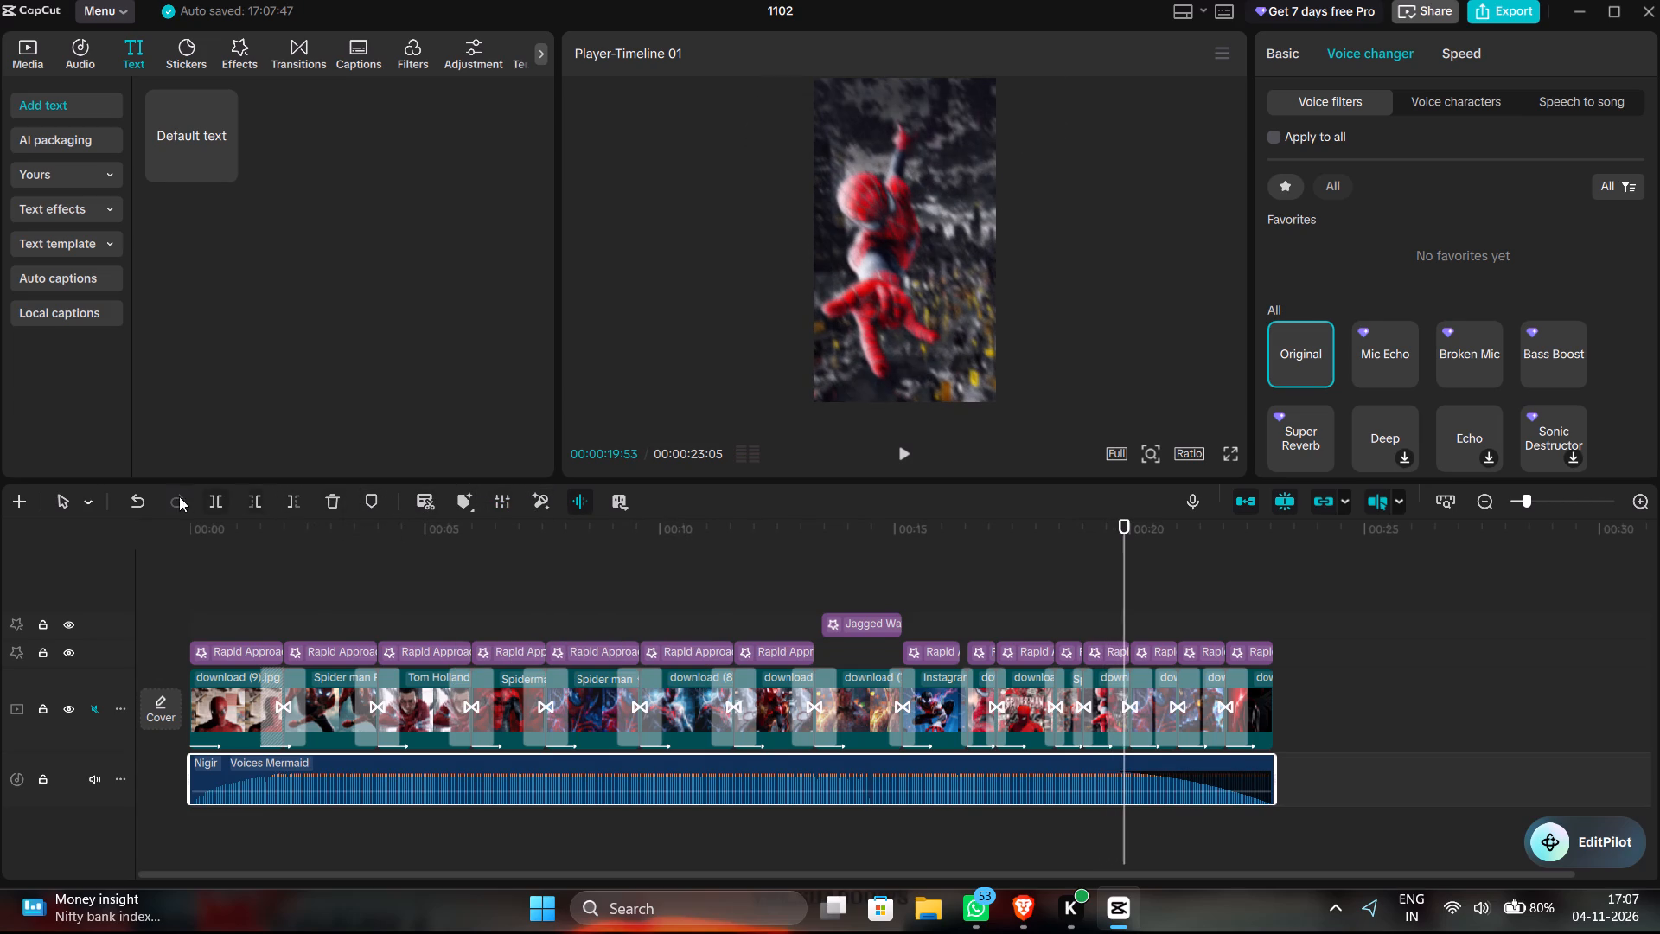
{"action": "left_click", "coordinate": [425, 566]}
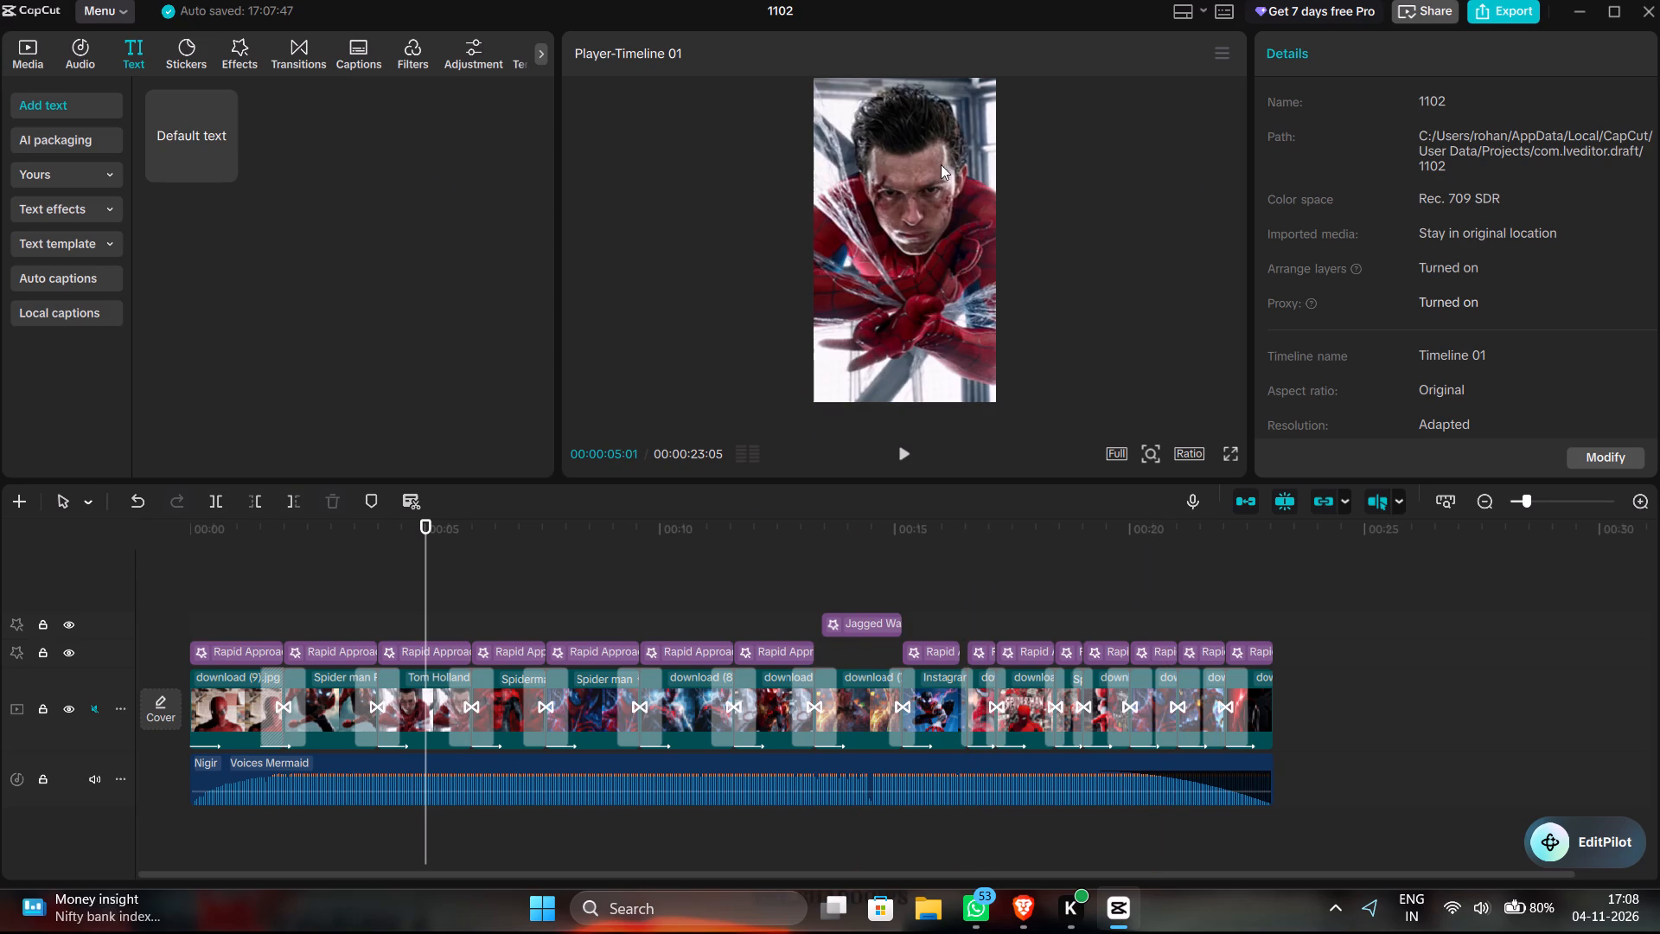
Look through the saved text effects and the trending transitions in the library.
{"action": "left_click", "coordinate": [114, 167]}
{"action": "left_click", "coordinate": [114, 167]}
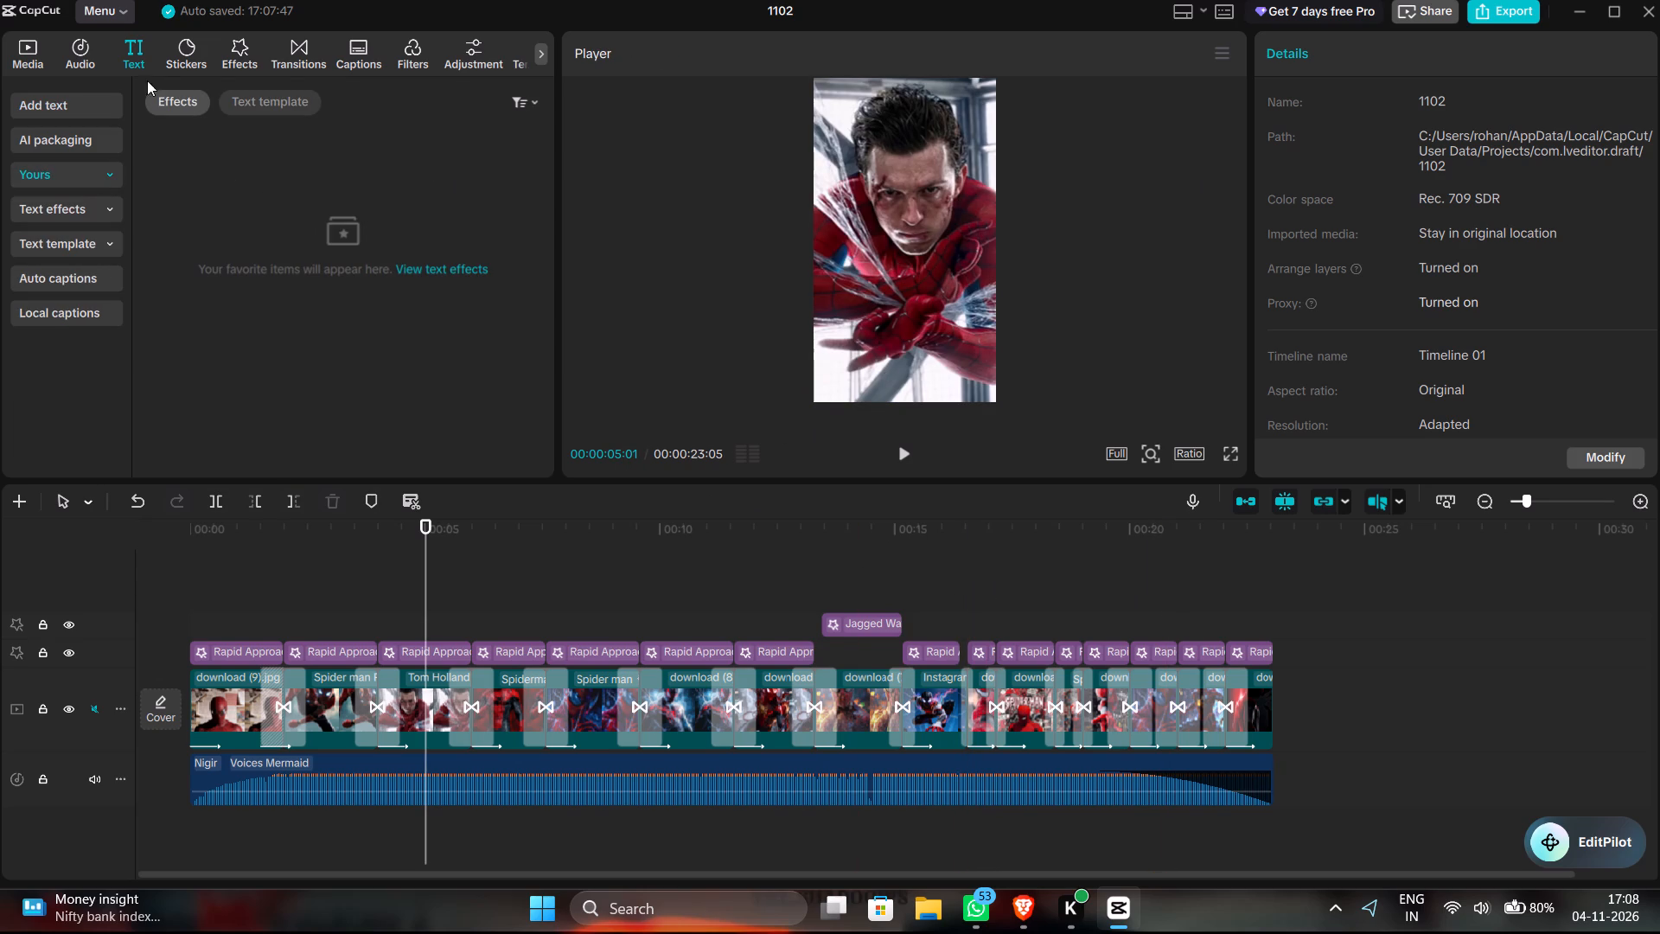
{"action": "left_click", "coordinate": [157, 61]}
{"action": "left_click", "coordinate": [211, 39]}
{"action": "left_click", "coordinate": [250, 55]}
{"action": "left_click", "coordinate": [290, 45]}
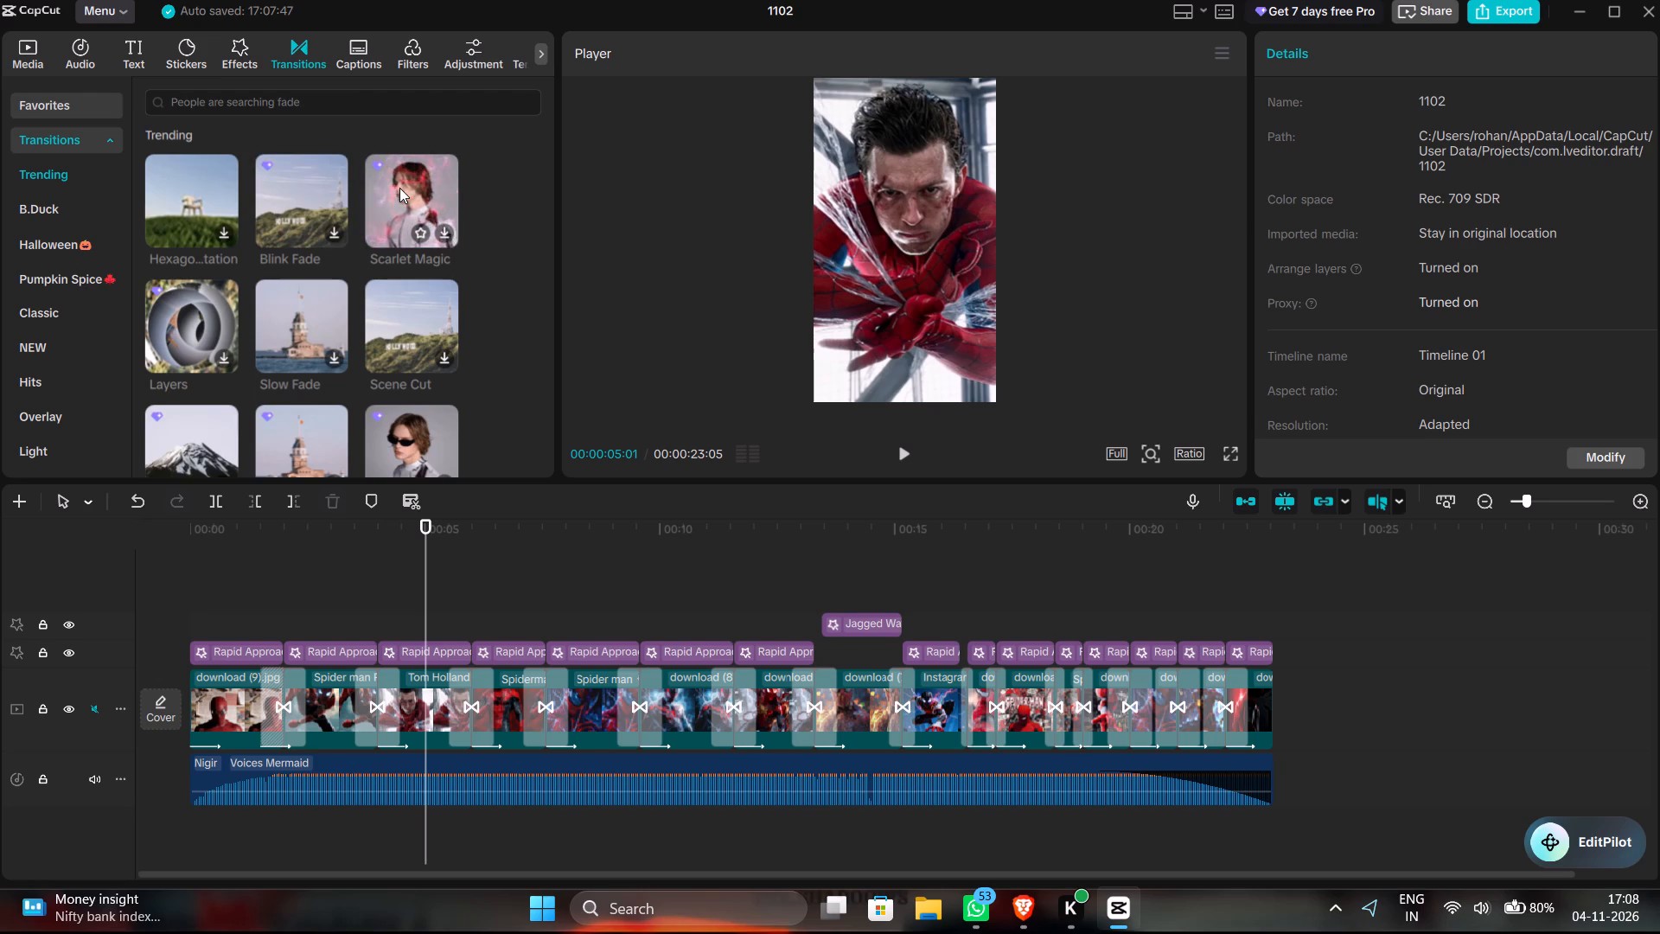
Select the Tom Holland clip at the playhead and examine its favourite and Trending In animations.
{"action": "left_click", "coordinate": [870, 202]}
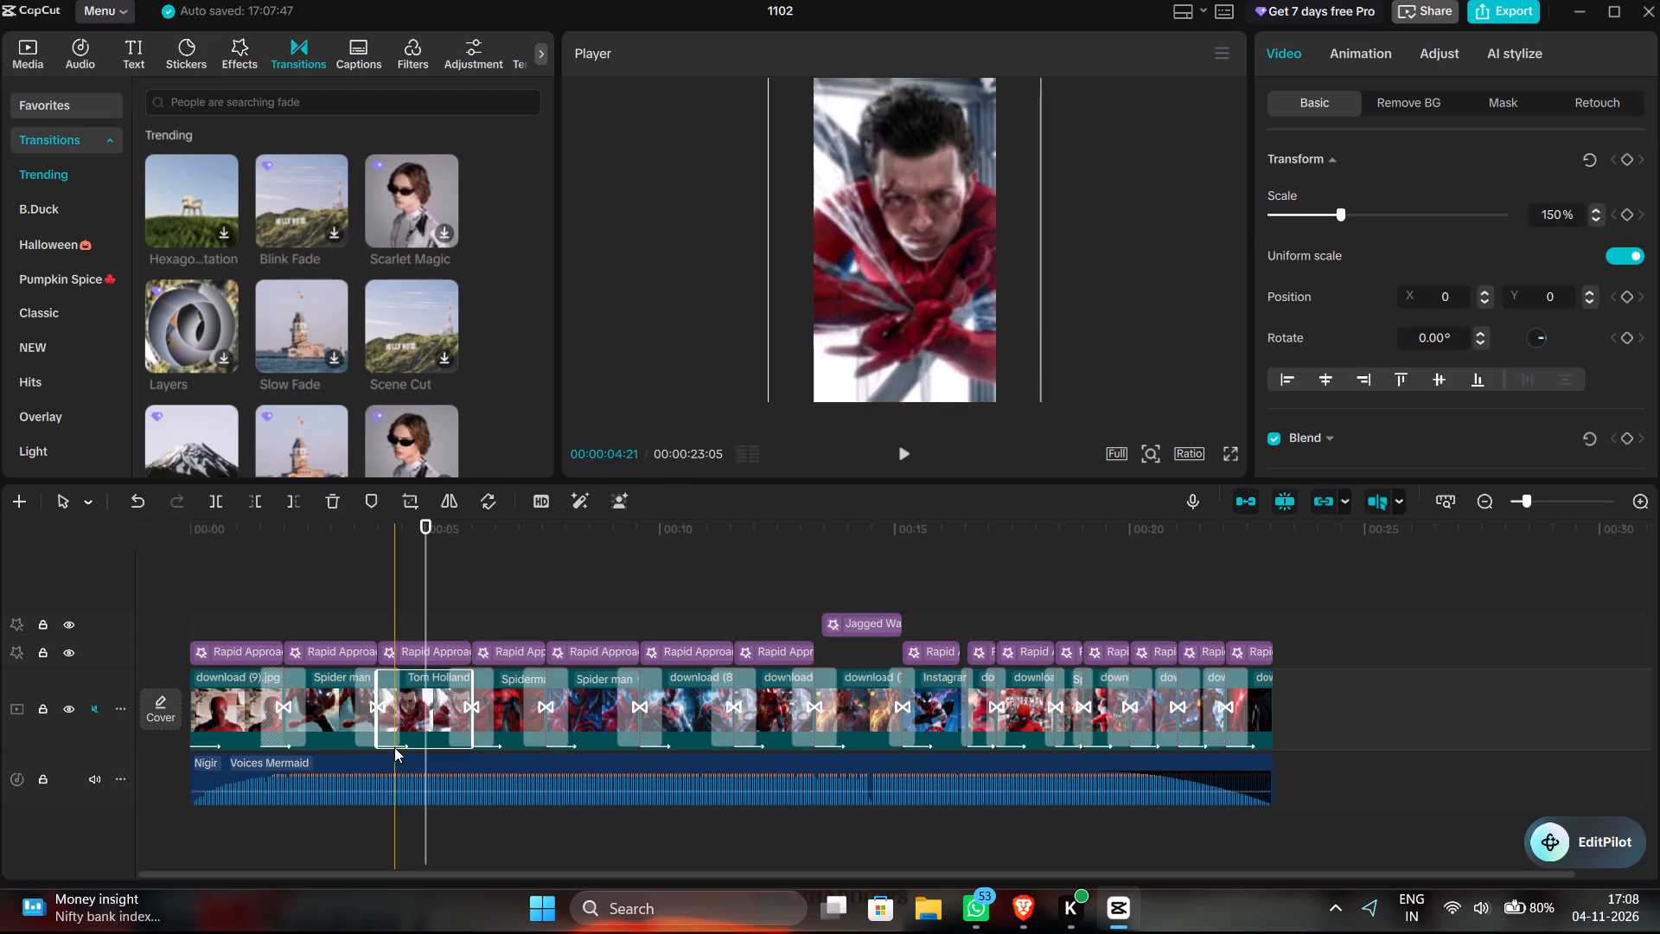
{"action": "left_click", "coordinate": [1382, 56]}
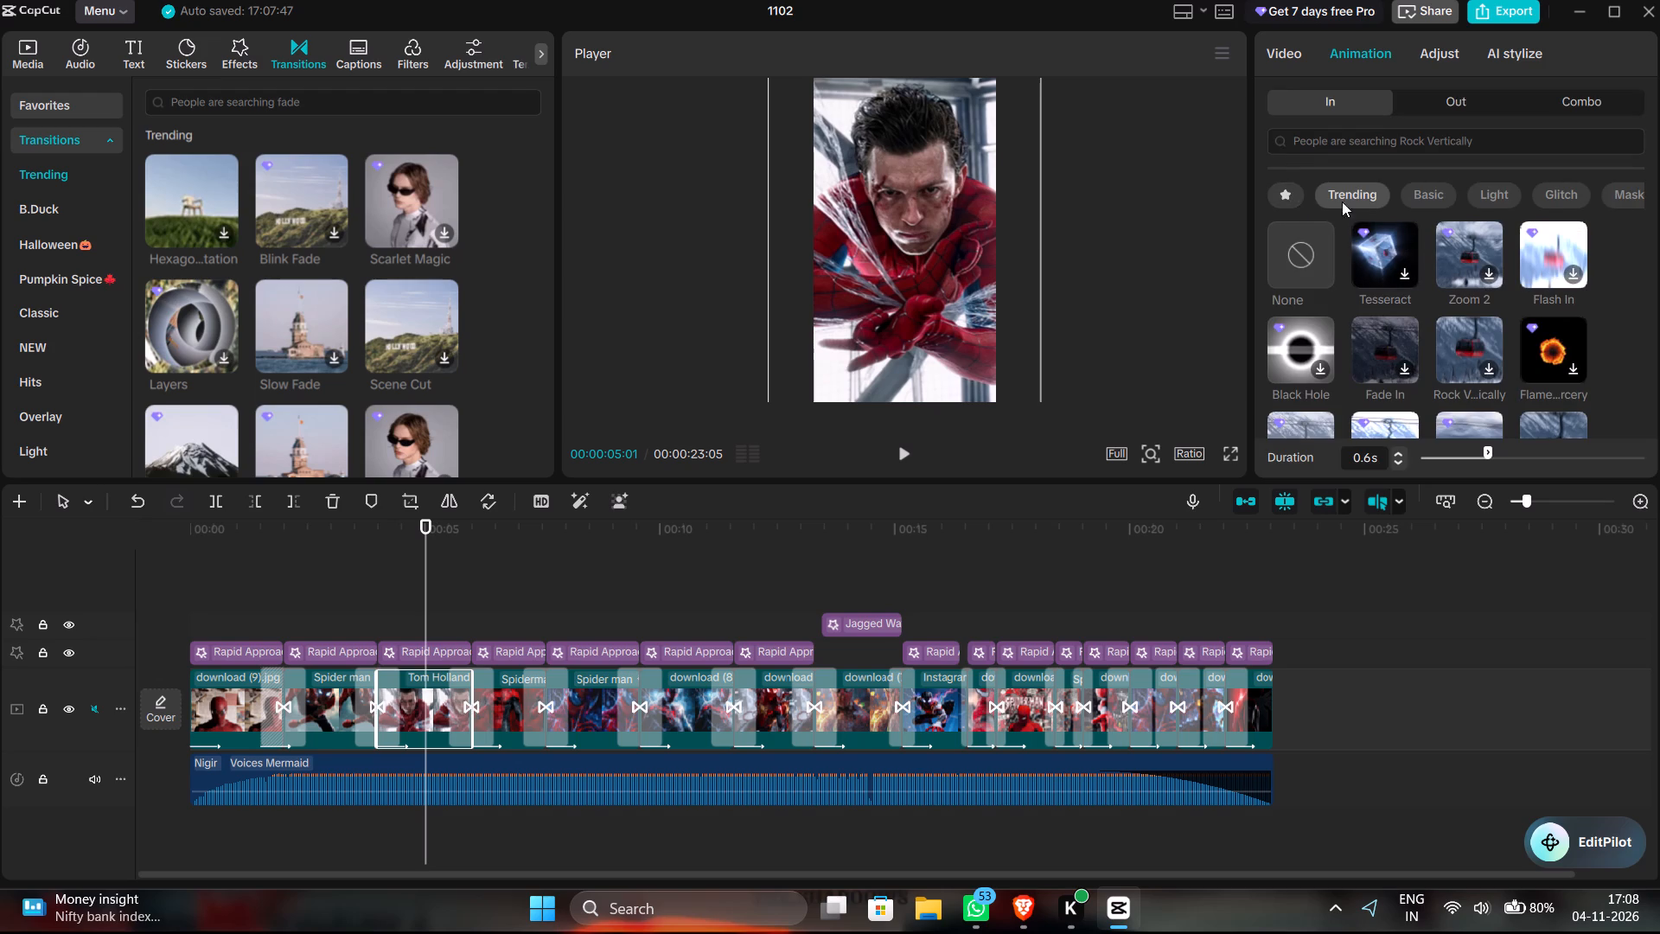
{"action": "left_click", "coordinate": [1283, 187]}
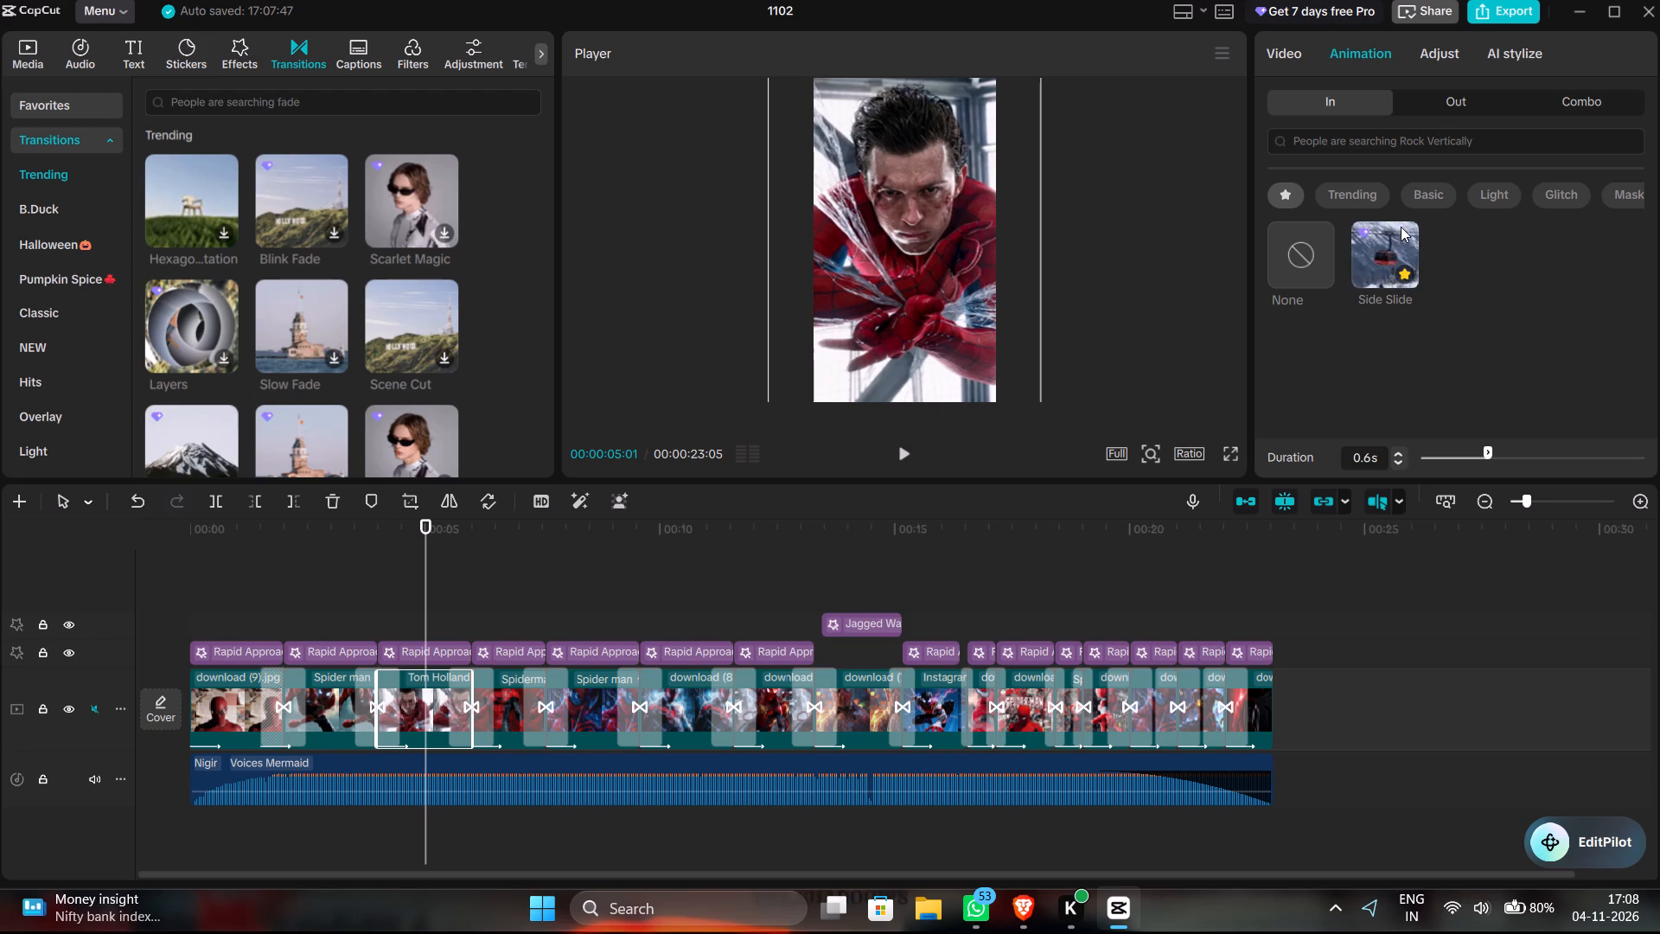
{"action": "left_click", "coordinate": [1324, 192]}
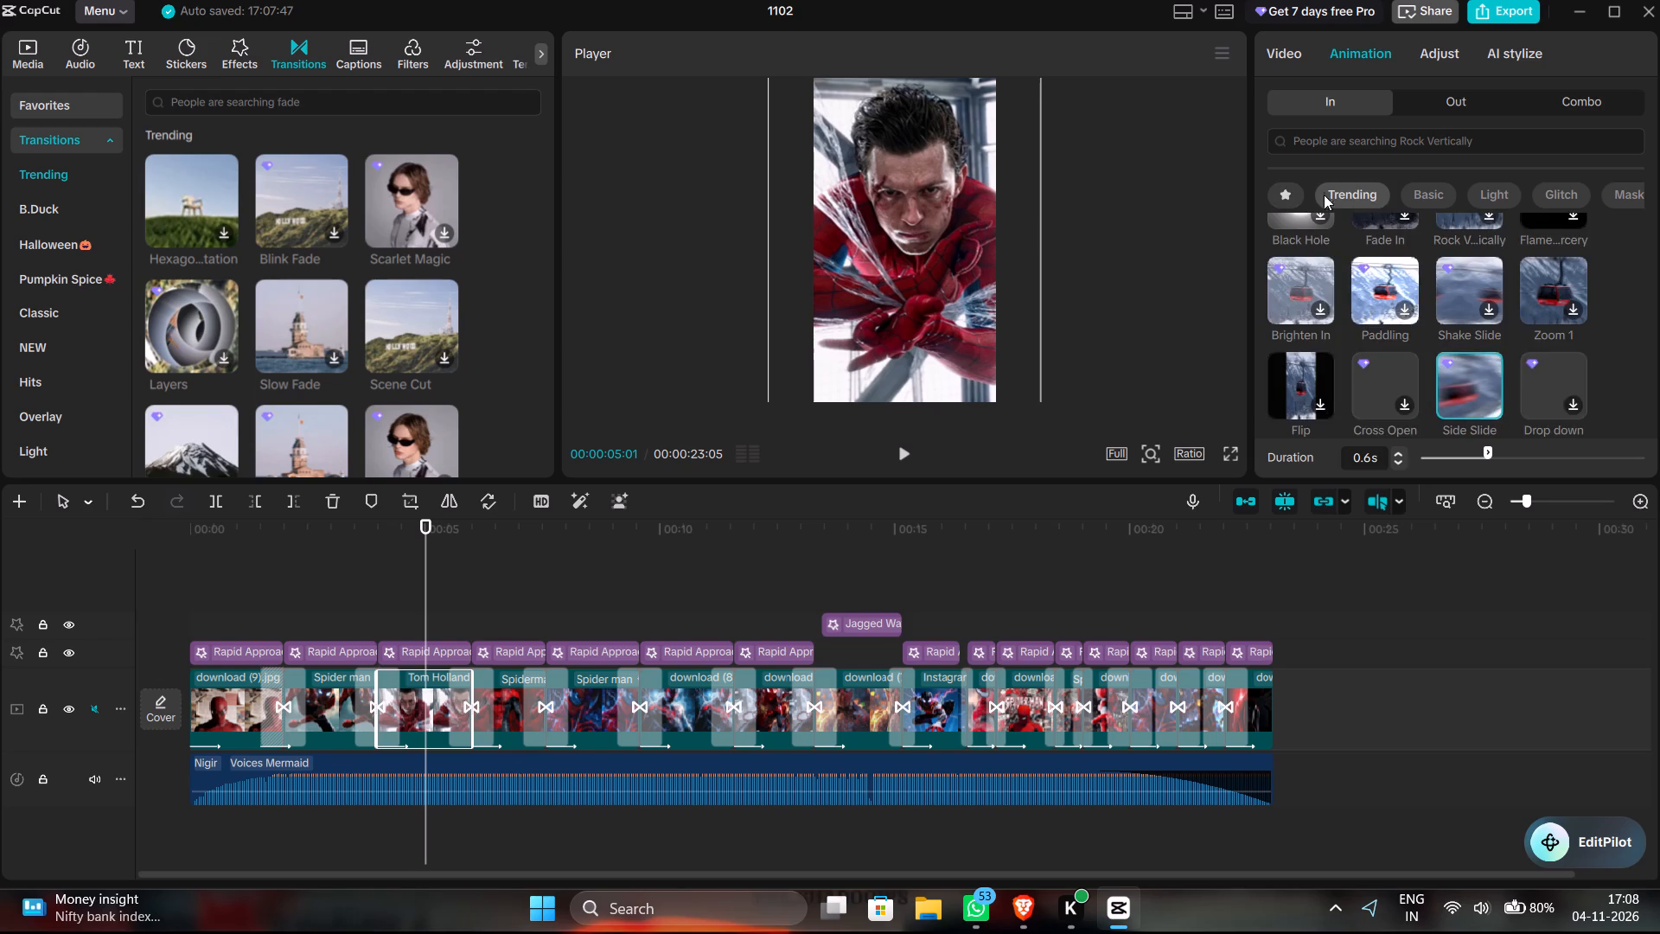
{"action": "scroll", "coordinate": [1378, 385], "scroll_direction": "down", "scroll_amount": 3}
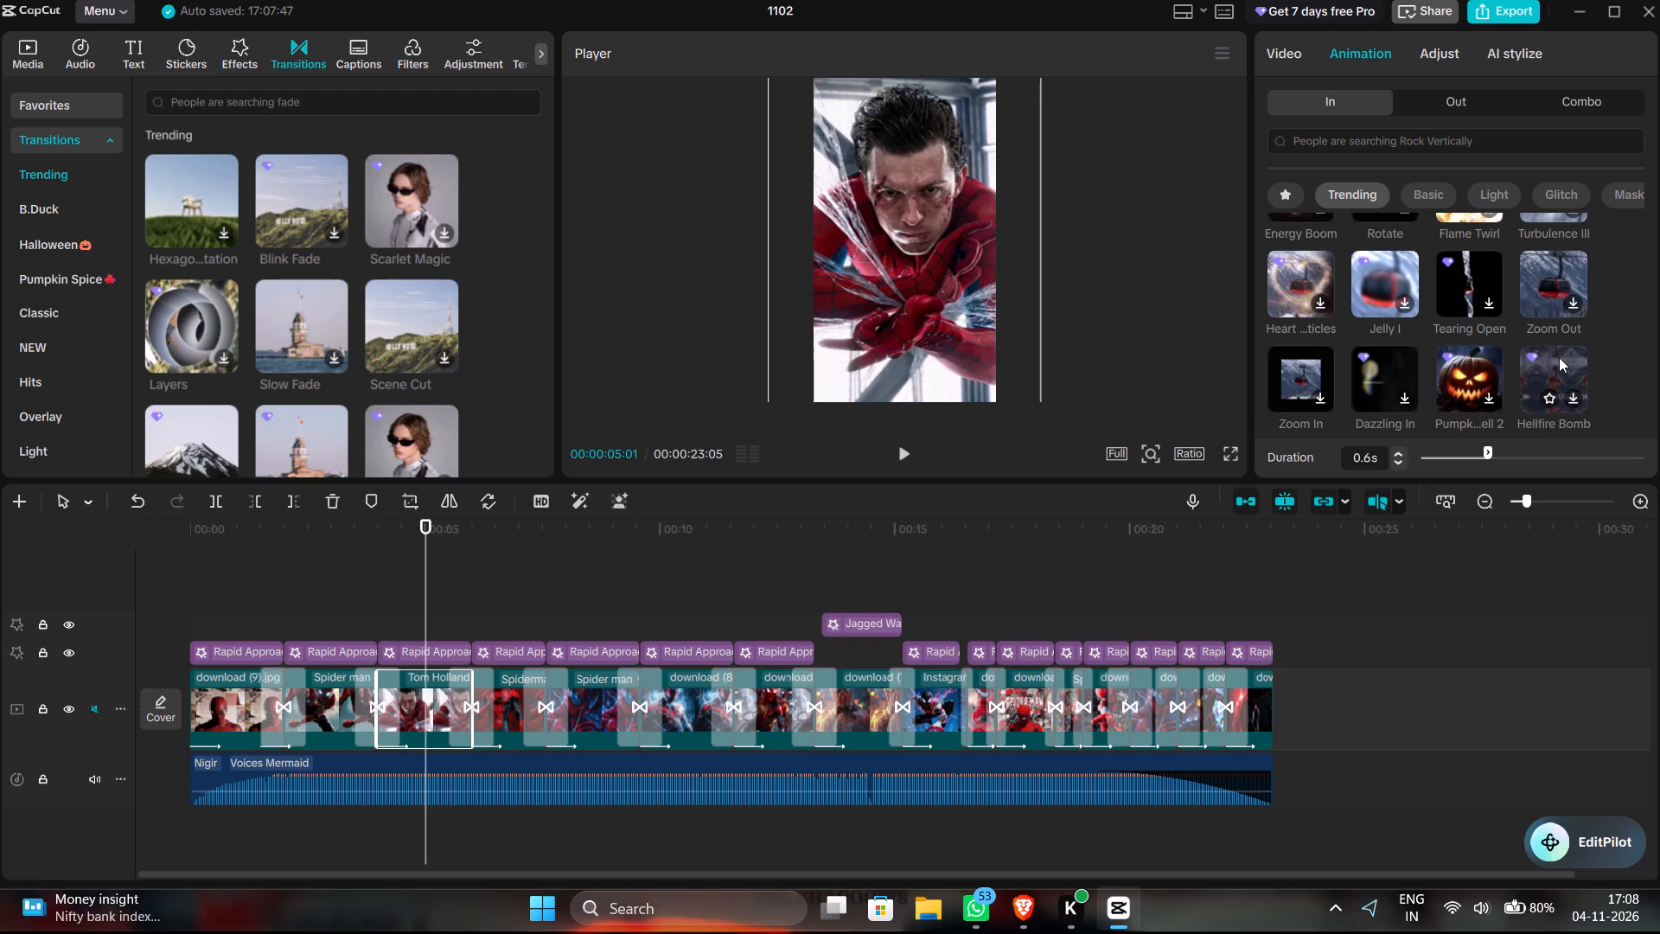
{"action": "scroll", "coordinate": [1318, 378], "scroll_direction": "down", "scroll_amount": 1}
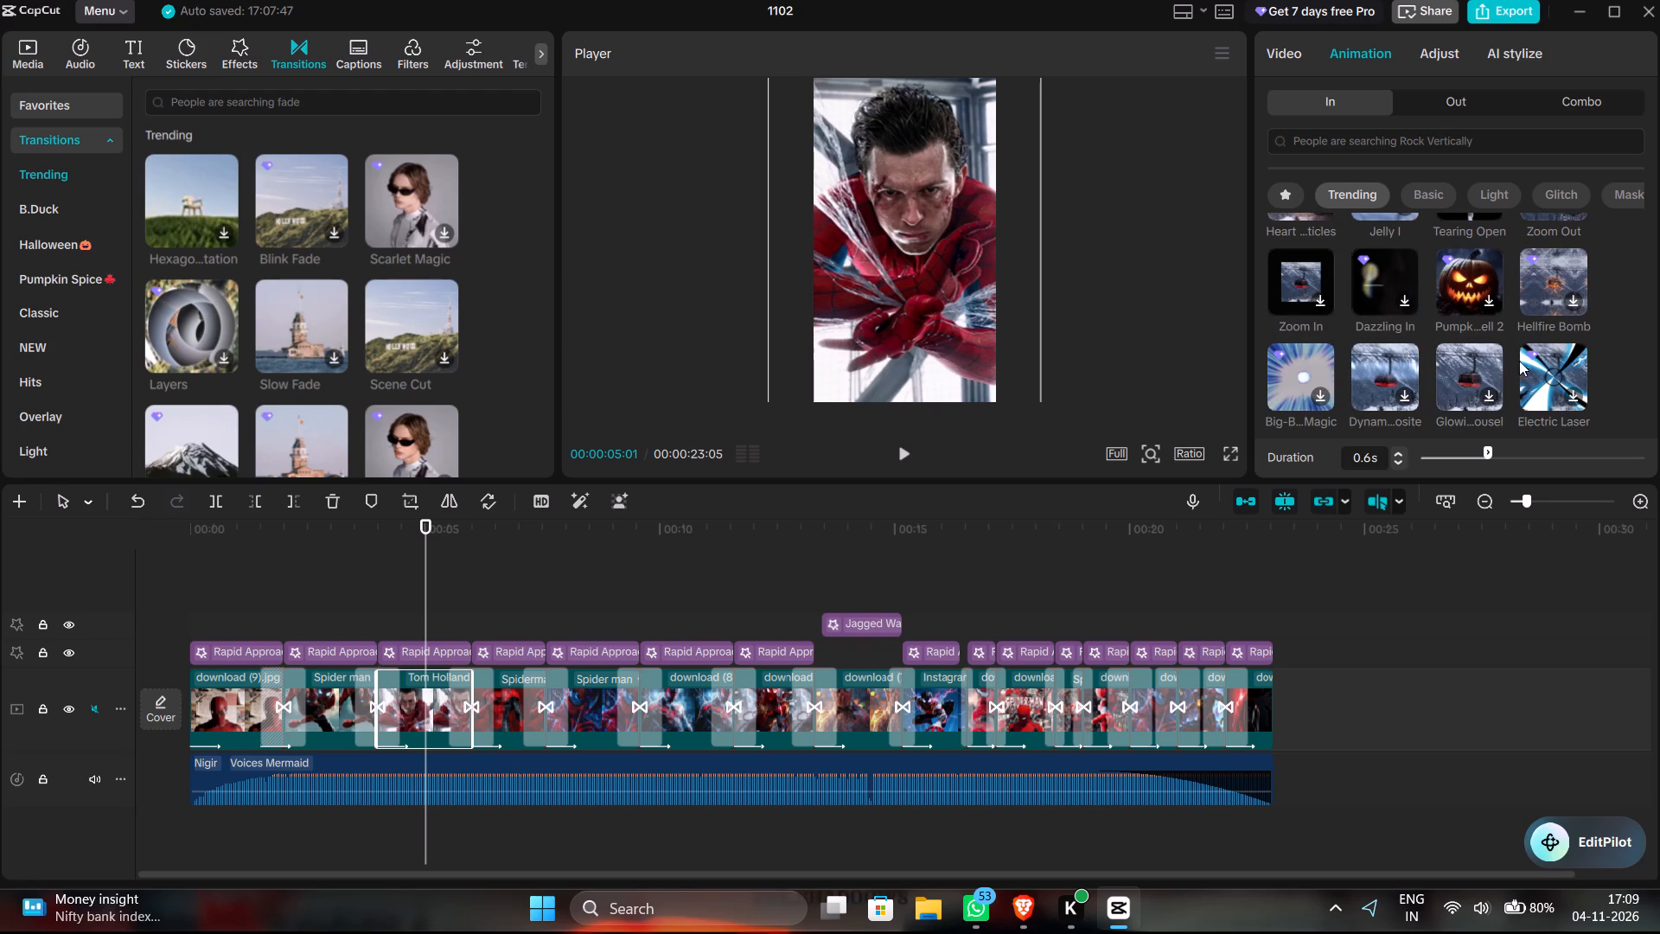
{"action": "scroll", "coordinate": [1538, 361], "scroll_direction": "down", "scroll_amount": 1}
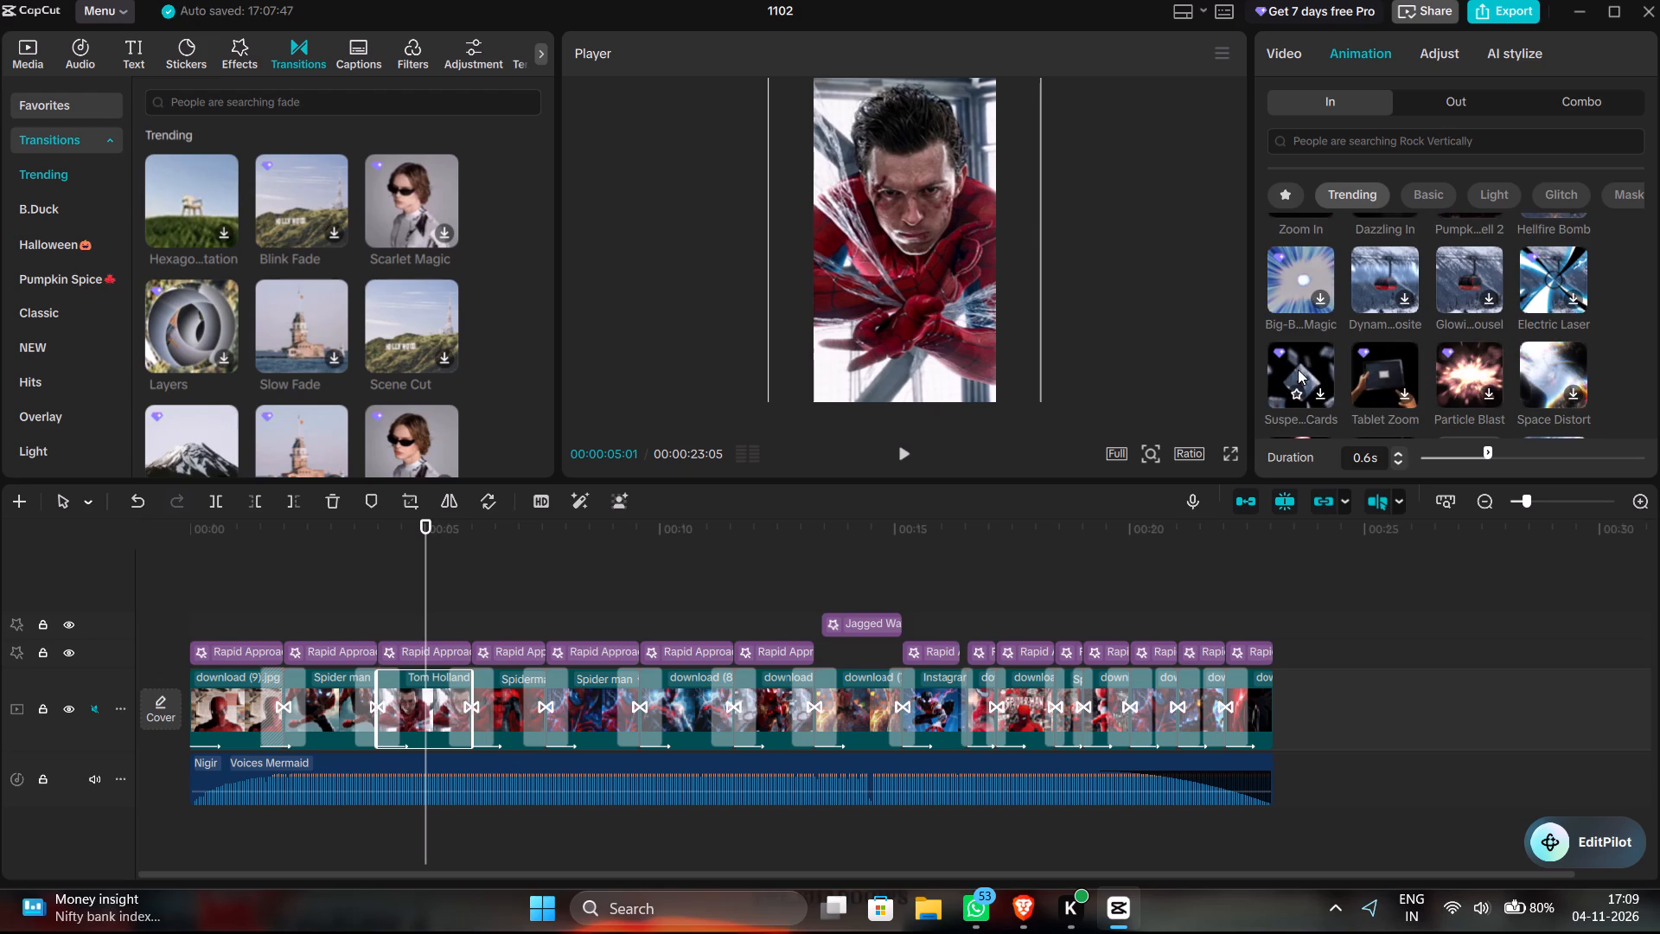
{"action": "scroll", "coordinate": [1298, 369], "scroll_direction": "down", "scroll_amount": 1}
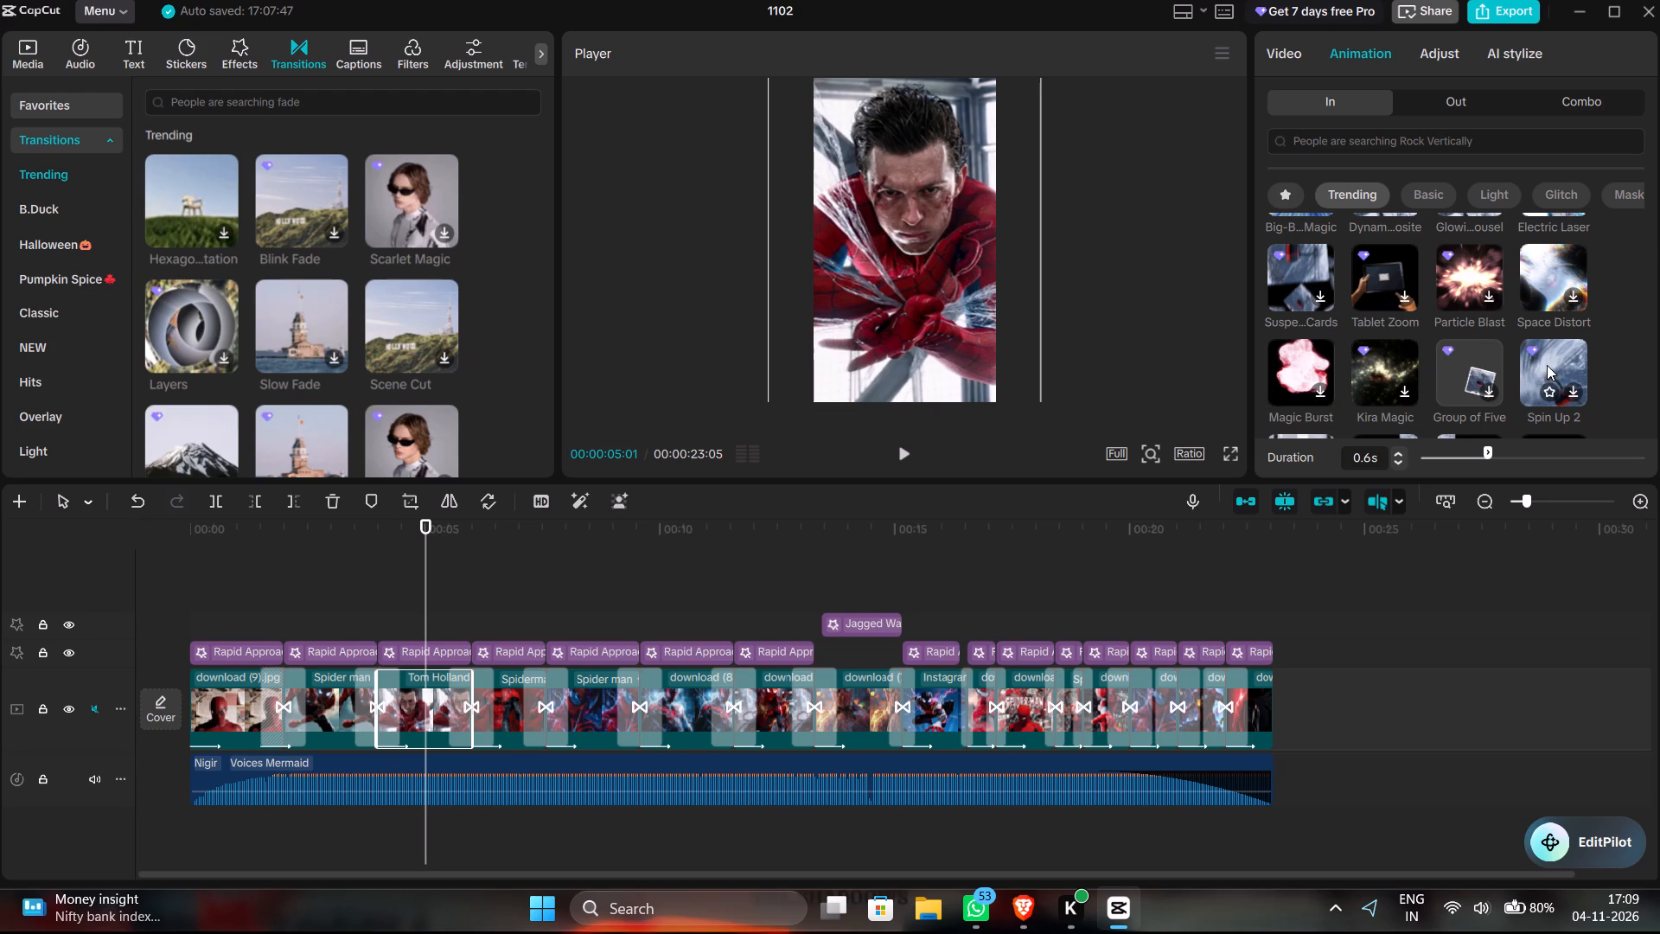
{"action": "scroll", "coordinate": [1547, 365], "scroll_direction": "down", "scroll_amount": 1}
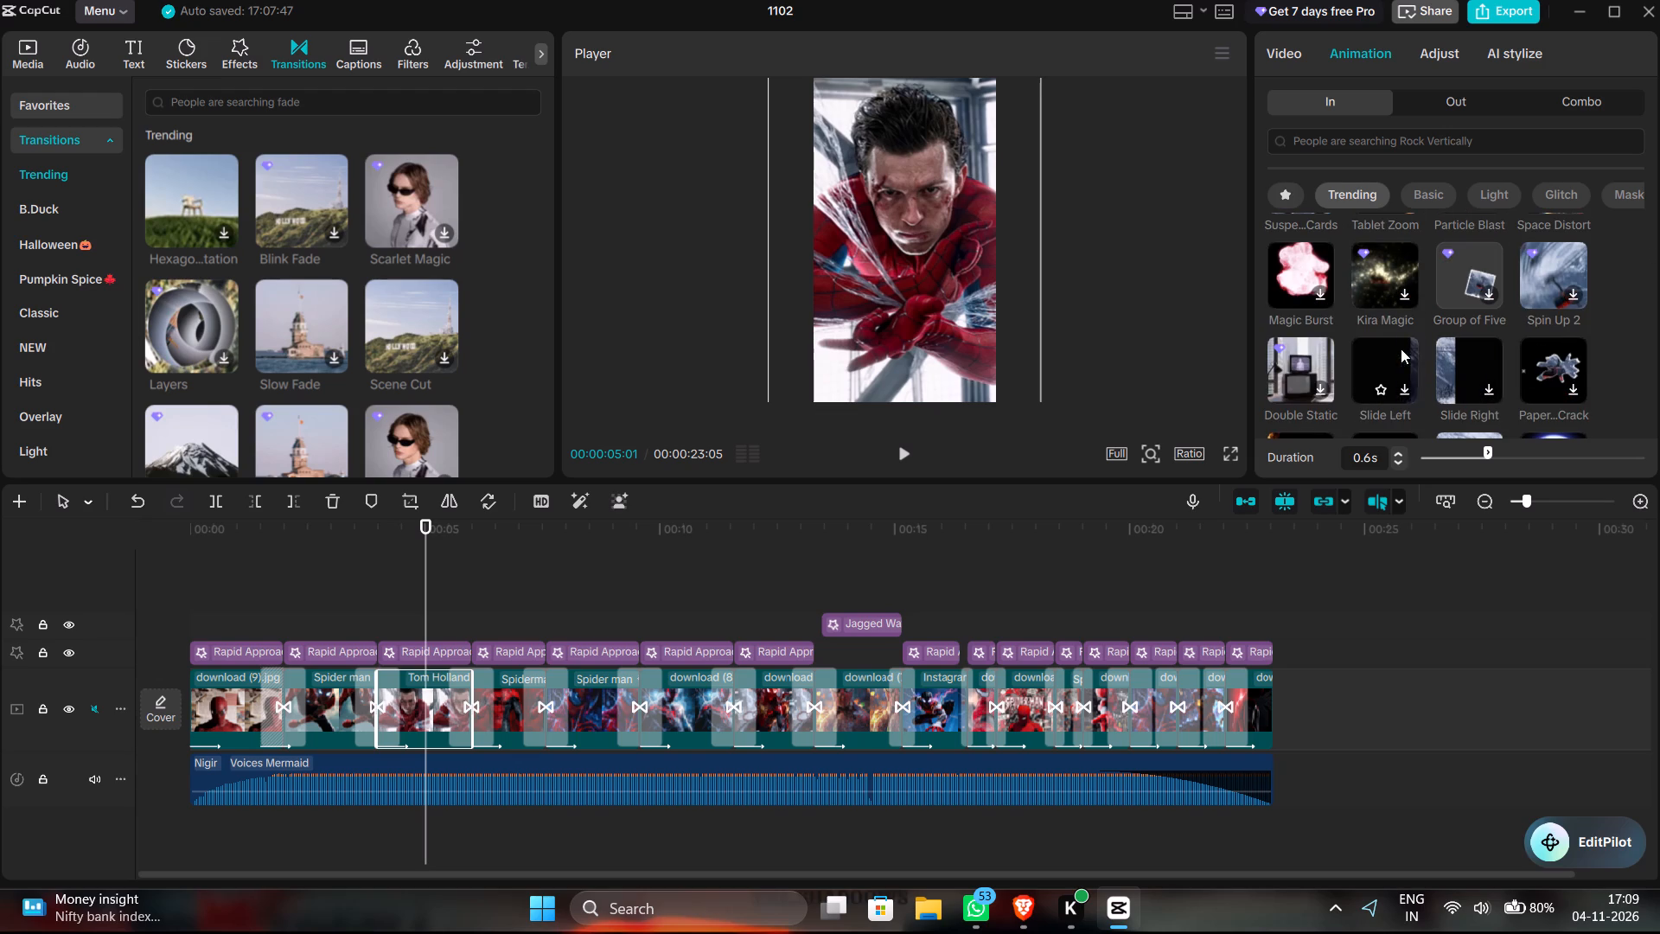
{"action": "scroll", "coordinate": [1401, 349], "scroll_direction": "down", "scroll_amount": 1}
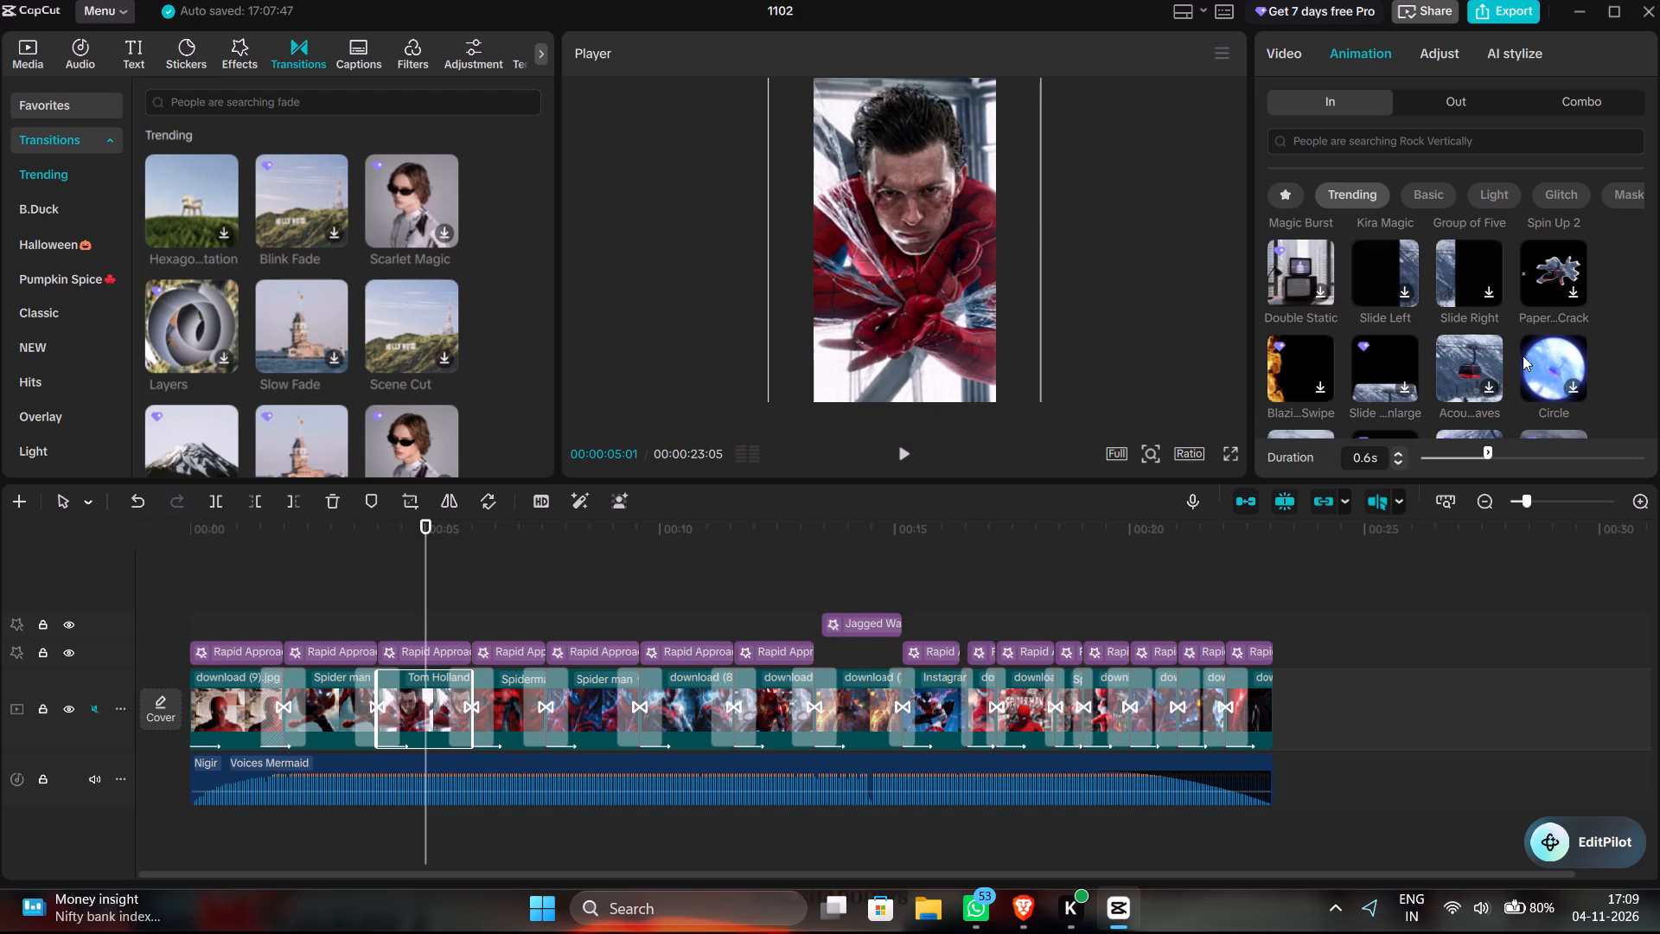
{"action": "scroll", "coordinate": [1541, 359], "scroll_direction": "down", "scroll_amount": 1}
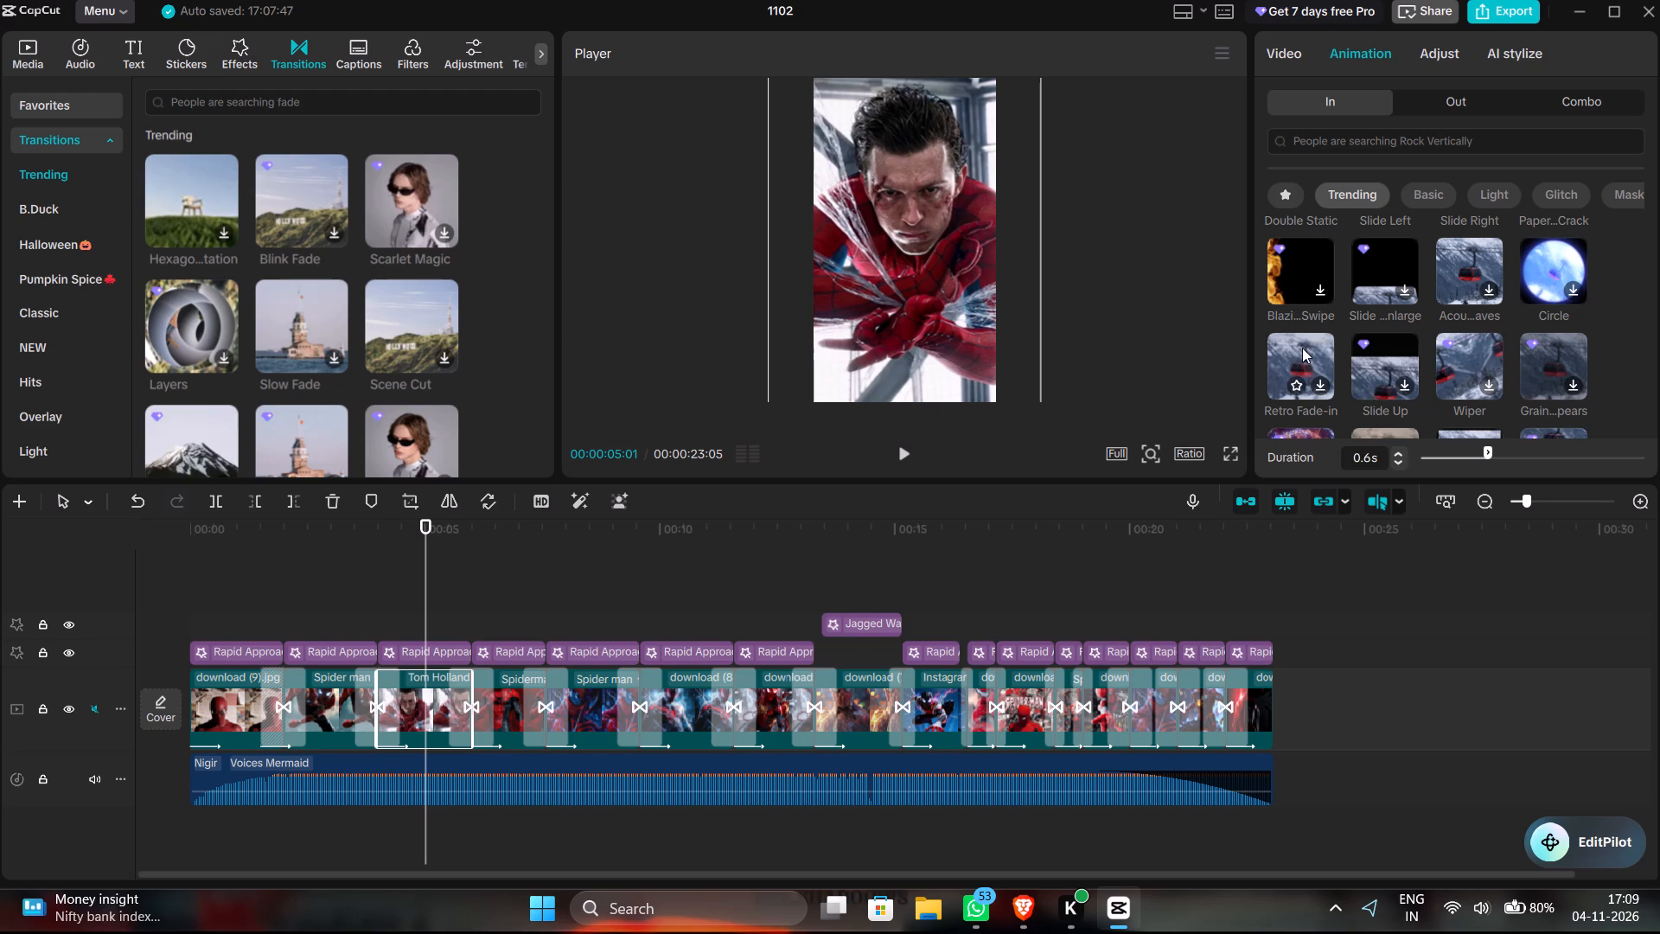
{"action": "scroll", "coordinate": [1302, 348], "scroll_direction": "down", "scroll_amount": 1}
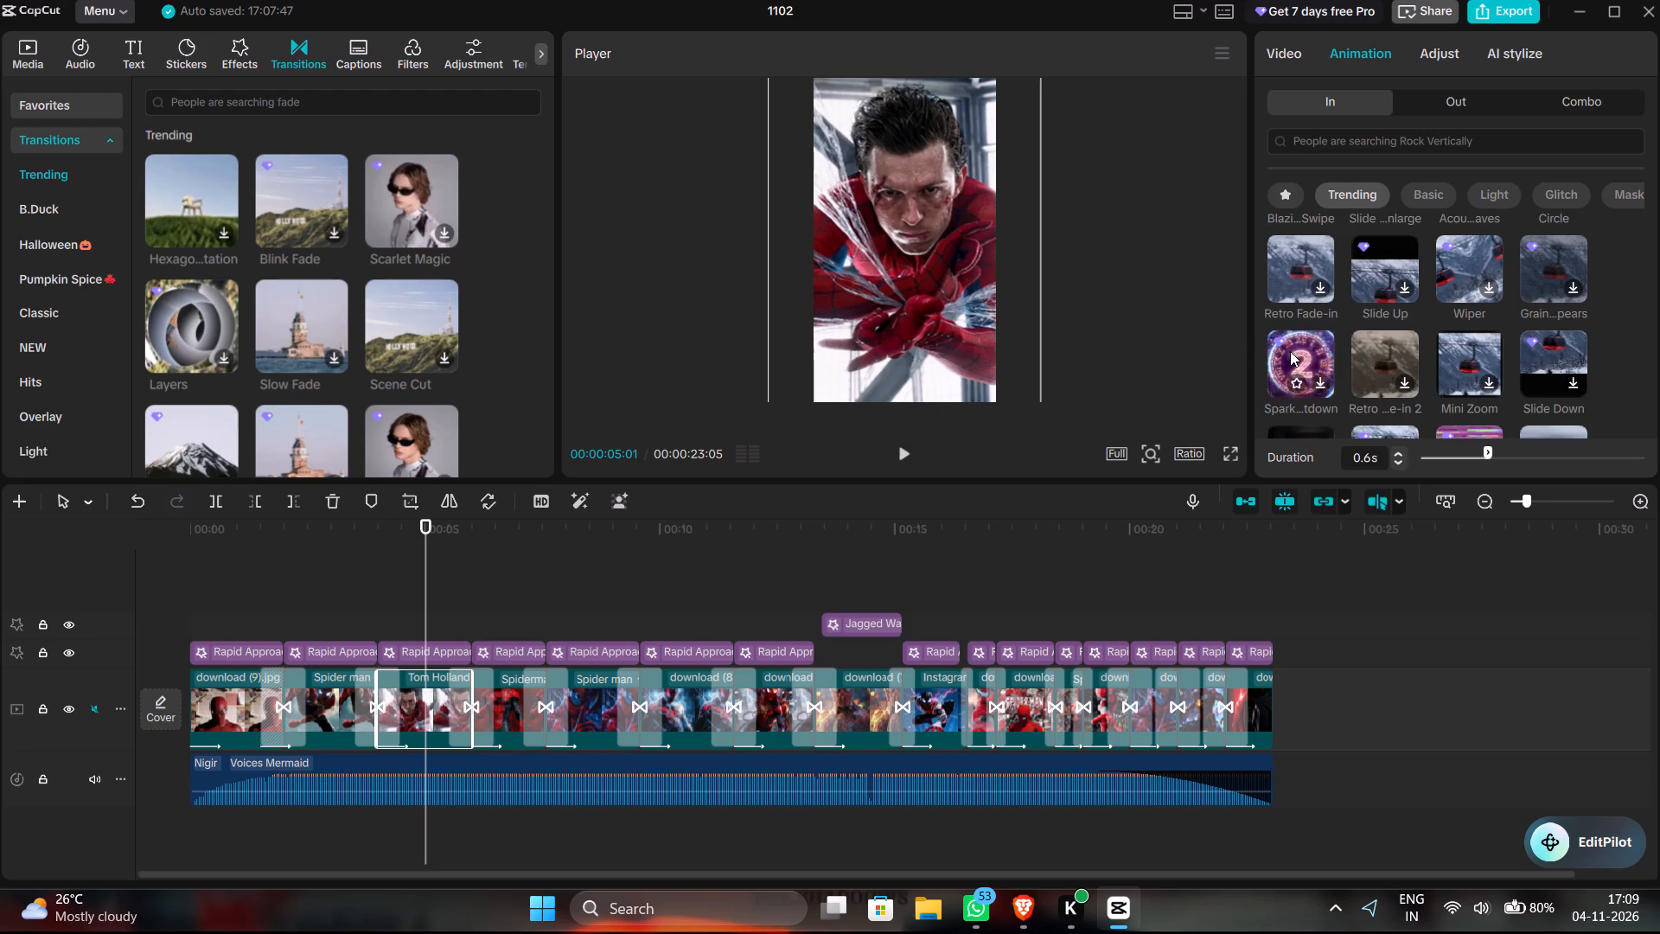
{"action": "scroll", "coordinate": [1370, 349], "scroll_direction": "down", "scroll_amount": 2}
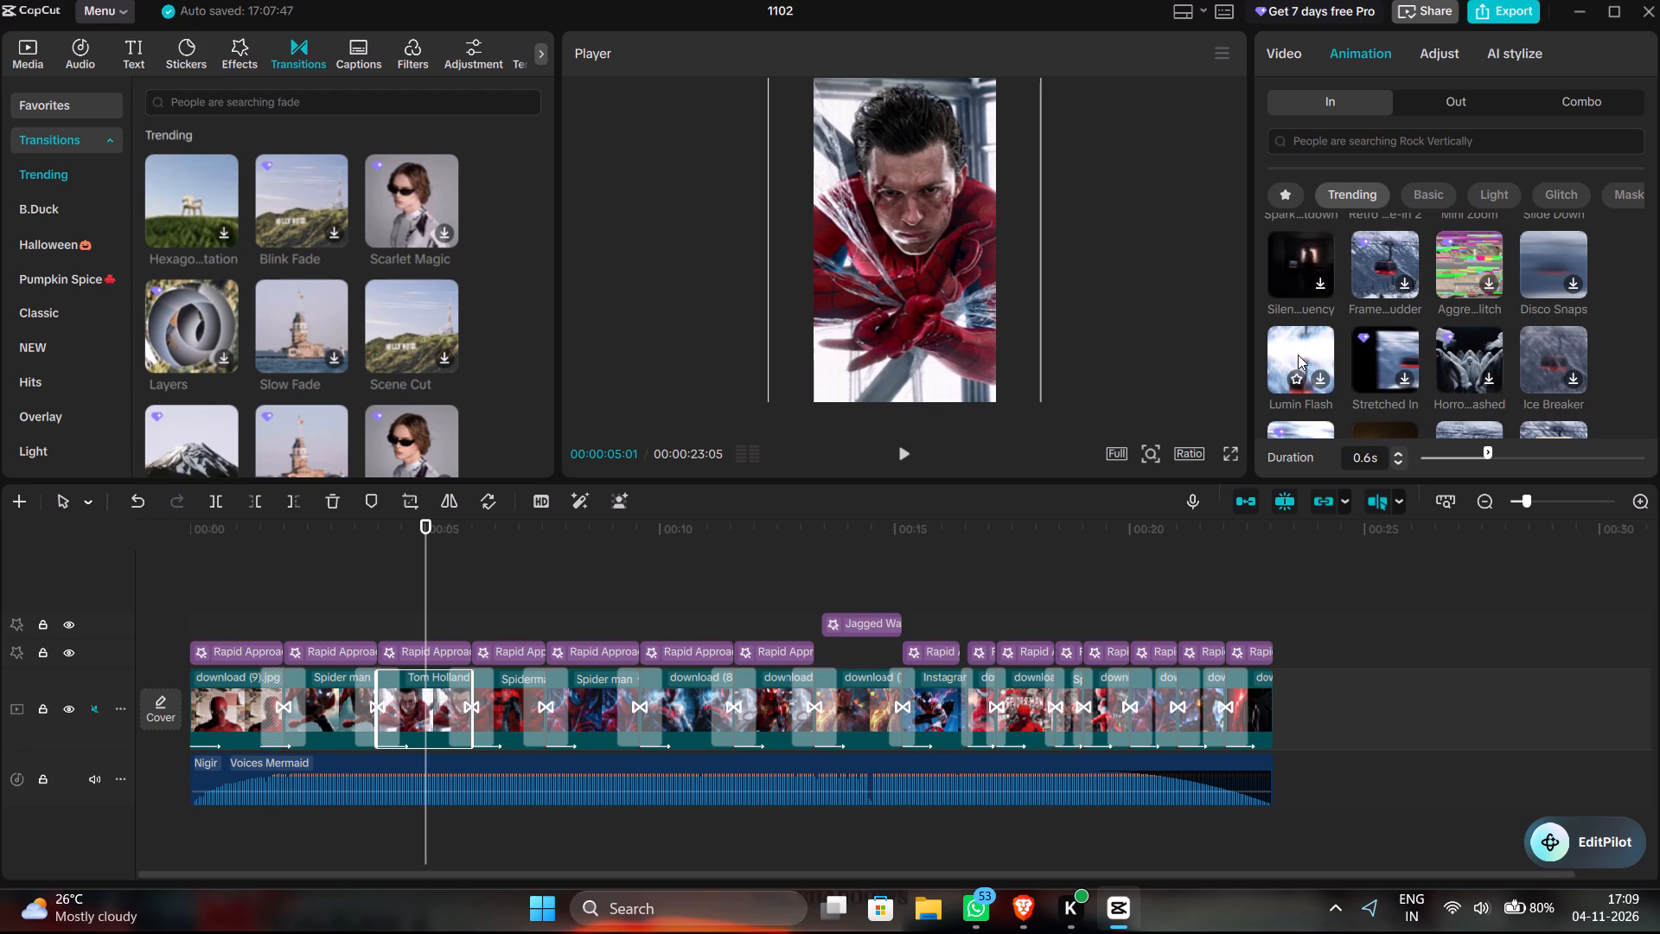
{"action": "scroll", "coordinate": [1301, 339], "scroll_direction": "down", "scroll_amount": 2}
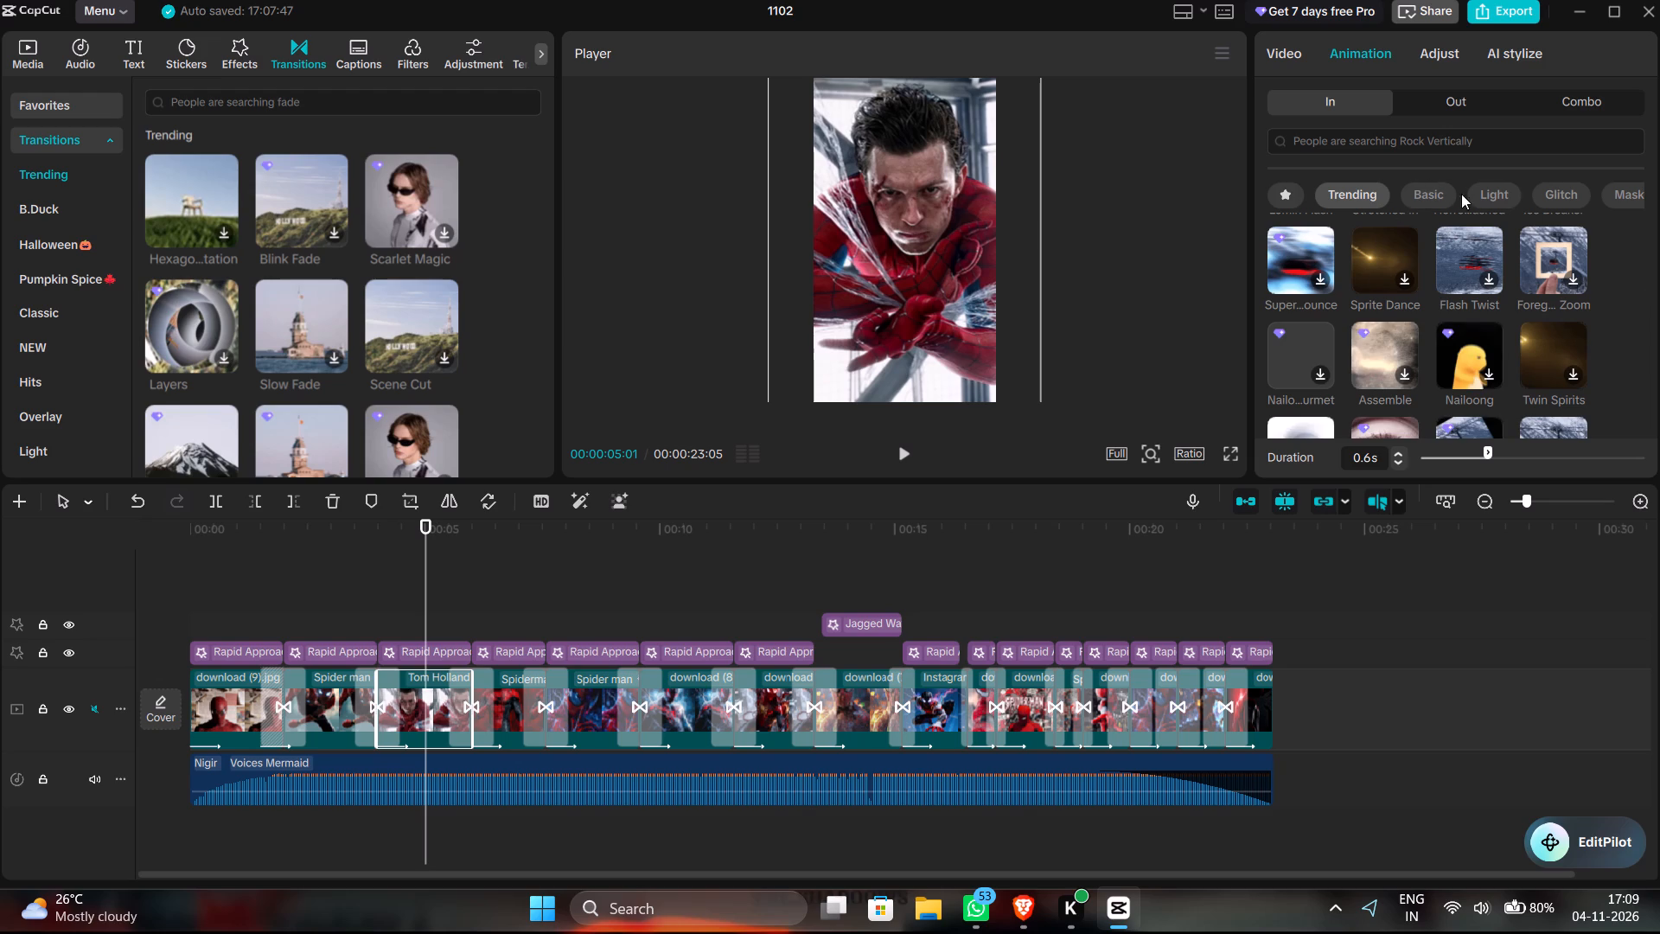
Examine the Mask and Glitch categories of In animations for the selected Tom Holland clip.
{"action": "scroll", "coordinate": [1478, 194], "scroll_direction": "up", "scroll_amount": 3}
{"action": "scroll", "coordinate": [1478, 194], "scroll_direction": "down", "scroll_amount": 1}
{"action": "left_click_drag", "start_coordinate": [1638, 192], "coordinate": [1381, 193]}
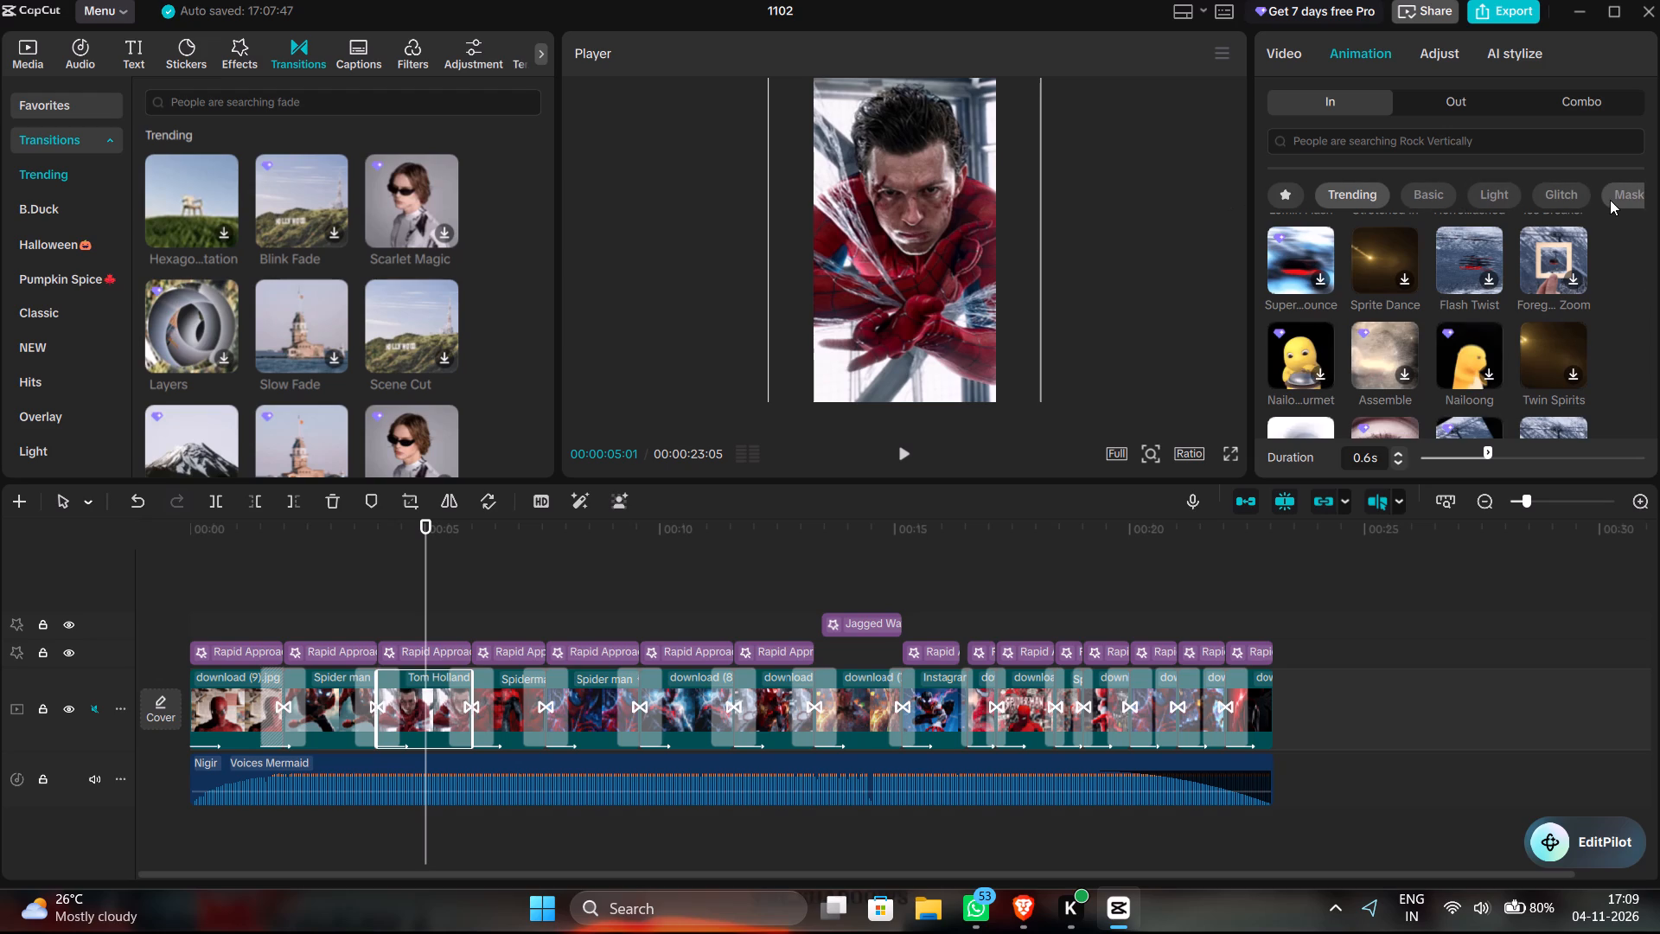
{"action": "scroll", "coordinate": [1610, 200], "scroll_direction": "down", "scroll_amount": 4}
{"action": "scroll", "coordinate": [1610, 200], "scroll_direction": "up", "scroll_amount": 4}
{"action": "scroll", "coordinate": [1610, 200], "scroll_direction": "down", "scroll_amount": 8}
{"action": "left_click", "coordinate": [1610, 200]}
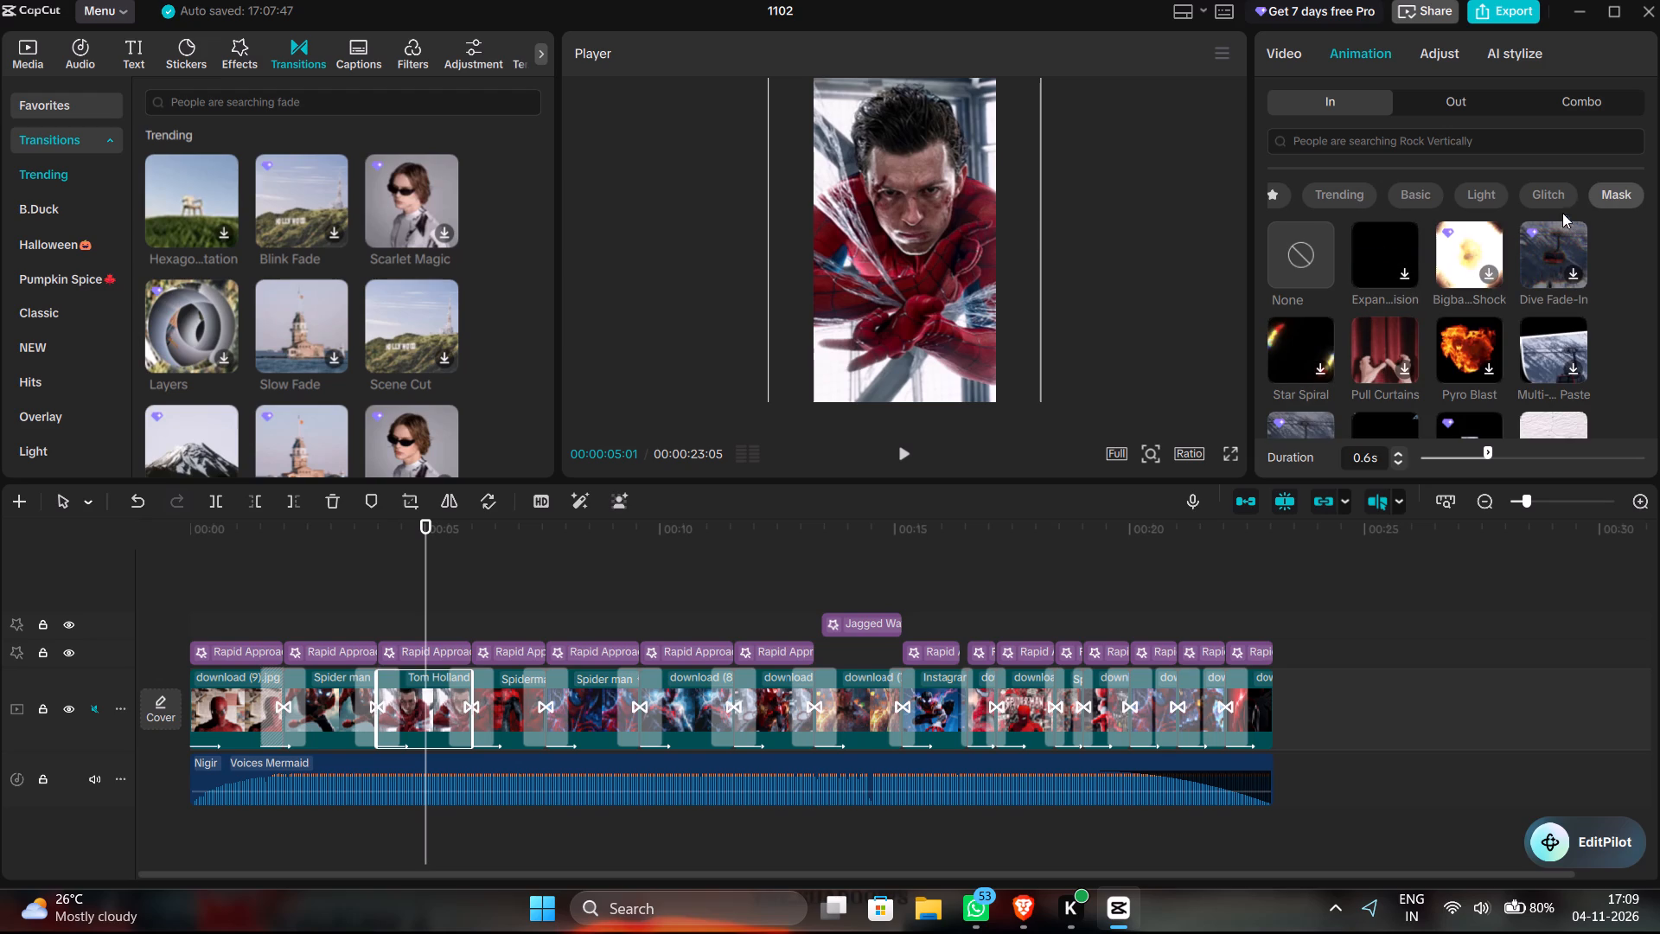
{"action": "left_click", "coordinate": [1551, 191]}
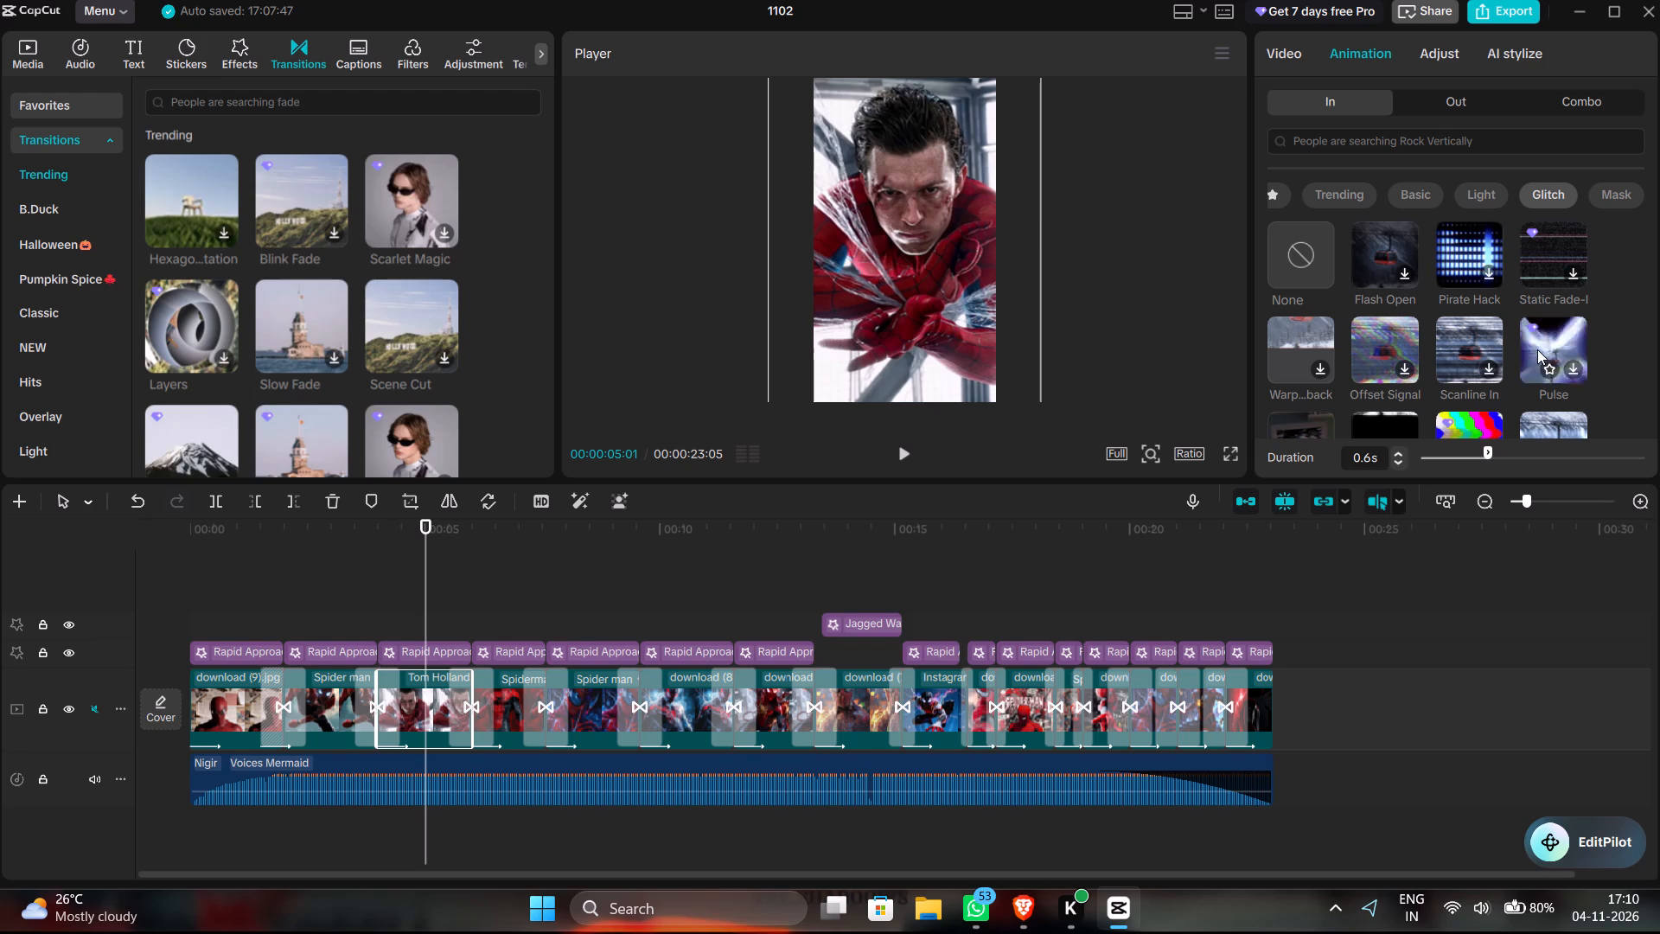
Check the favourite In animations again and look through the rest of the Trending ones to the end of the list.
{"action": "left_click", "coordinate": [1276, 196]}
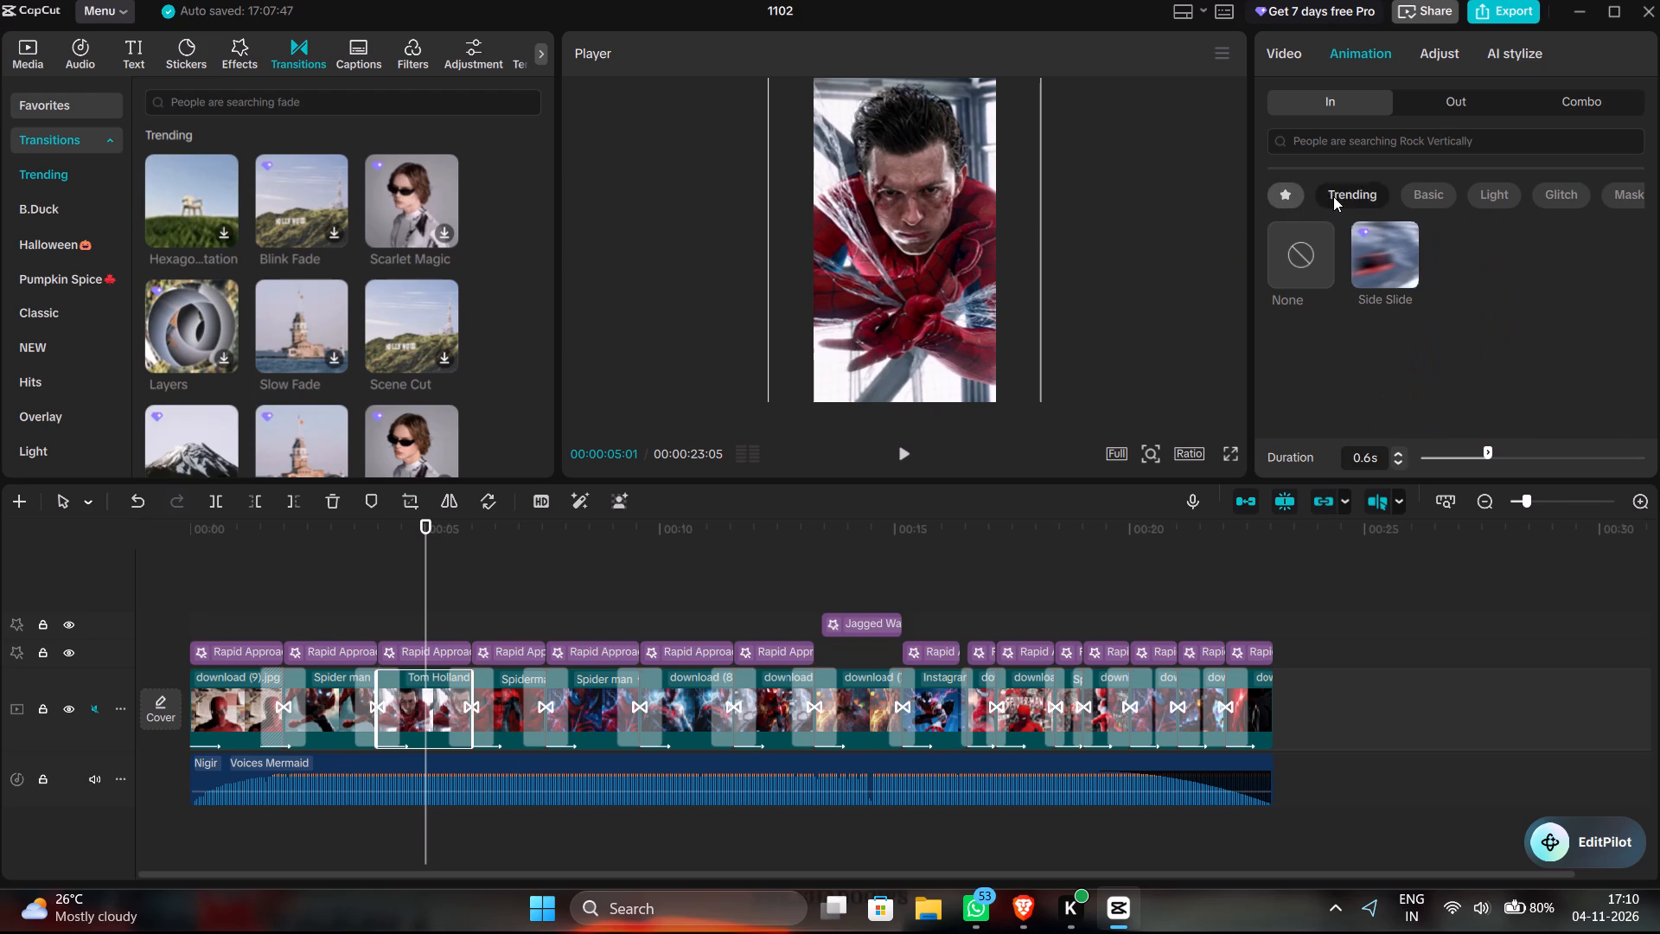
{"action": "left_click", "coordinate": [1333, 196]}
{"action": "scroll", "coordinate": [1493, 591], "scroll_direction": "down", "scroll_amount": 6}
{"action": "scroll", "coordinate": [1371, 358], "scroll_direction": "down", "scroll_amount": 20}
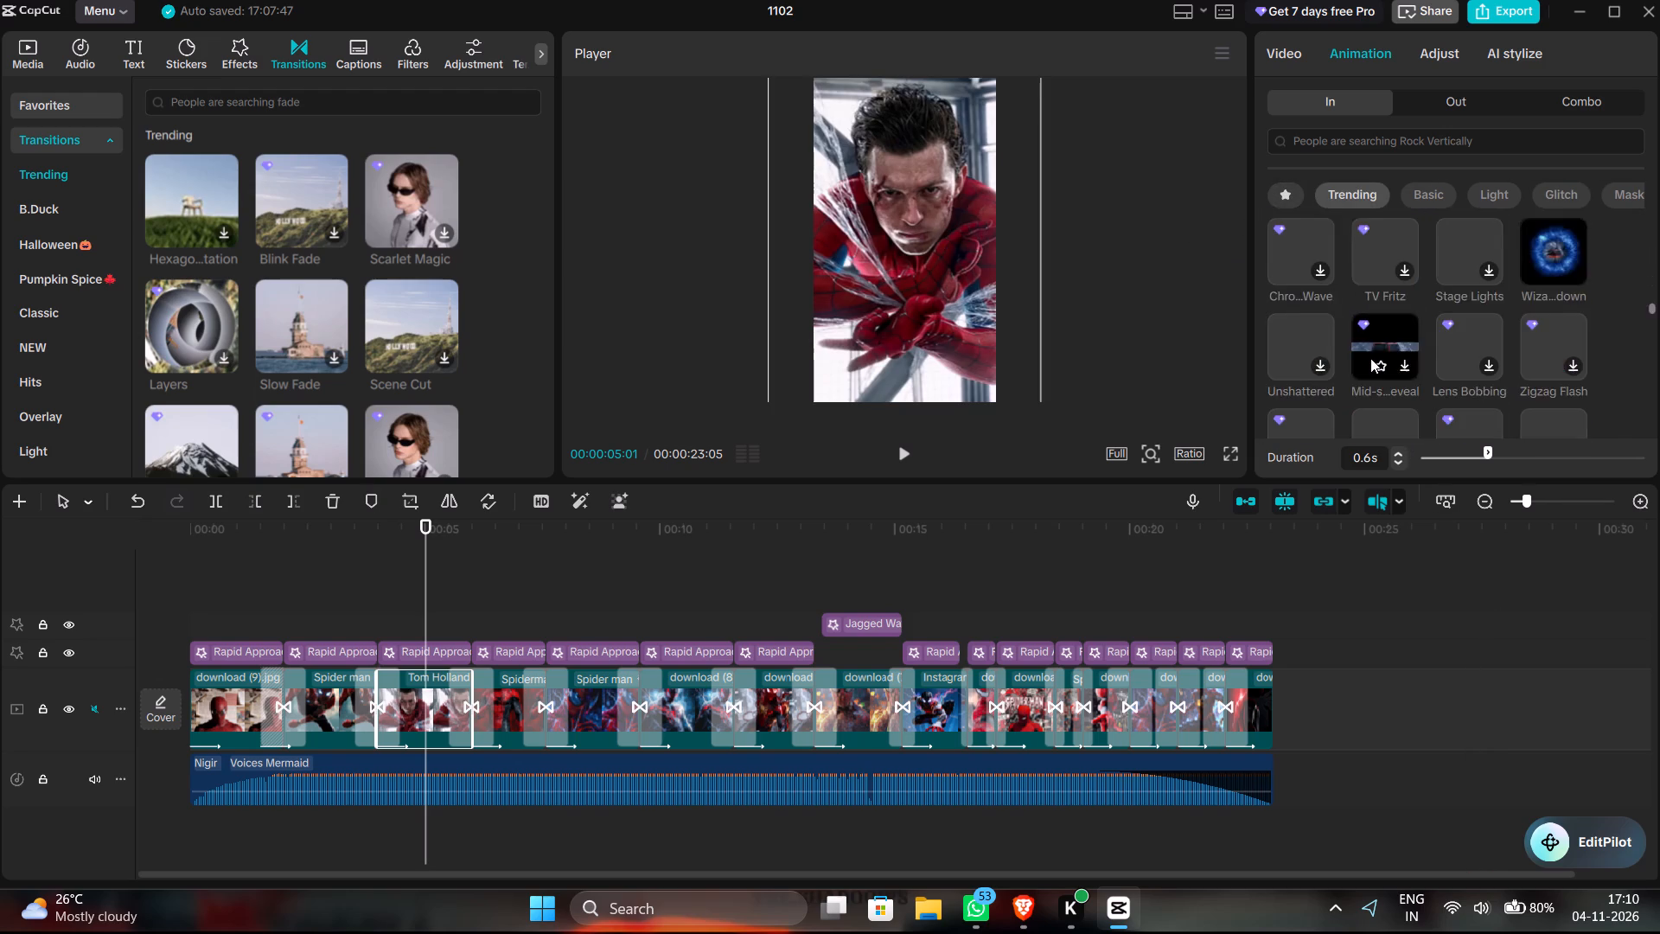
{"action": "scroll", "coordinate": [1370, 358], "scroll_direction": "down", "scroll_amount": 20}
{"action": "scroll", "coordinate": [1370, 358], "scroll_direction": "down", "scroll_amount": 19}
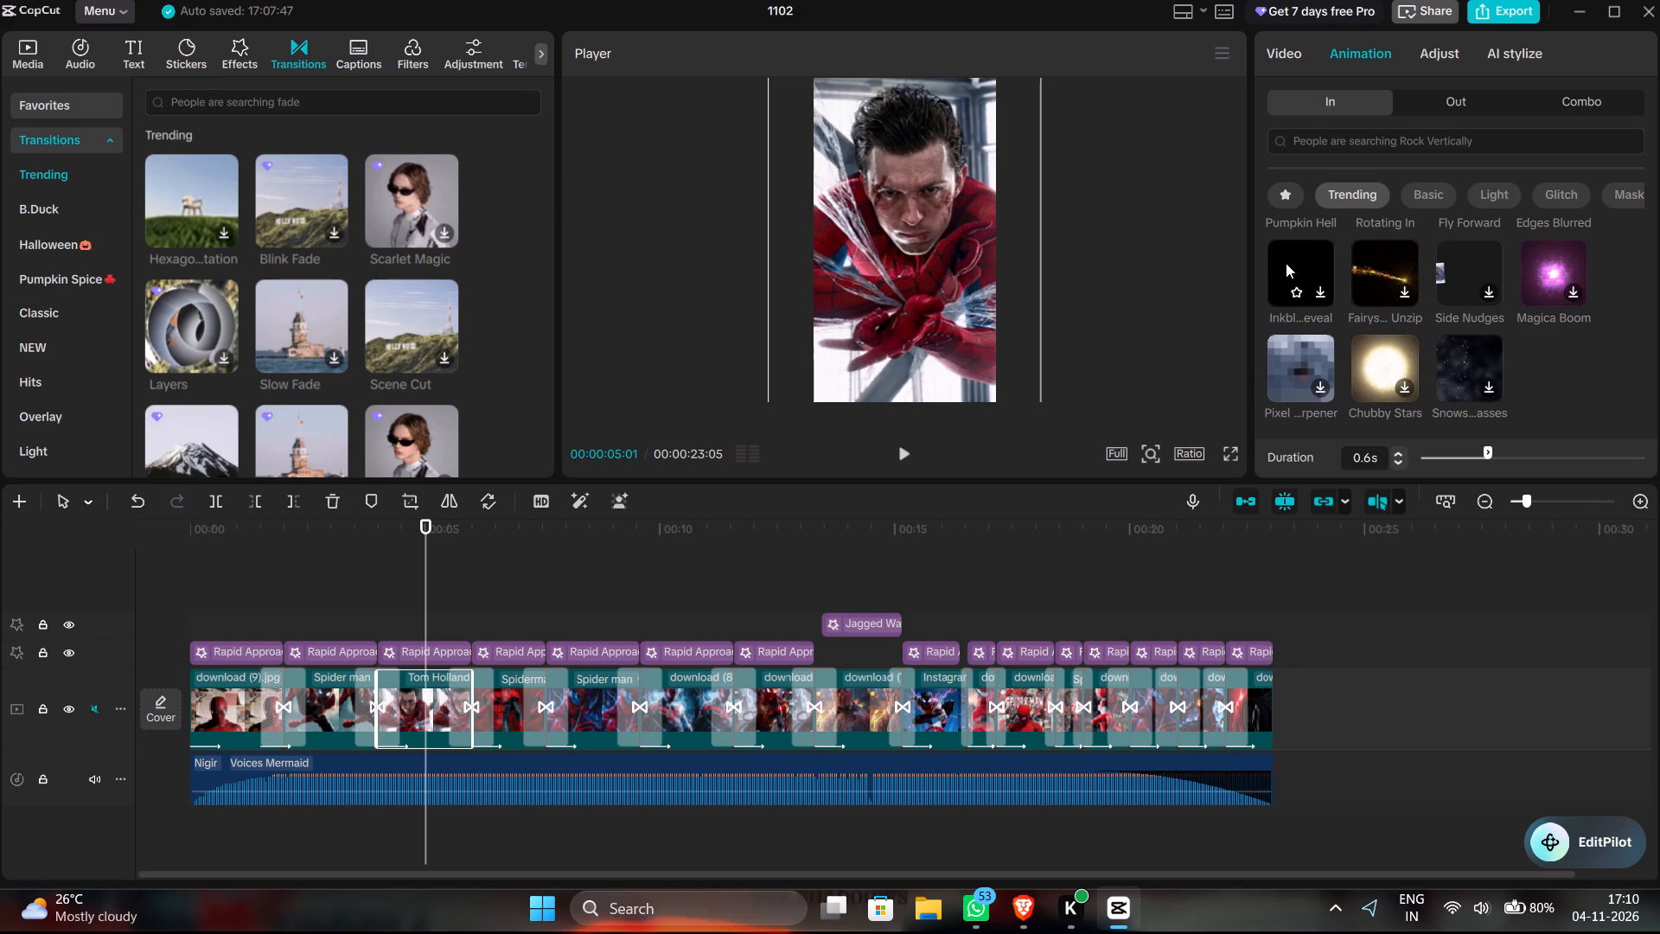
{"action": "scroll", "coordinate": [1286, 263], "scroll_direction": "up", "scroll_amount": 2}
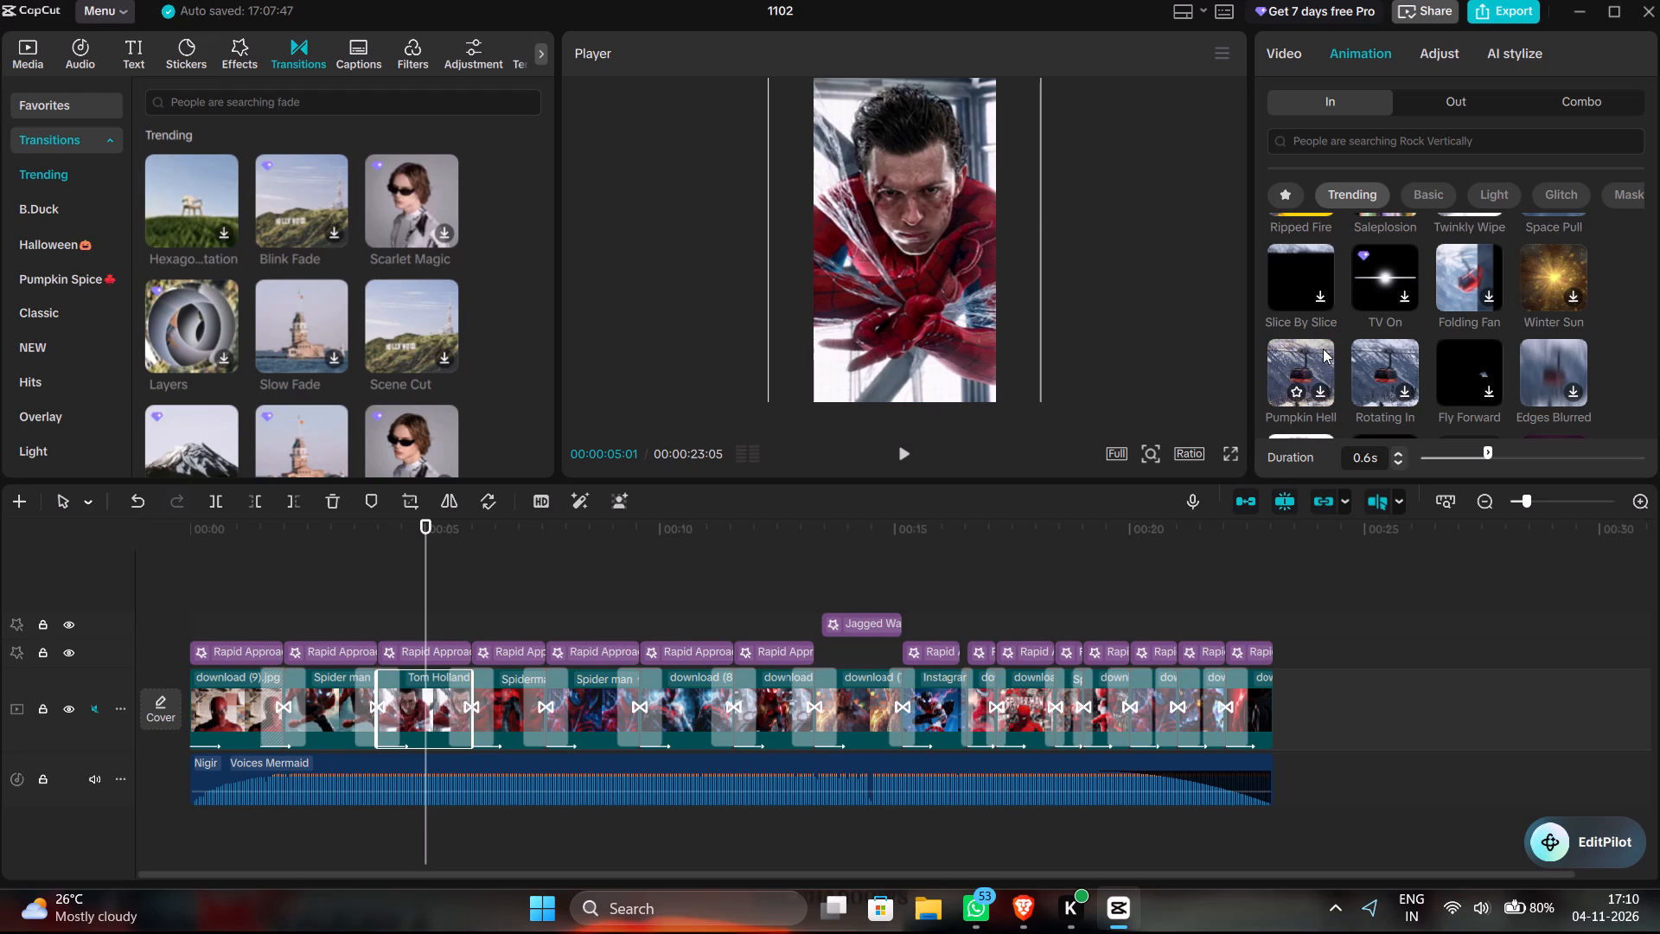
{"action": "scroll", "coordinate": [1323, 349], "scroll_direction": "down", "scroll_amount": 1}
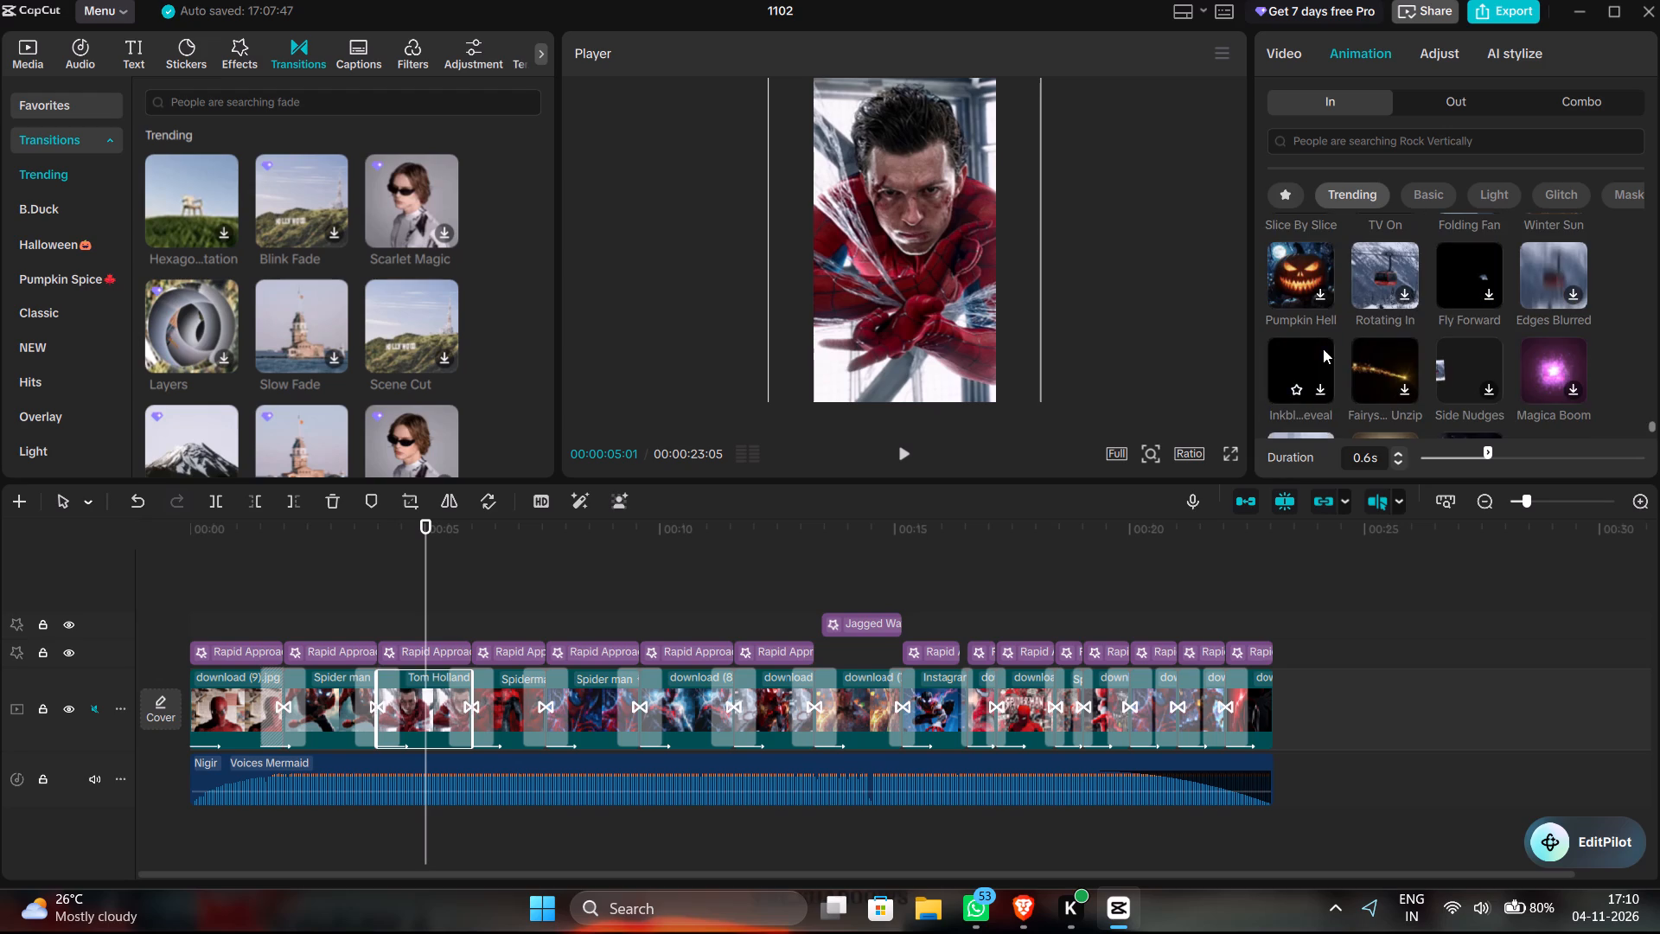
{"action": "scroll", "coordinate": [1361, 338], "scroll_direction": "down", "scroll_amount": 2}
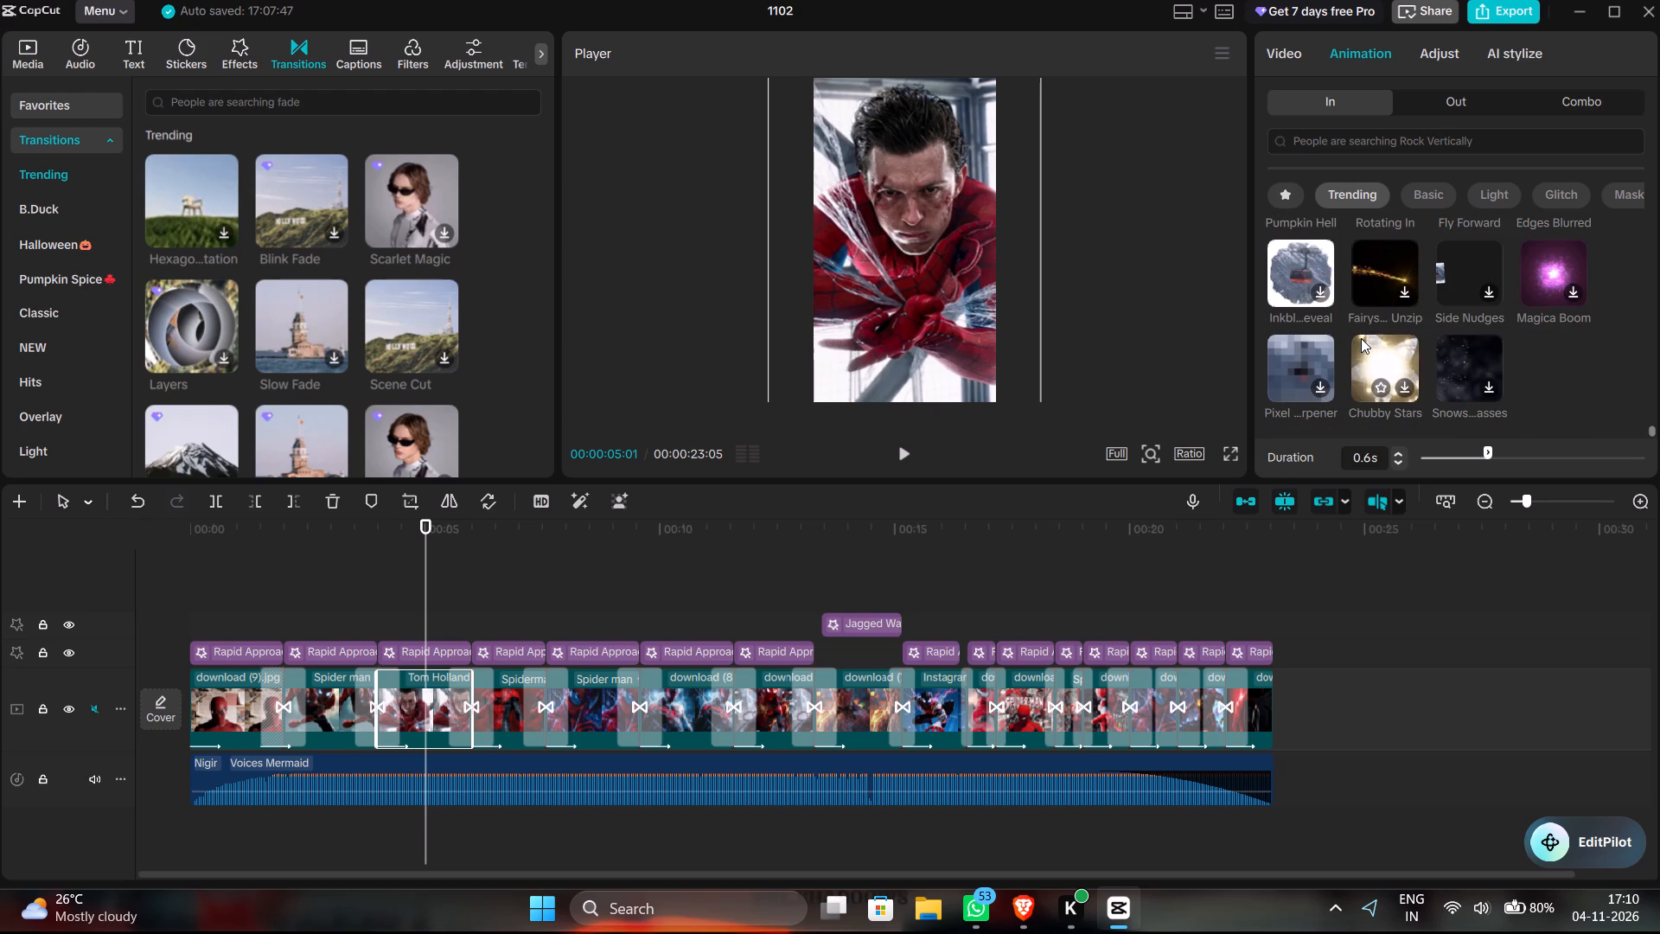
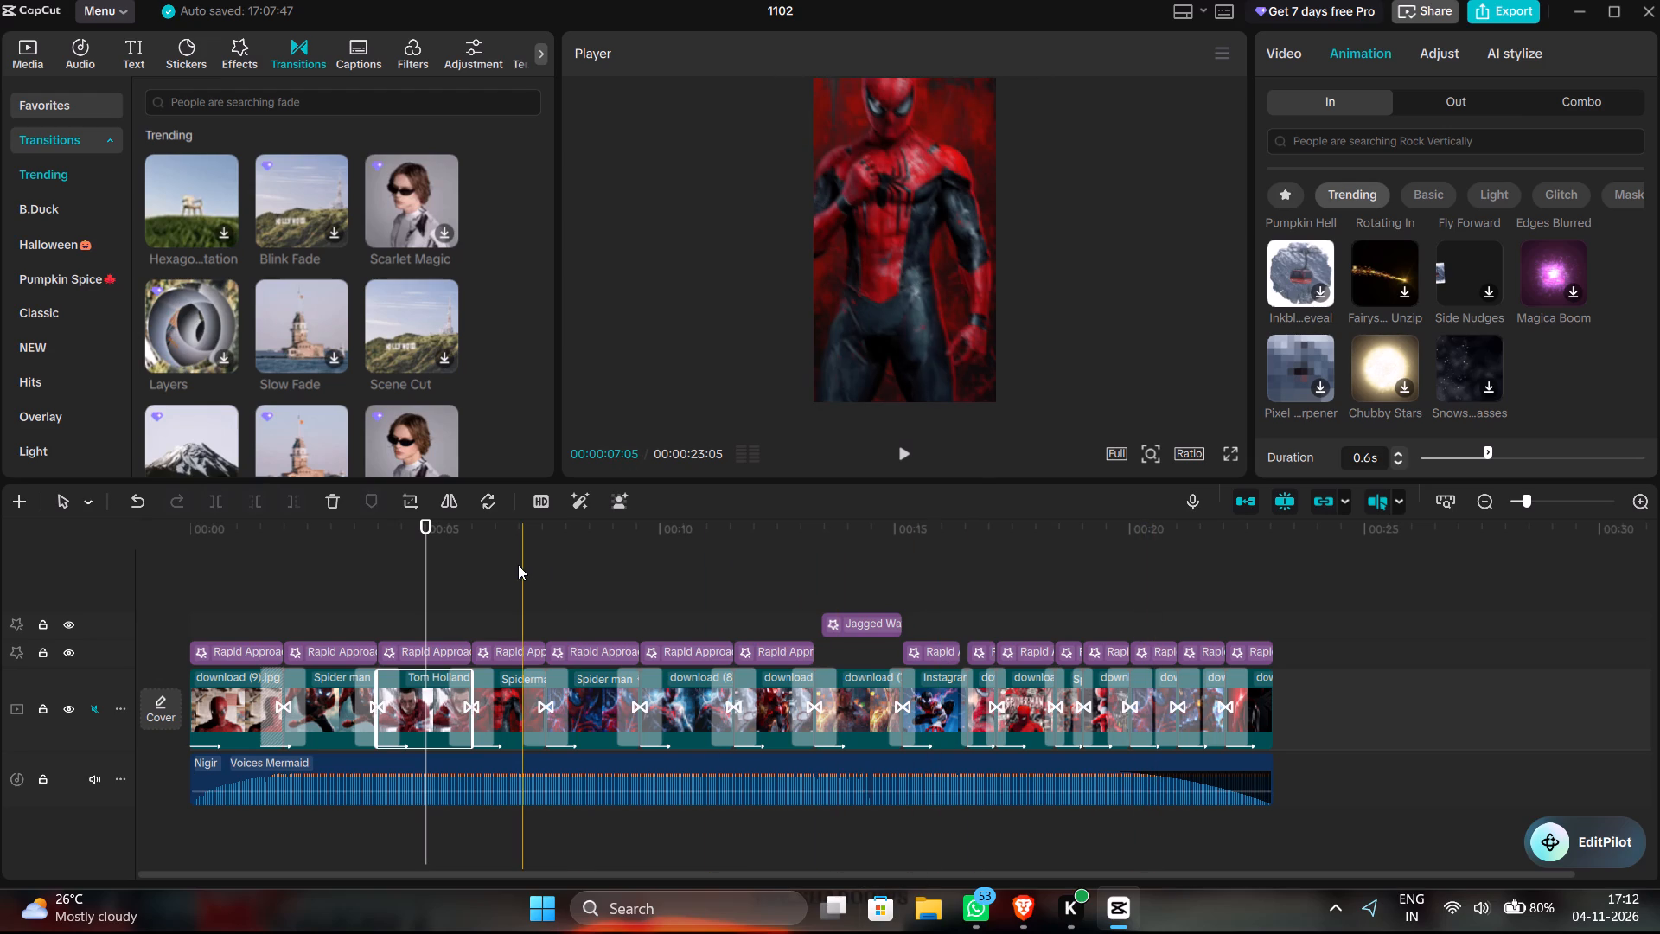
Look through the library's adjustment, filter, caption and transition sections, ending with the trending video effects.
{"action": "left_click", "coordinate": [545, 54]}
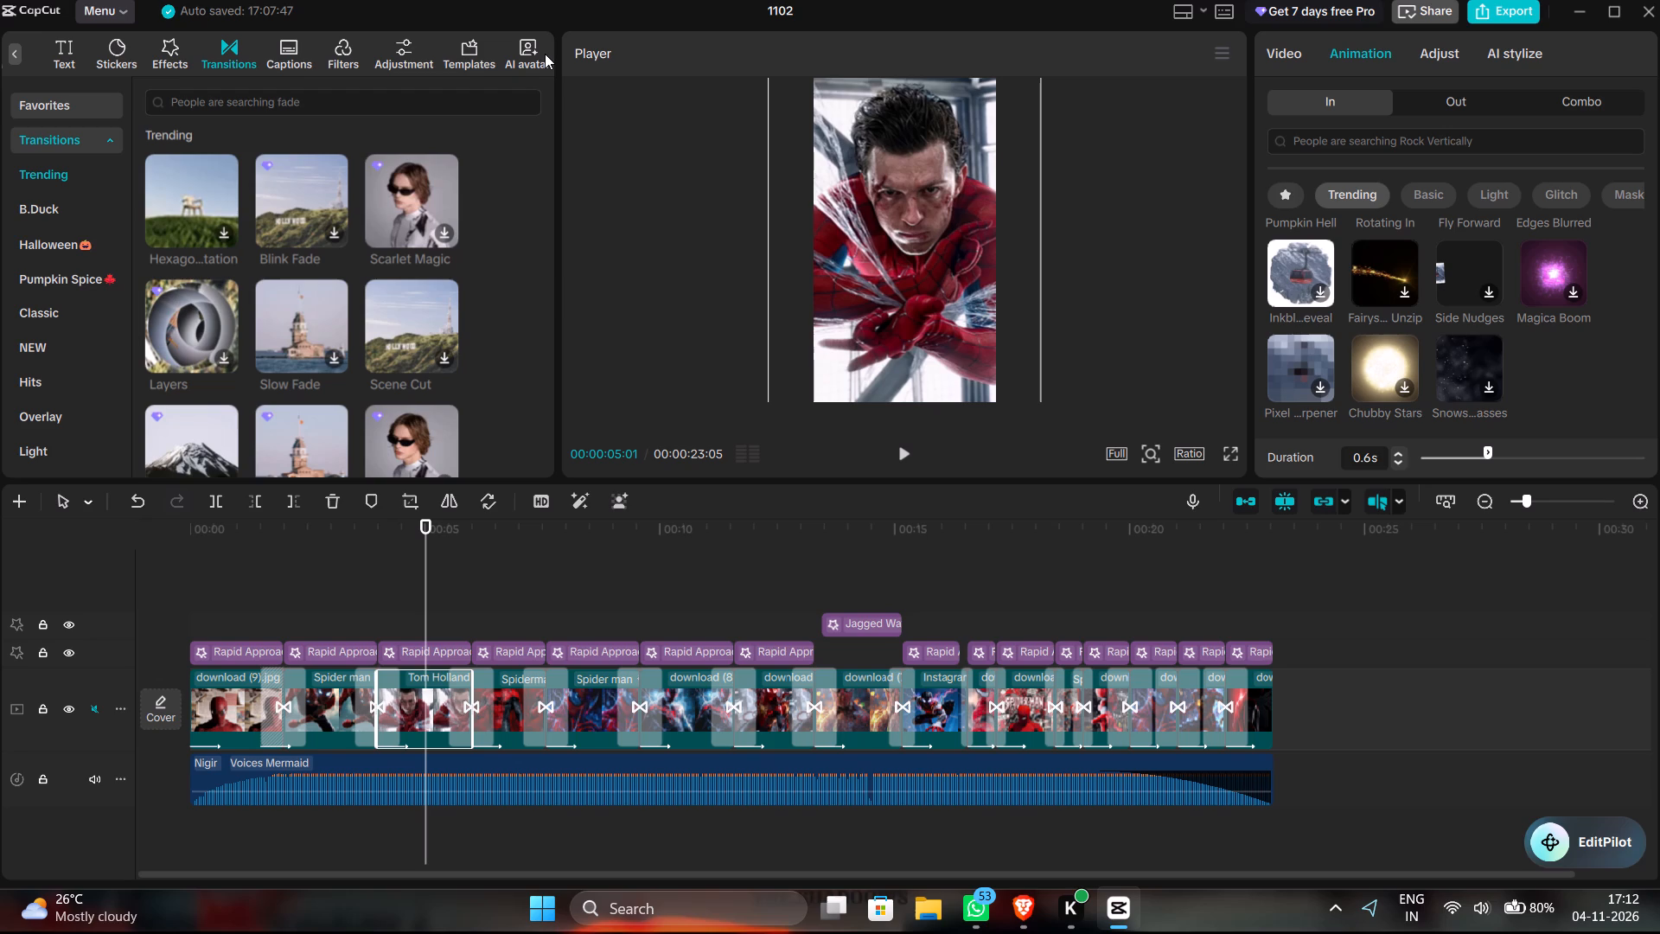
{"action": "left_click", "coordinate": [545, 54]}
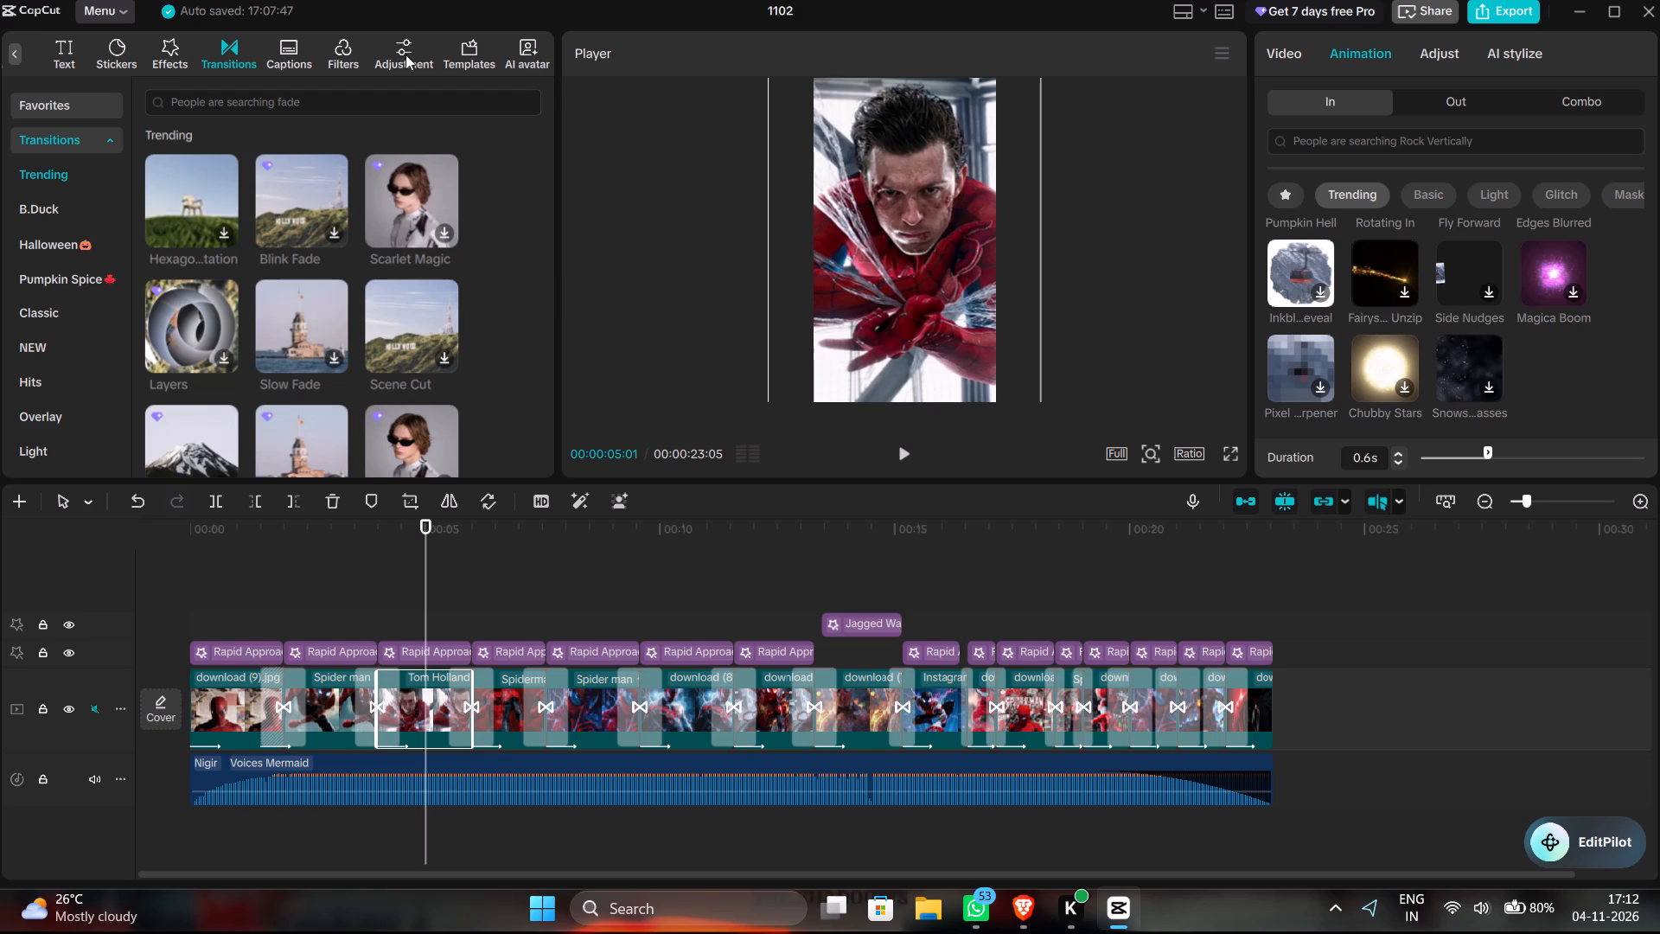
{"action": "left_click", "coordinate": [405, 54]}
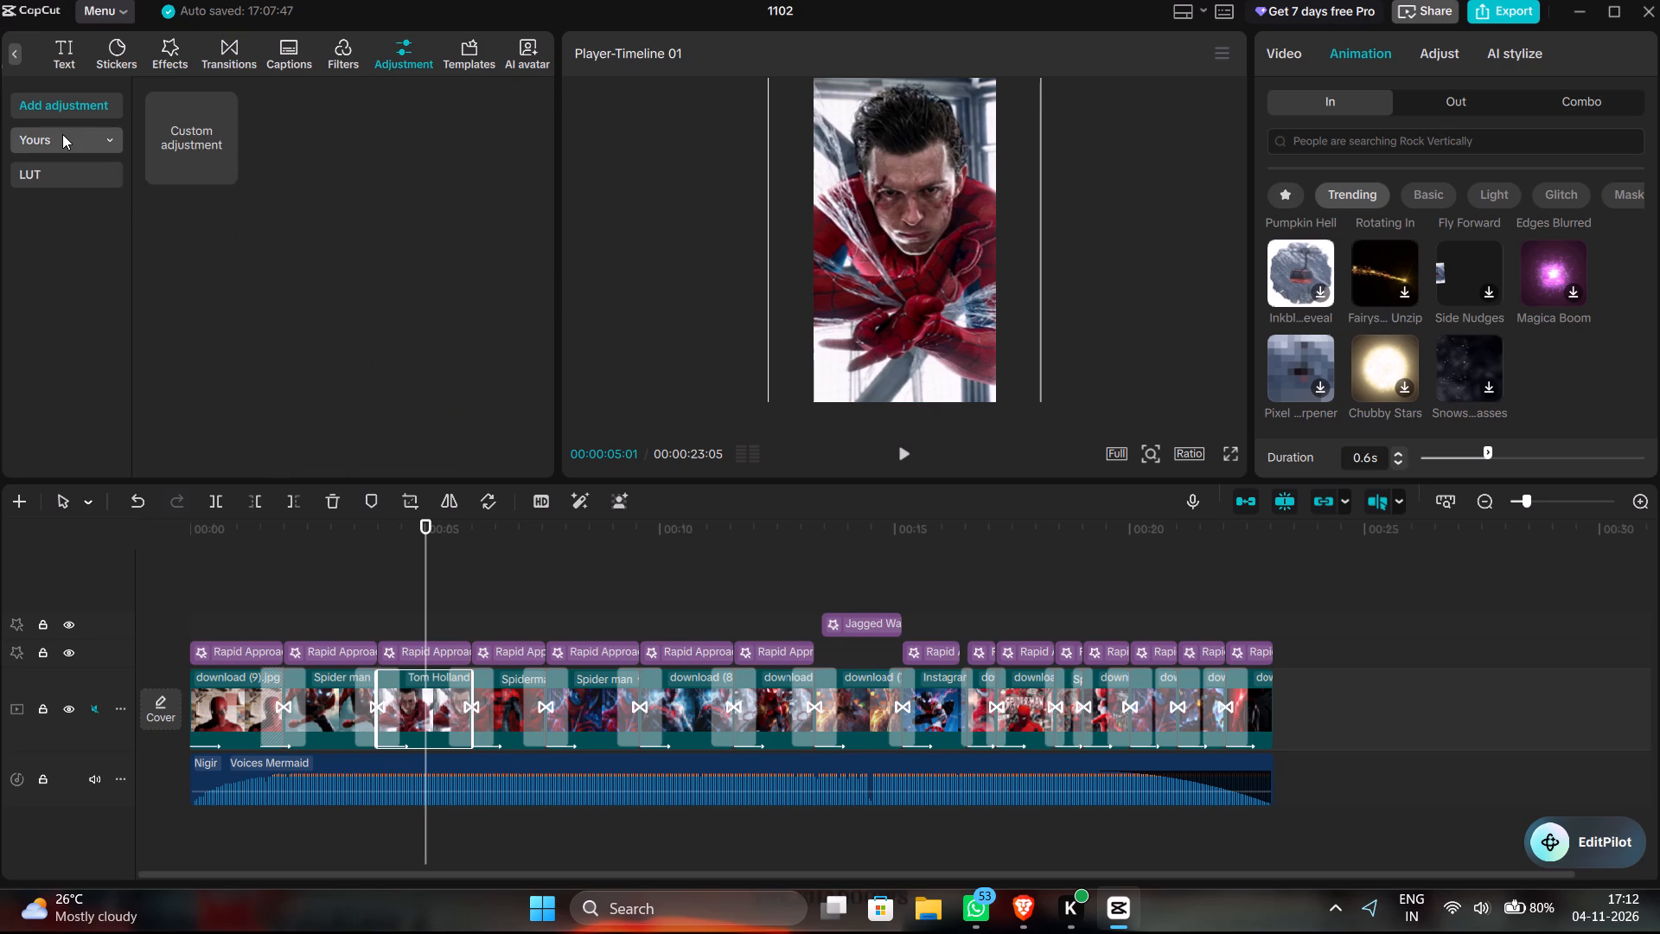
{"action": "left_click", "coordinate": [366, 42]}
{"action": "left_click", "coordinate": [330, 54]}
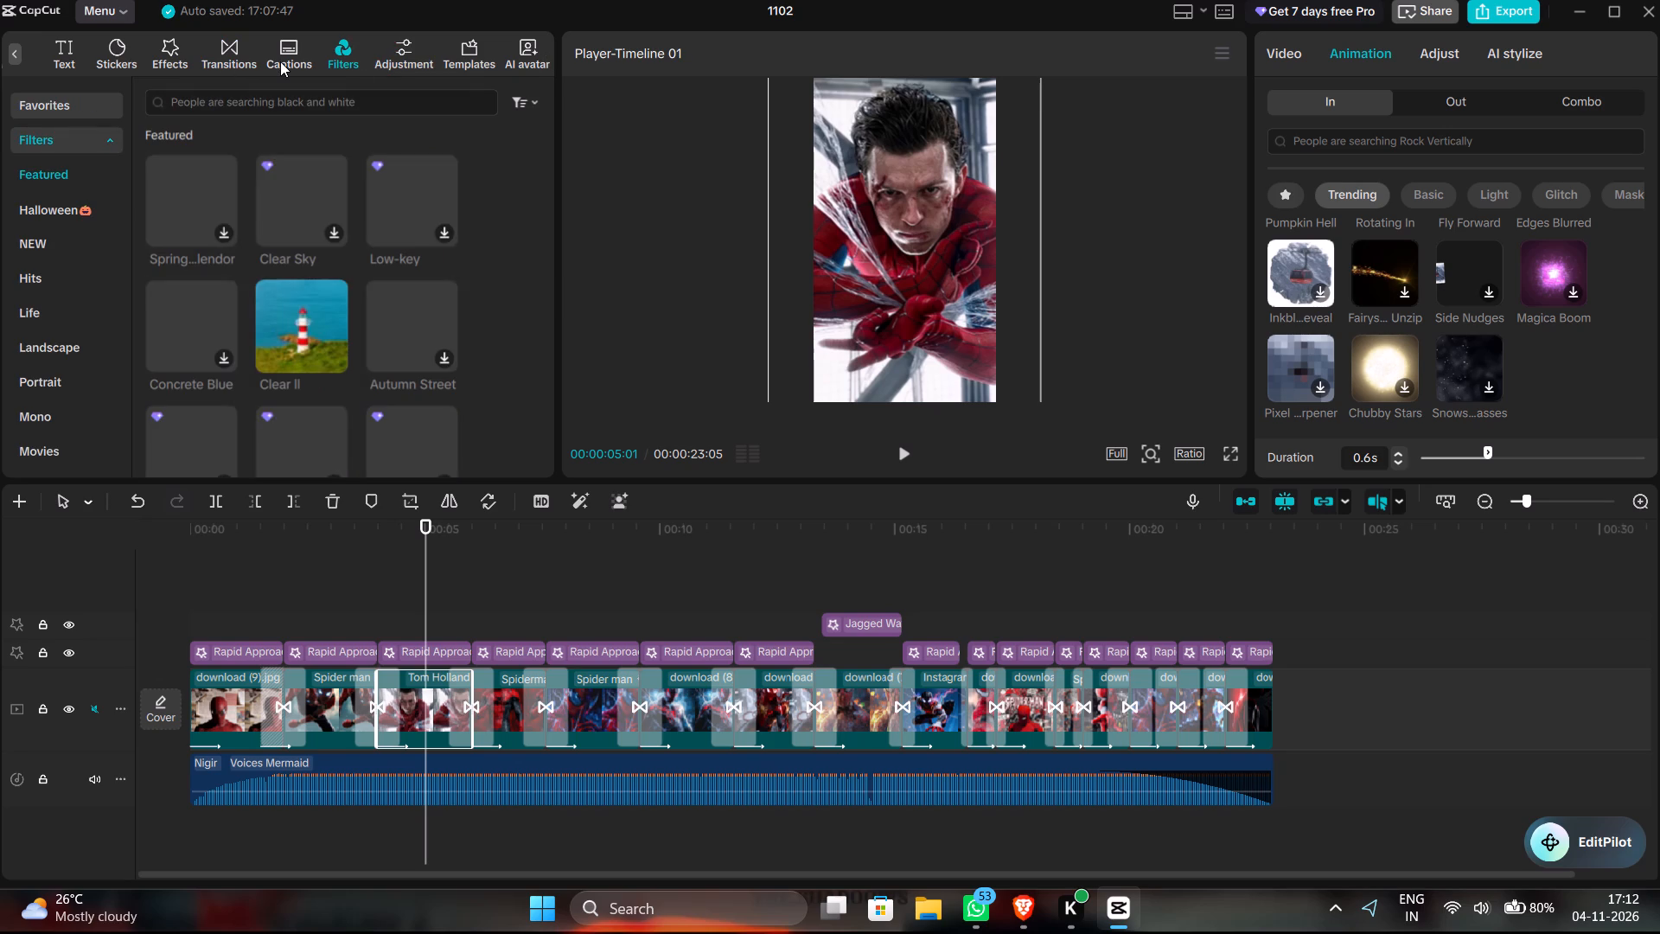
{"action": "left_click", "coordinate": [280, 61]}
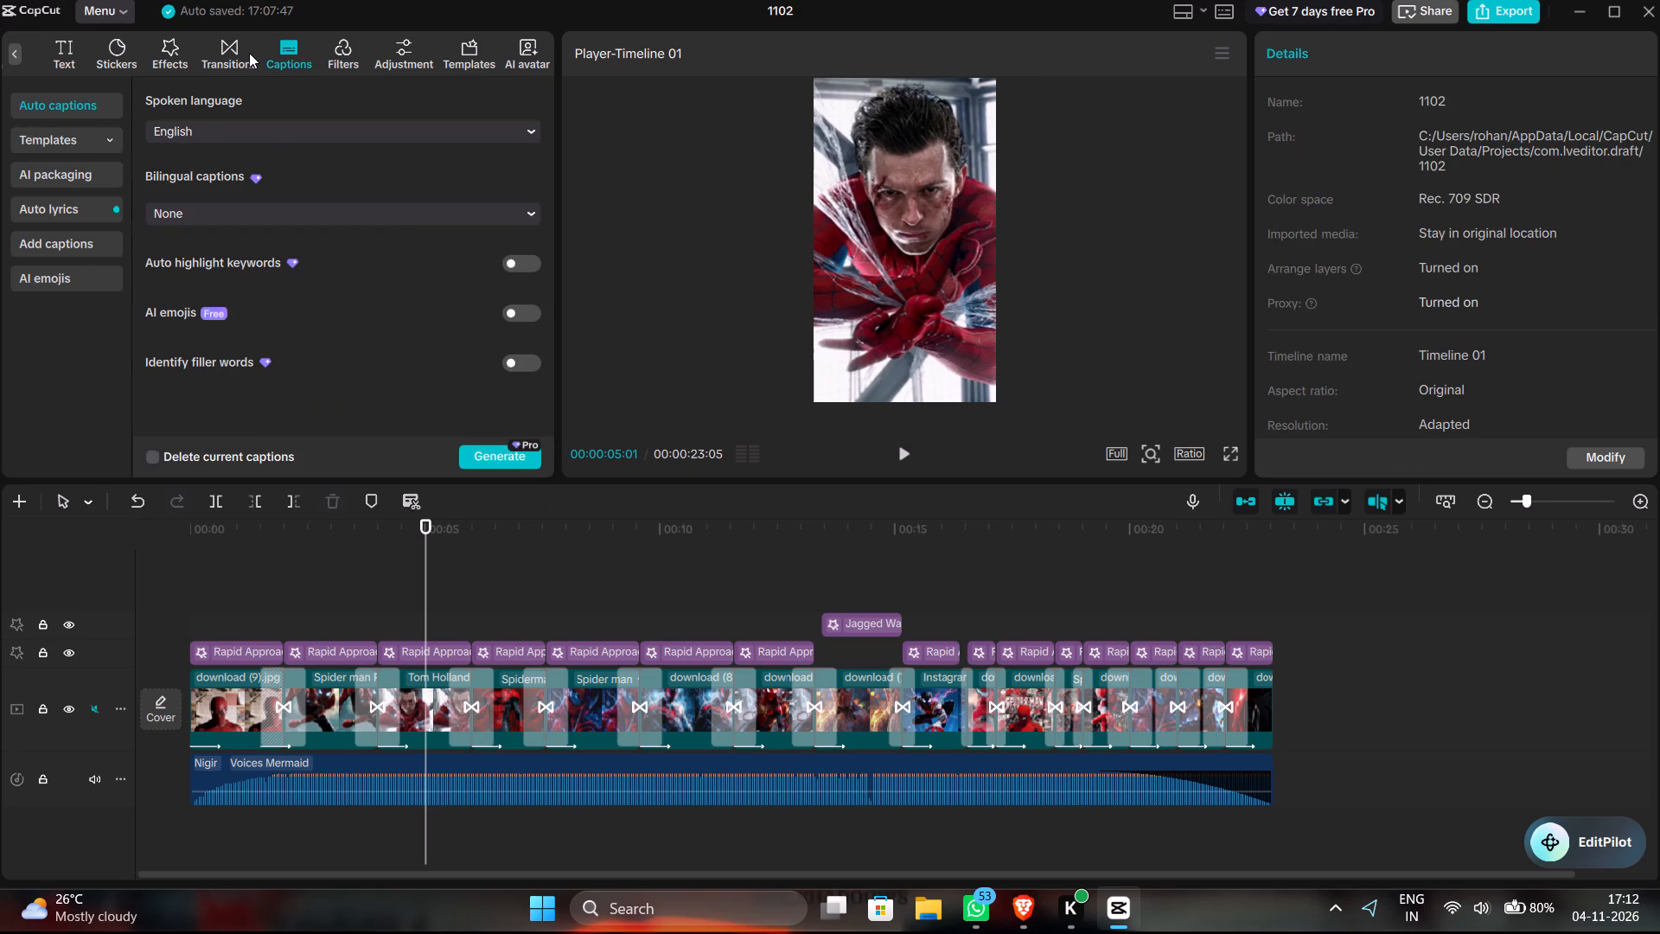
{"action": "left_click", "coordinate": [249, 53]}
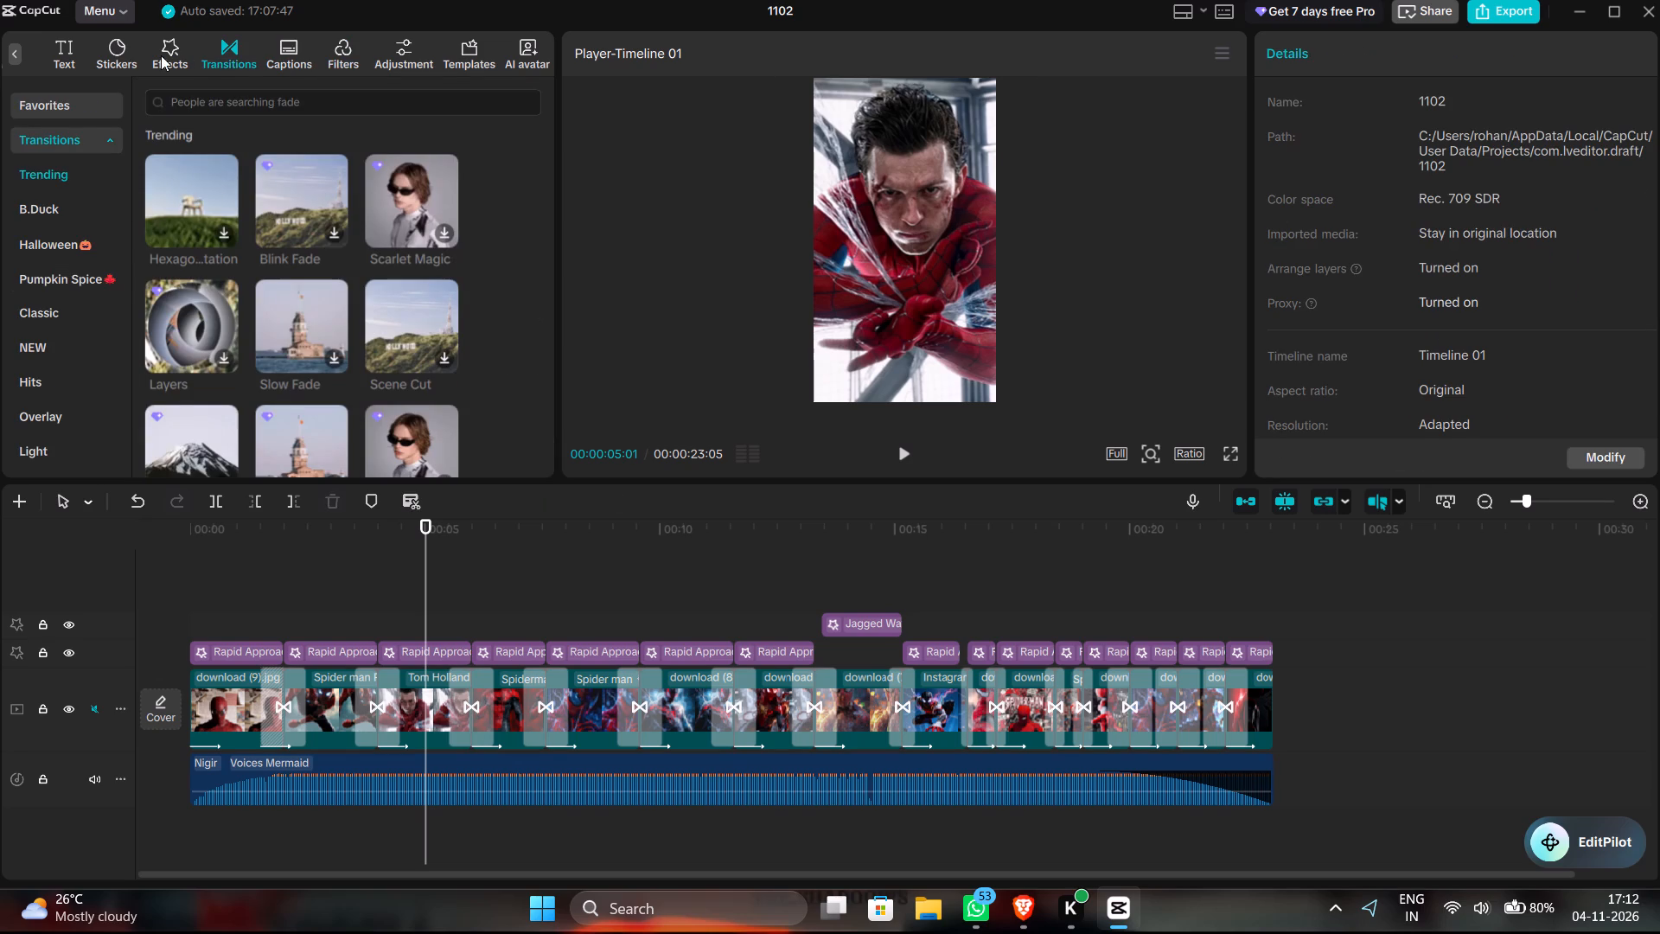
{"action": "left_click", "coordinate": [161, 55]}
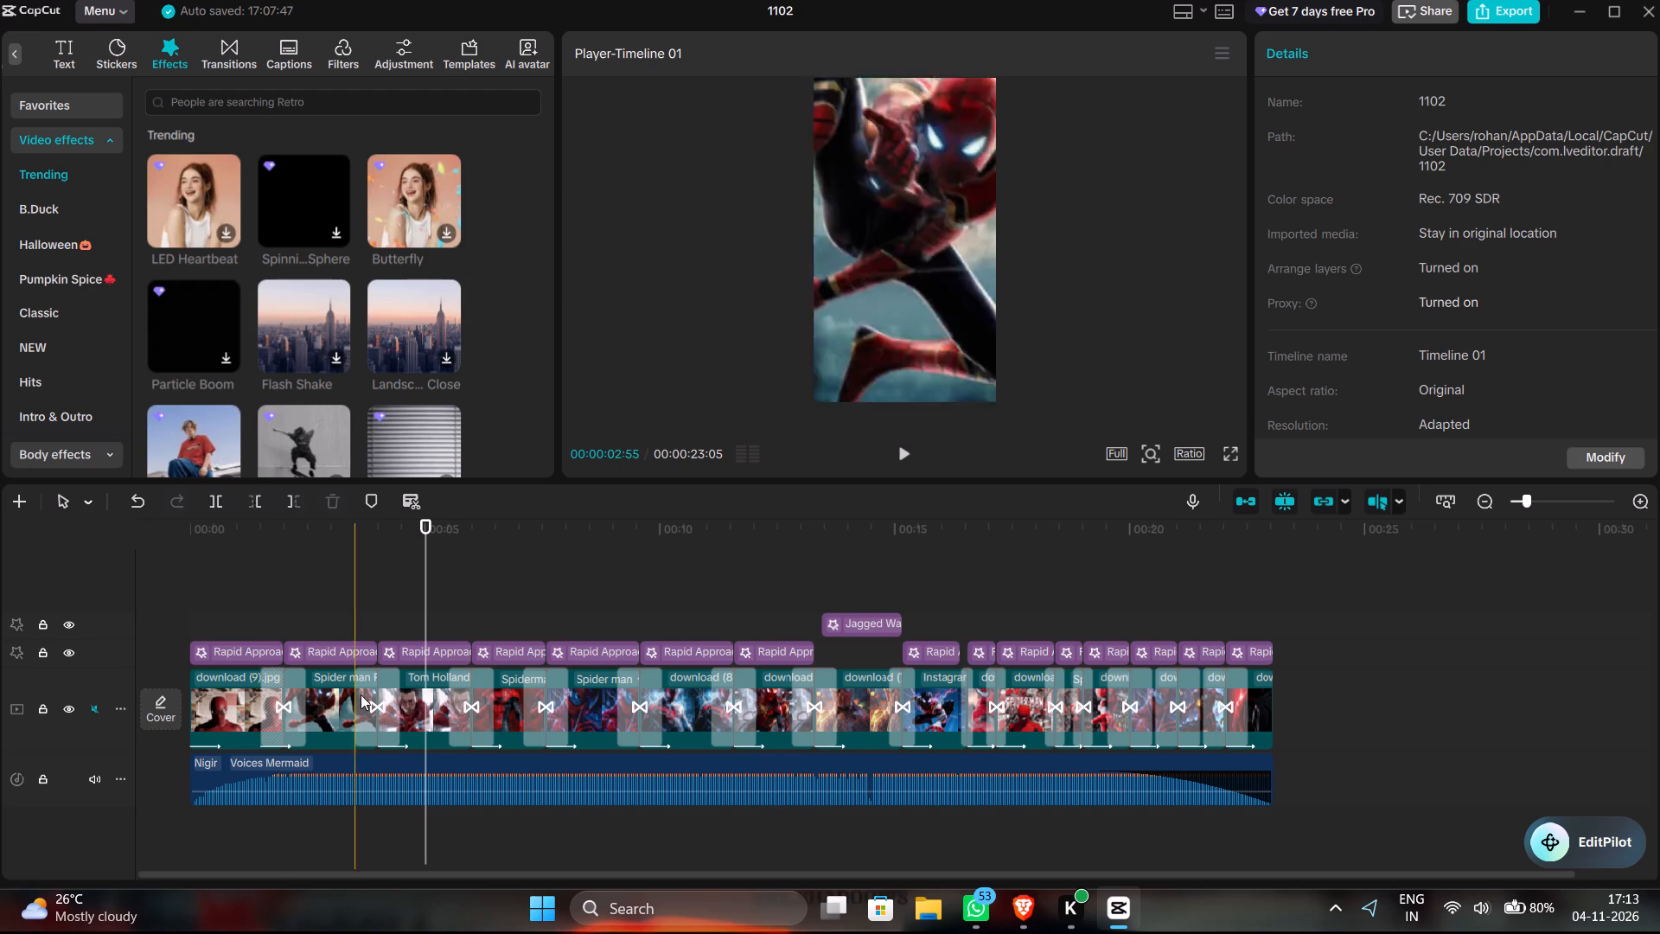
Select the Spiderman clip right after the Tom Holland clip and examine its Combo, Out and In animations.
{"action": "left_click", "coordinate": [504, 682]}
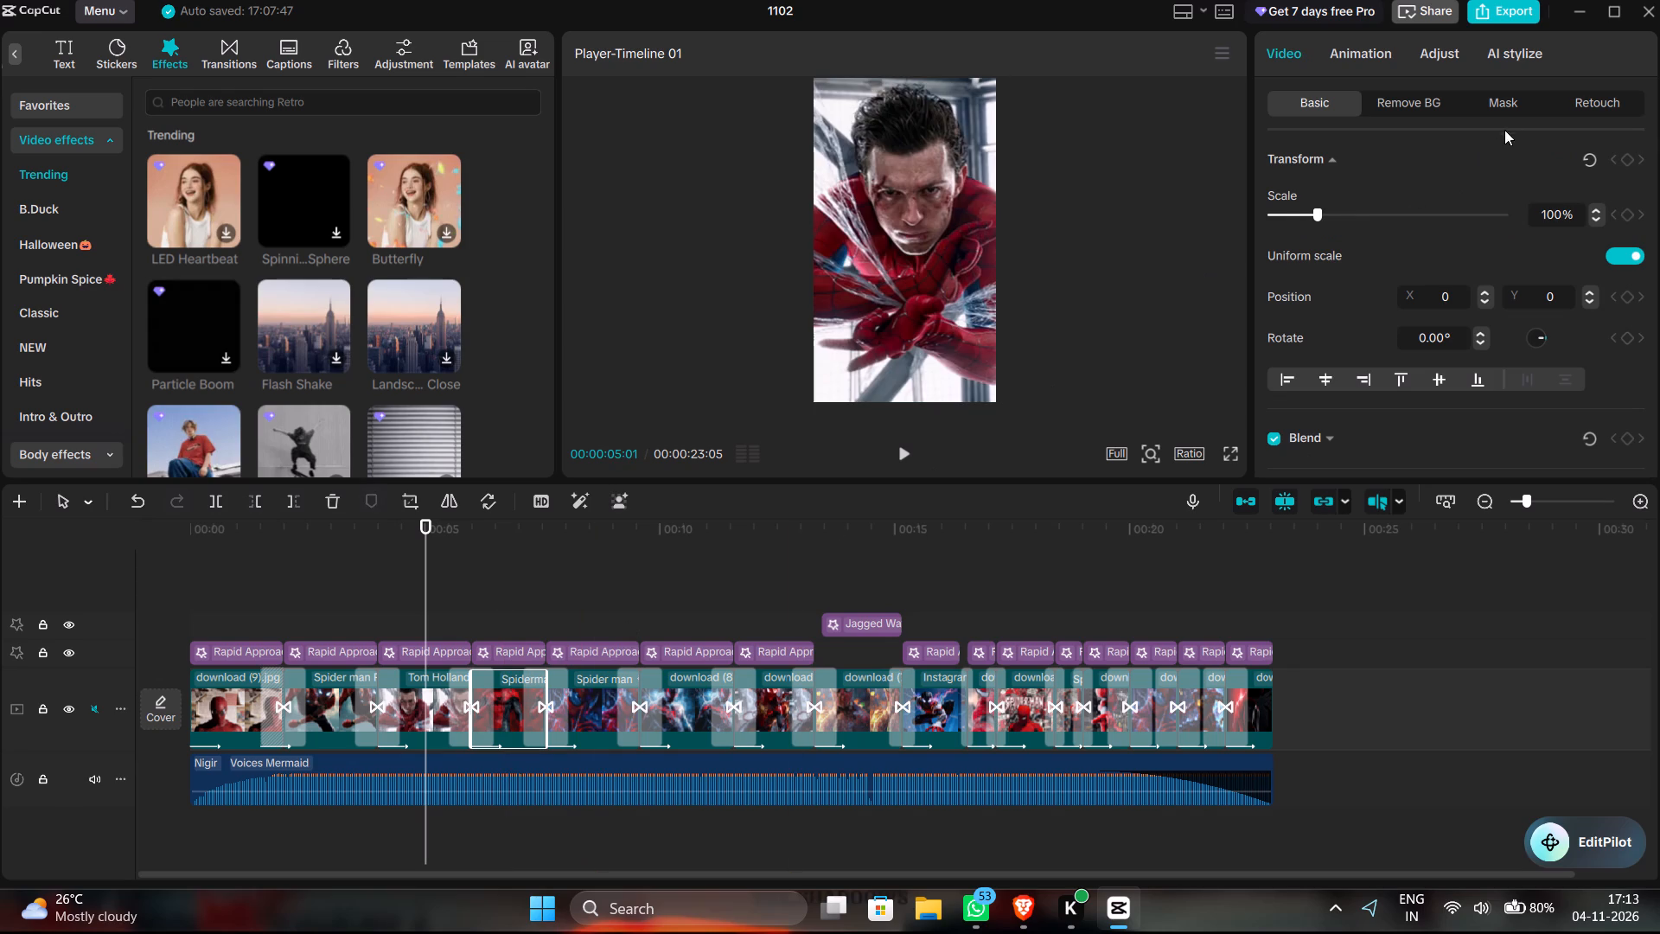
{"action": "left_click", "coordinate": [1354, 64]}
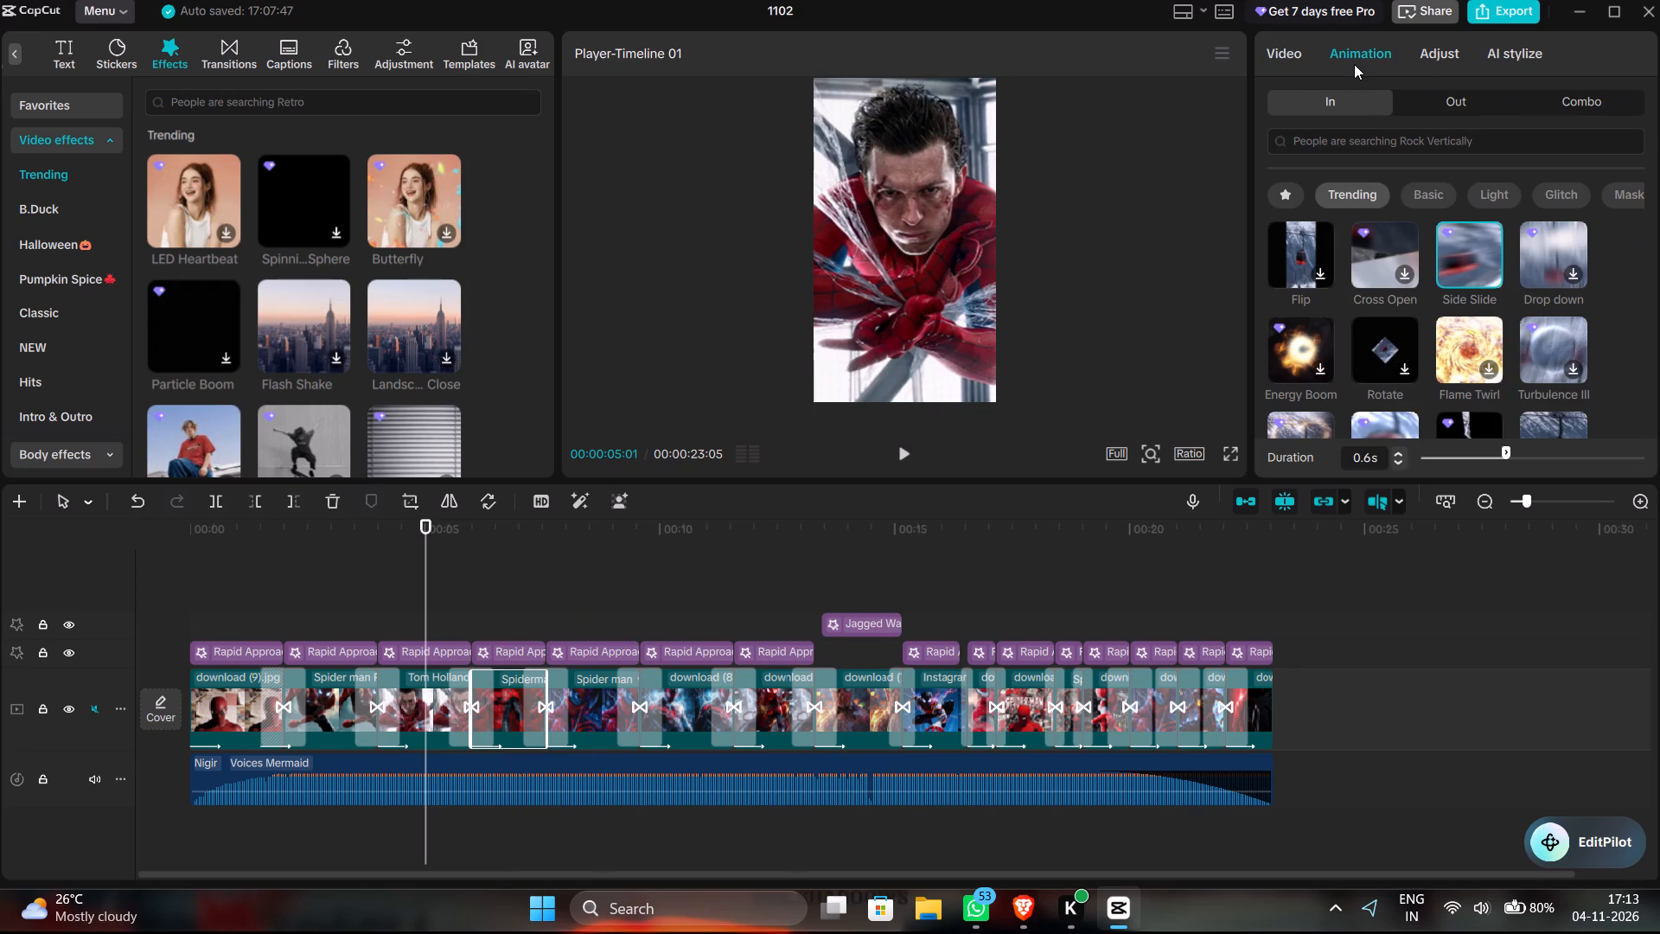
{"action": "left_click", "coordinate": [1570, 111]}
{"action": "left_click", "coordinate": [1457, 113]}
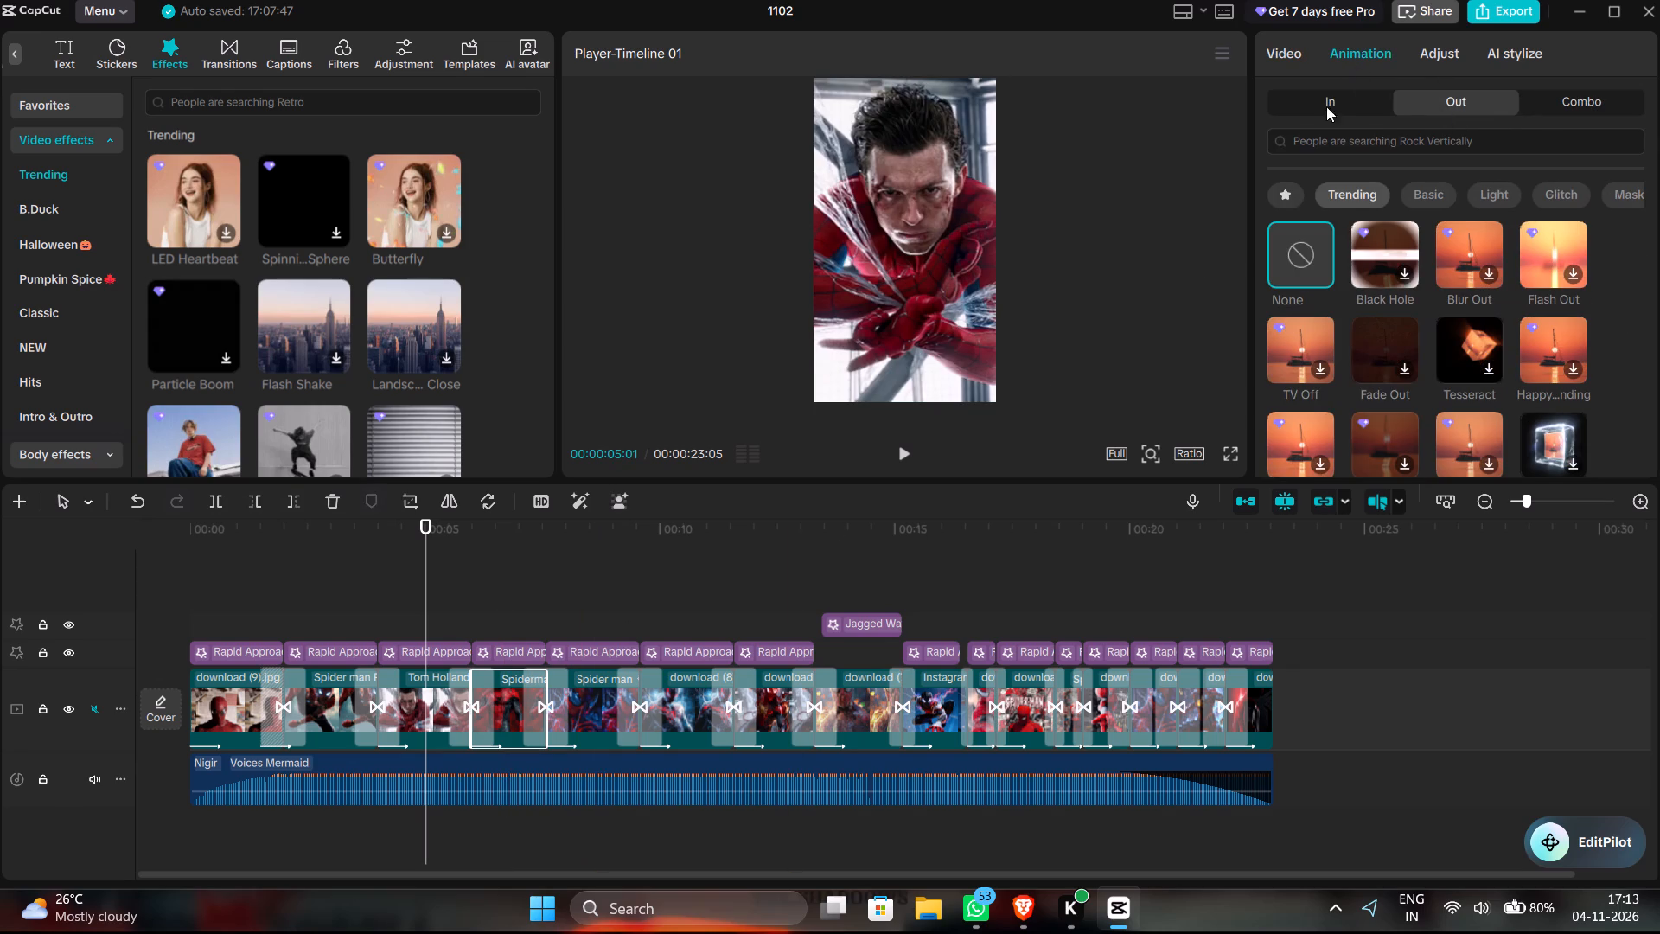
{"action": "left_click", "coordinate": [1320, 123]}
{"action": "left_click", "coordinate": [1322, 109]}
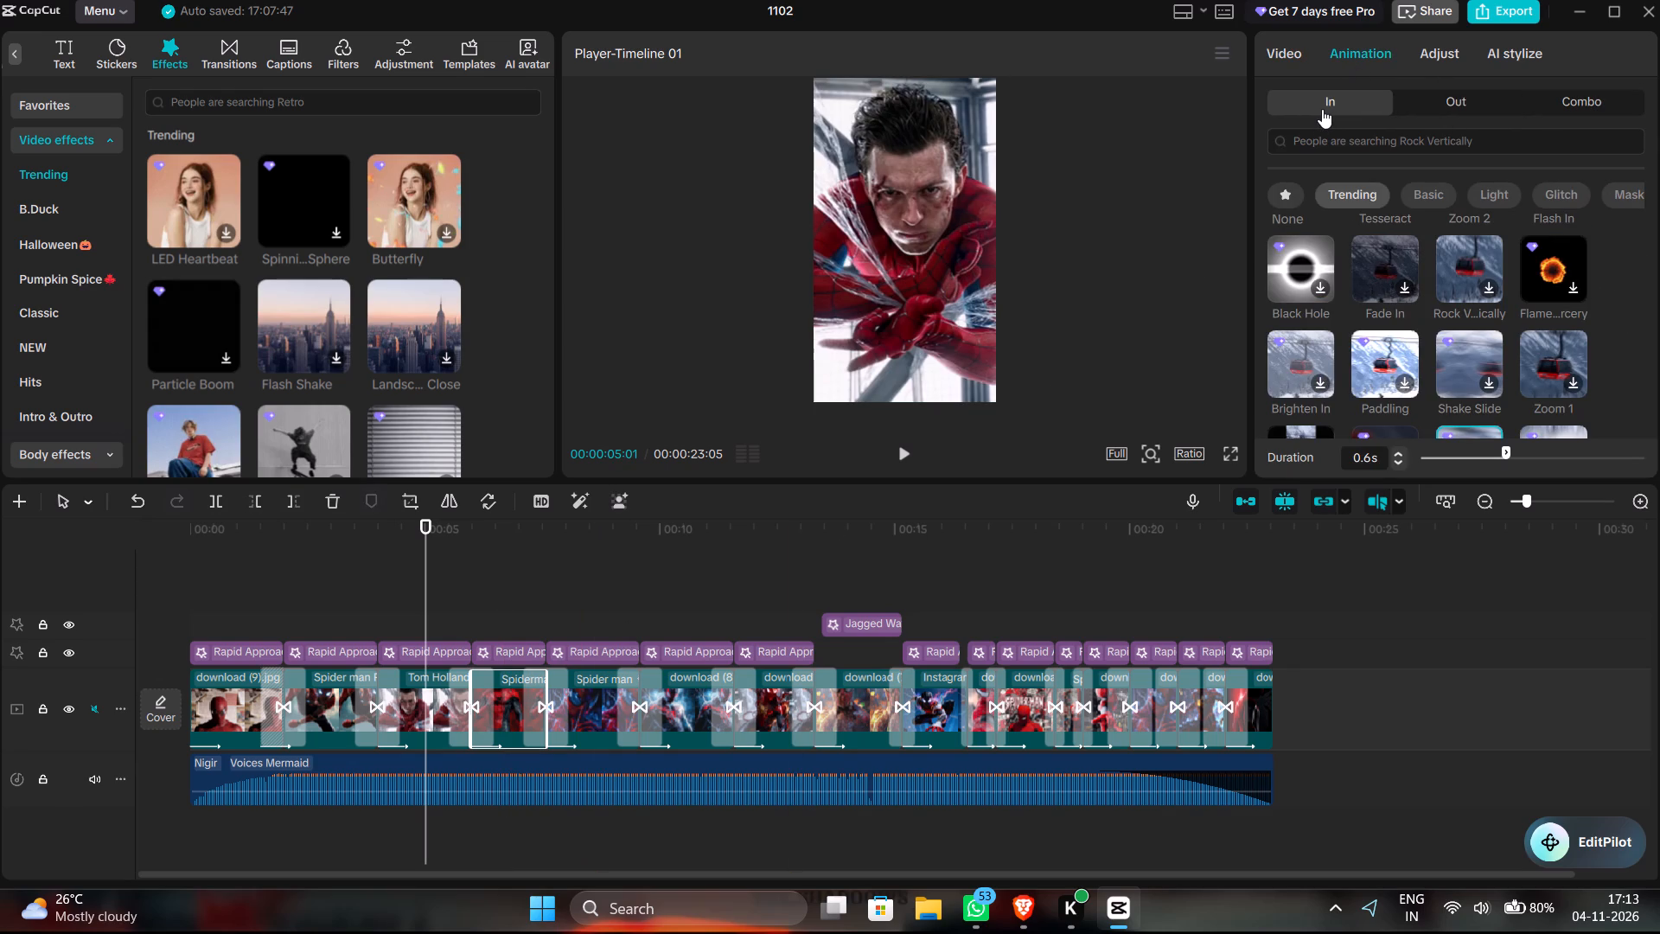
Look over the clip's AI stylize options and the full list of its basic video properties, from Transform to Canvas.
{"action": "left_click", "coordinate": [1458, 57]}
{"action": "left_click", "coordinate": [1487, 45]}
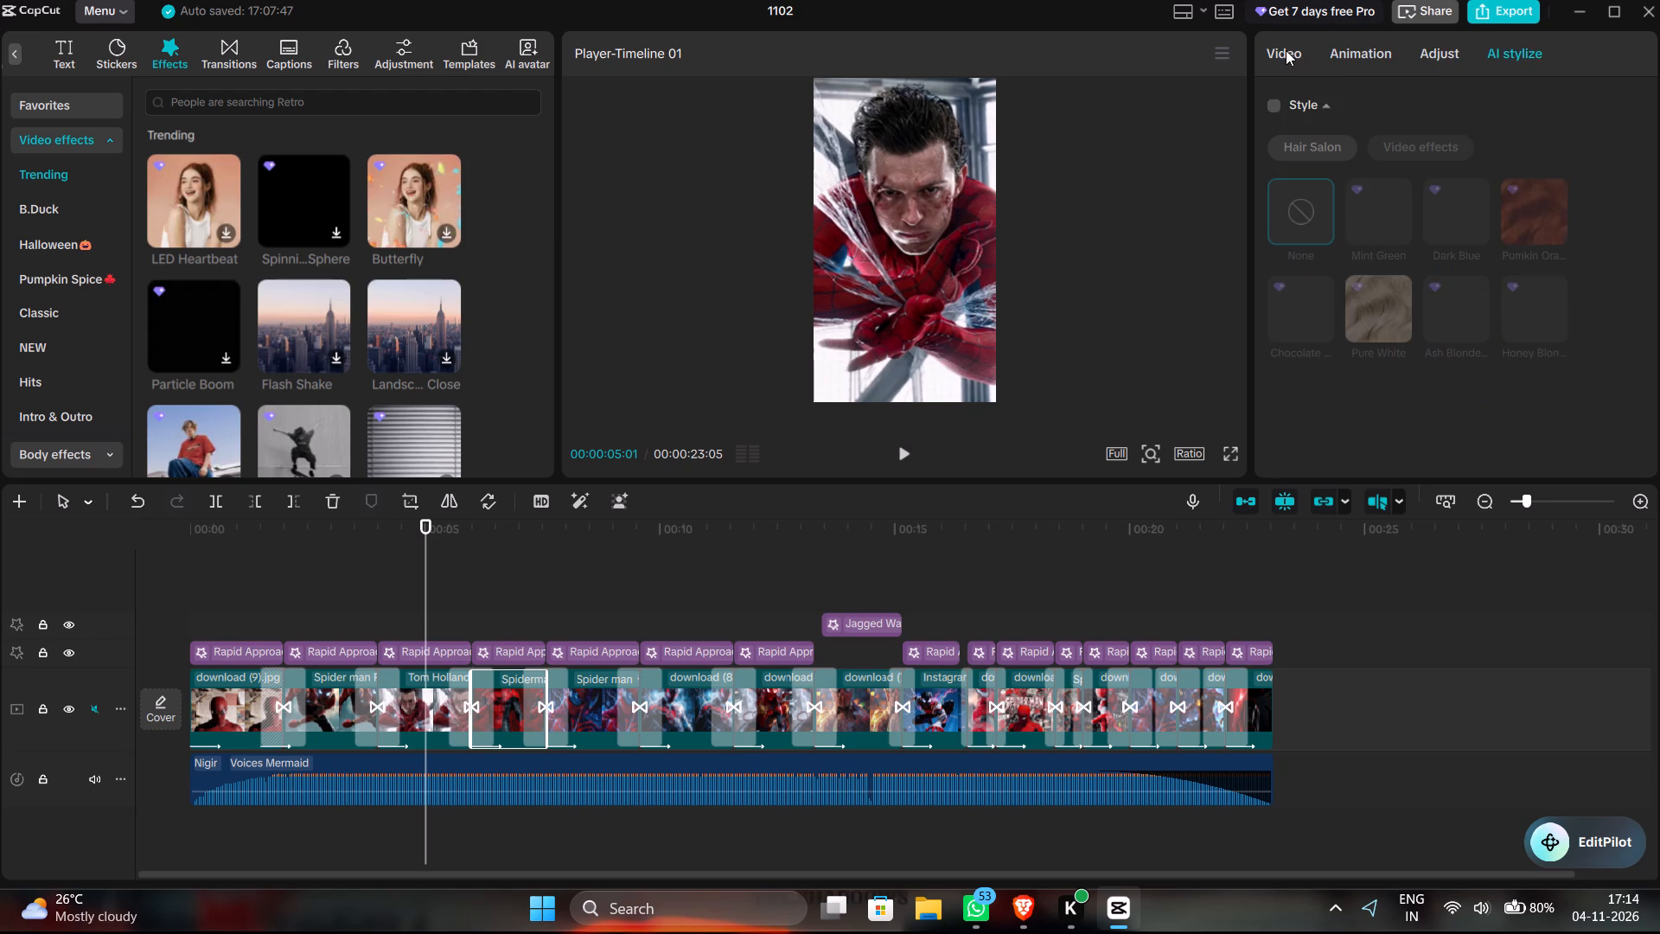
{"action": "left_click", "coordinate": [1286, 50]}
{"action": "left_click", "coordinate": [1374, 50]}
{"action": "left_click", "coordinate": [1430, 51]}
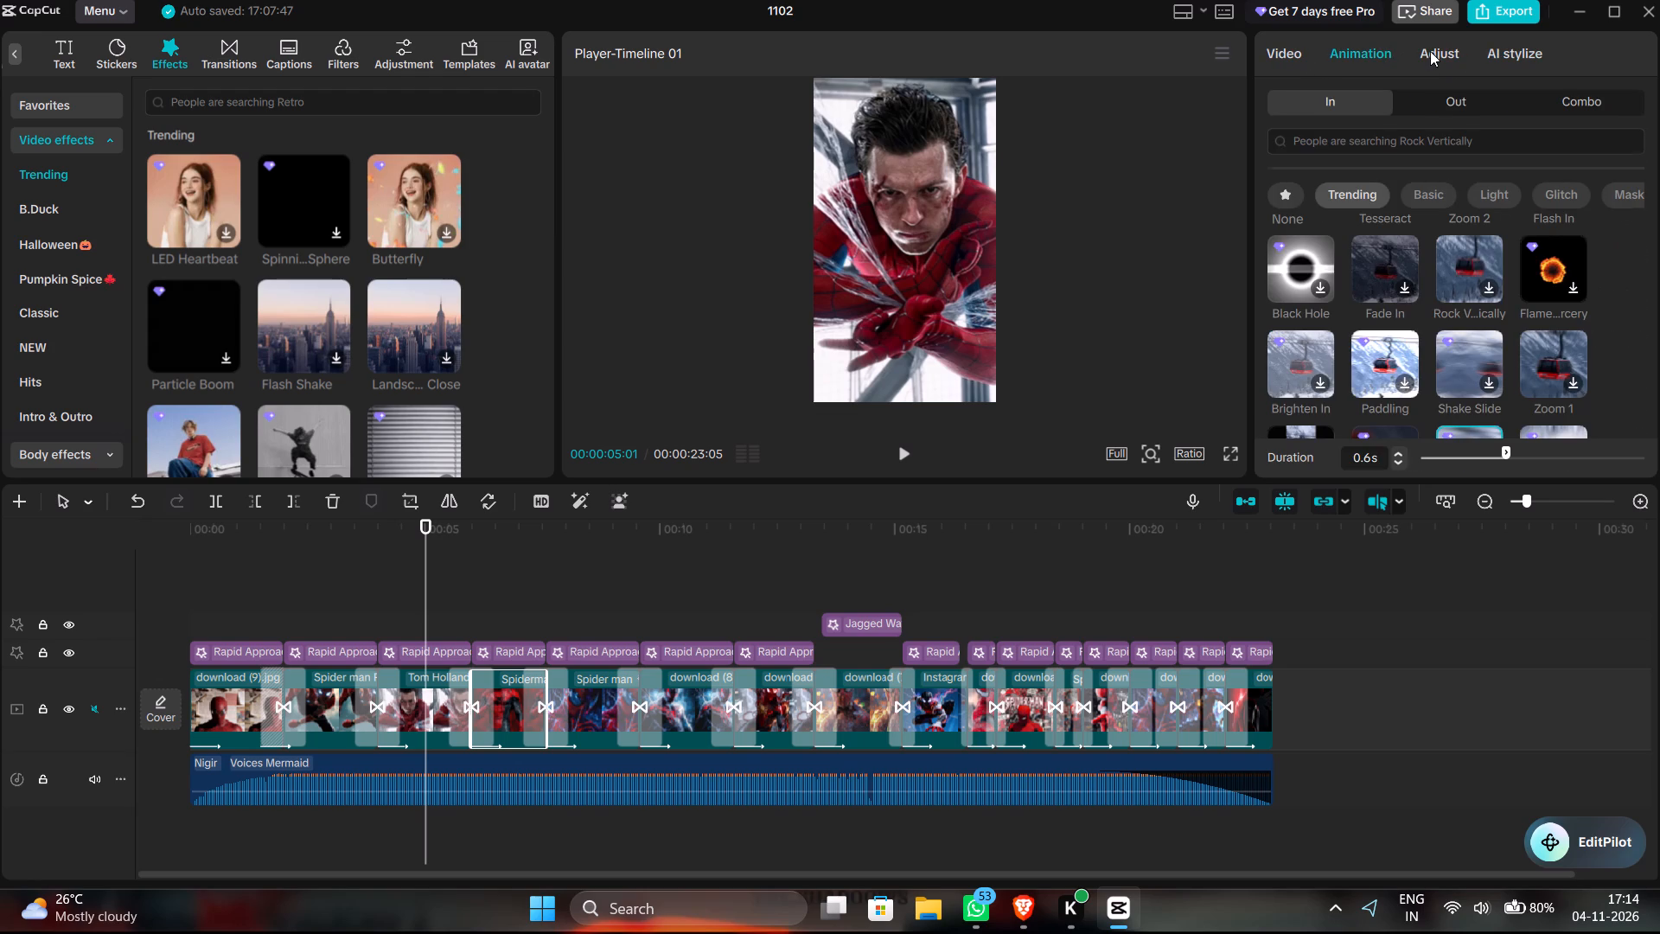
{"action": "left_click", "coordinate": [1305, 52]}
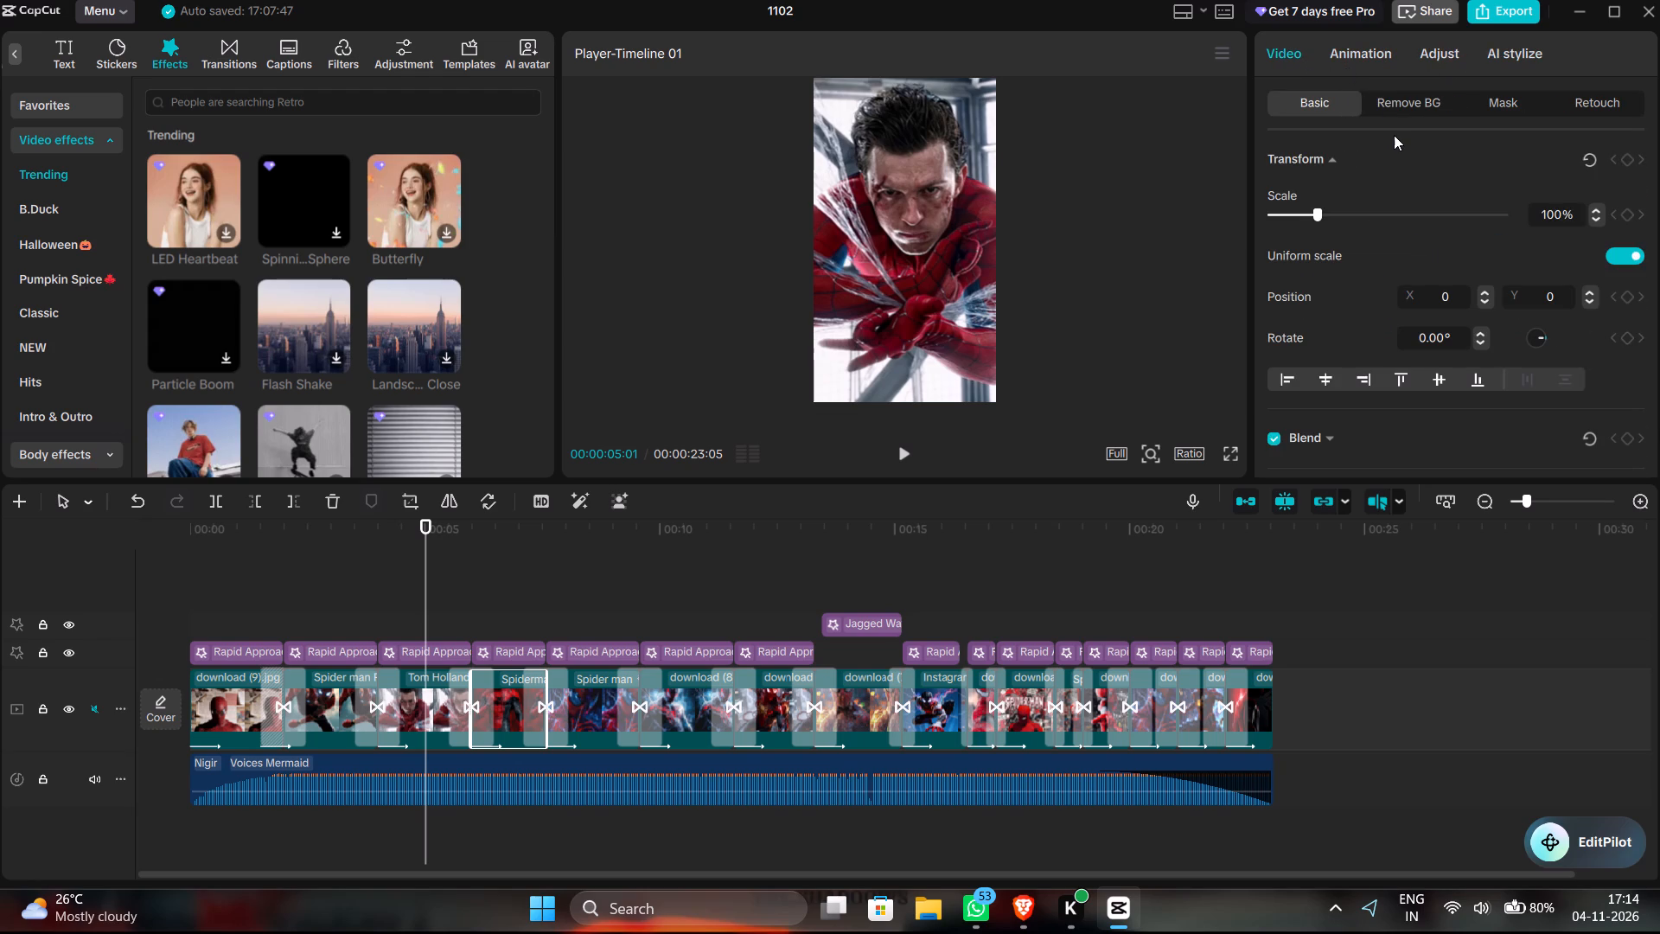
{"action": "scroll", "coordinate": [1489, 131], "scroll_direction": "down", "scroll_amount": 3}
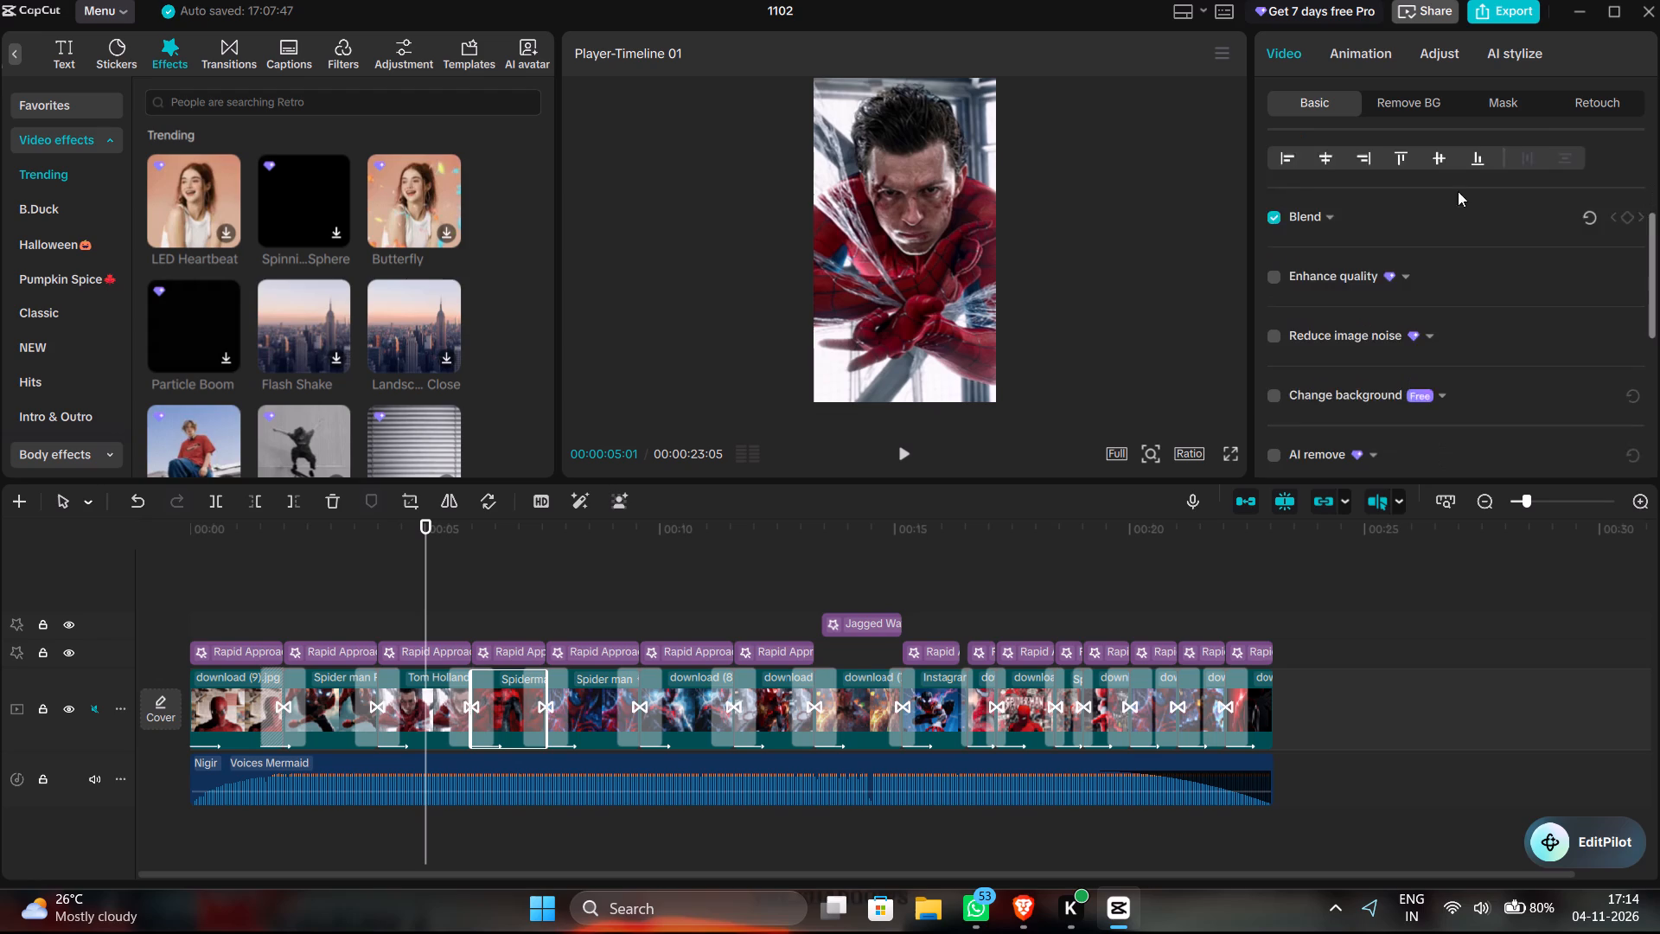
{"action": "scroll", "coordinate": [1458, 191], "scroll_direction": "down", "scroll_amount": 15}
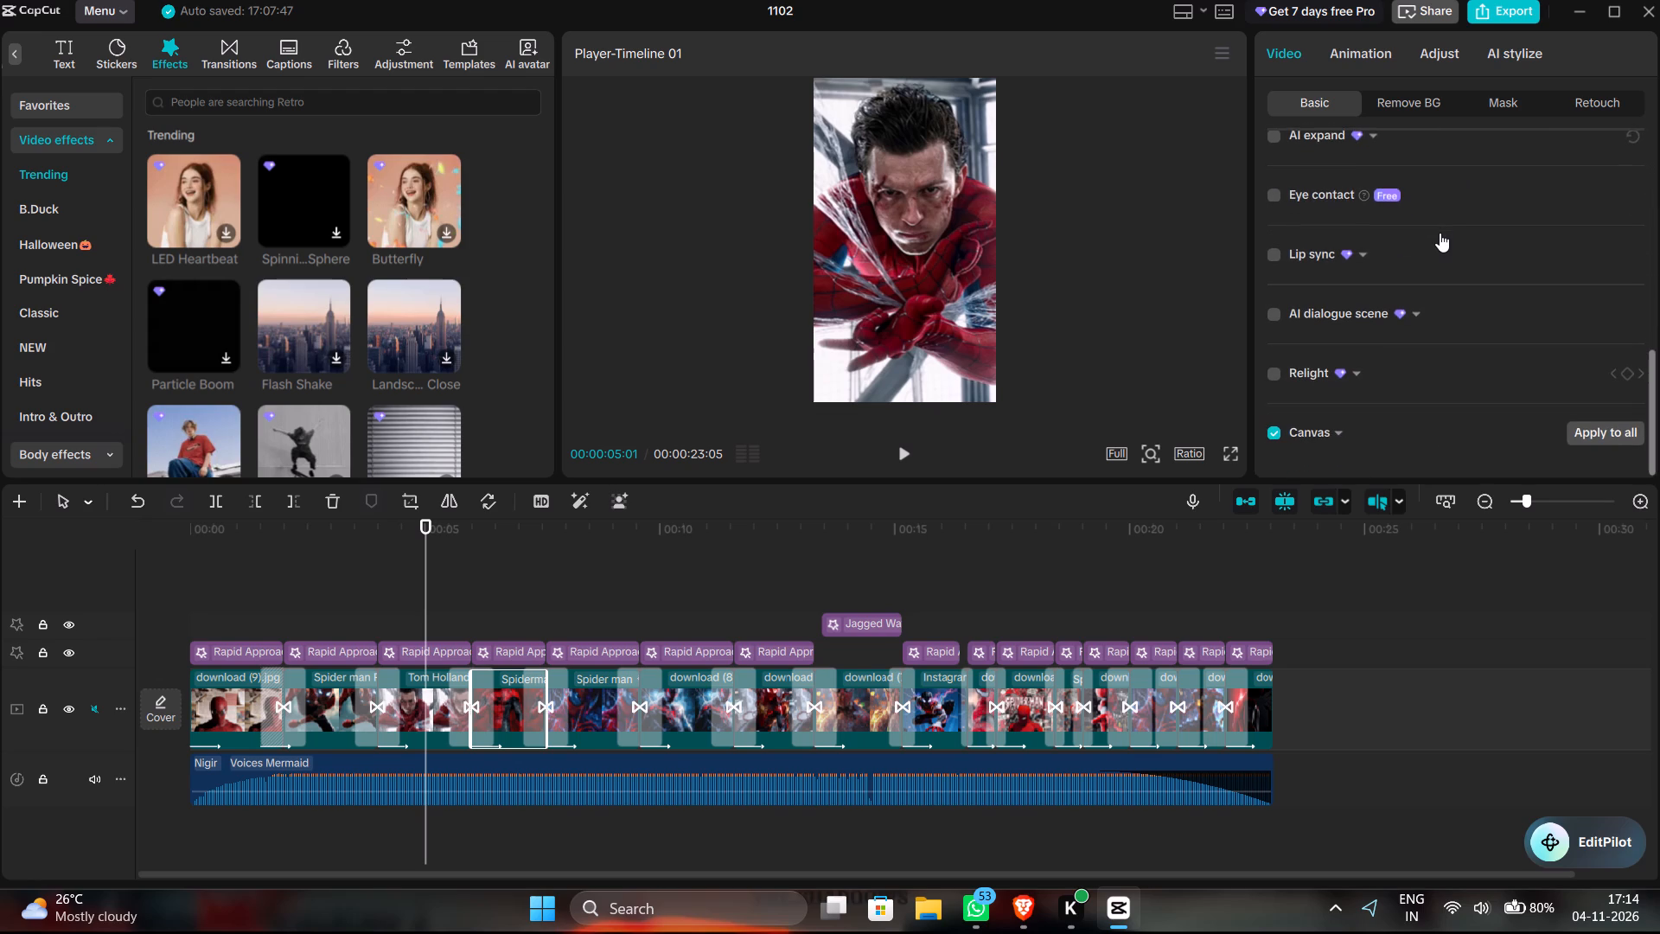
{"action": "scroll", "coordinate": [1440, 233], "scroll_direction": "up", "scroll_amount": 14}
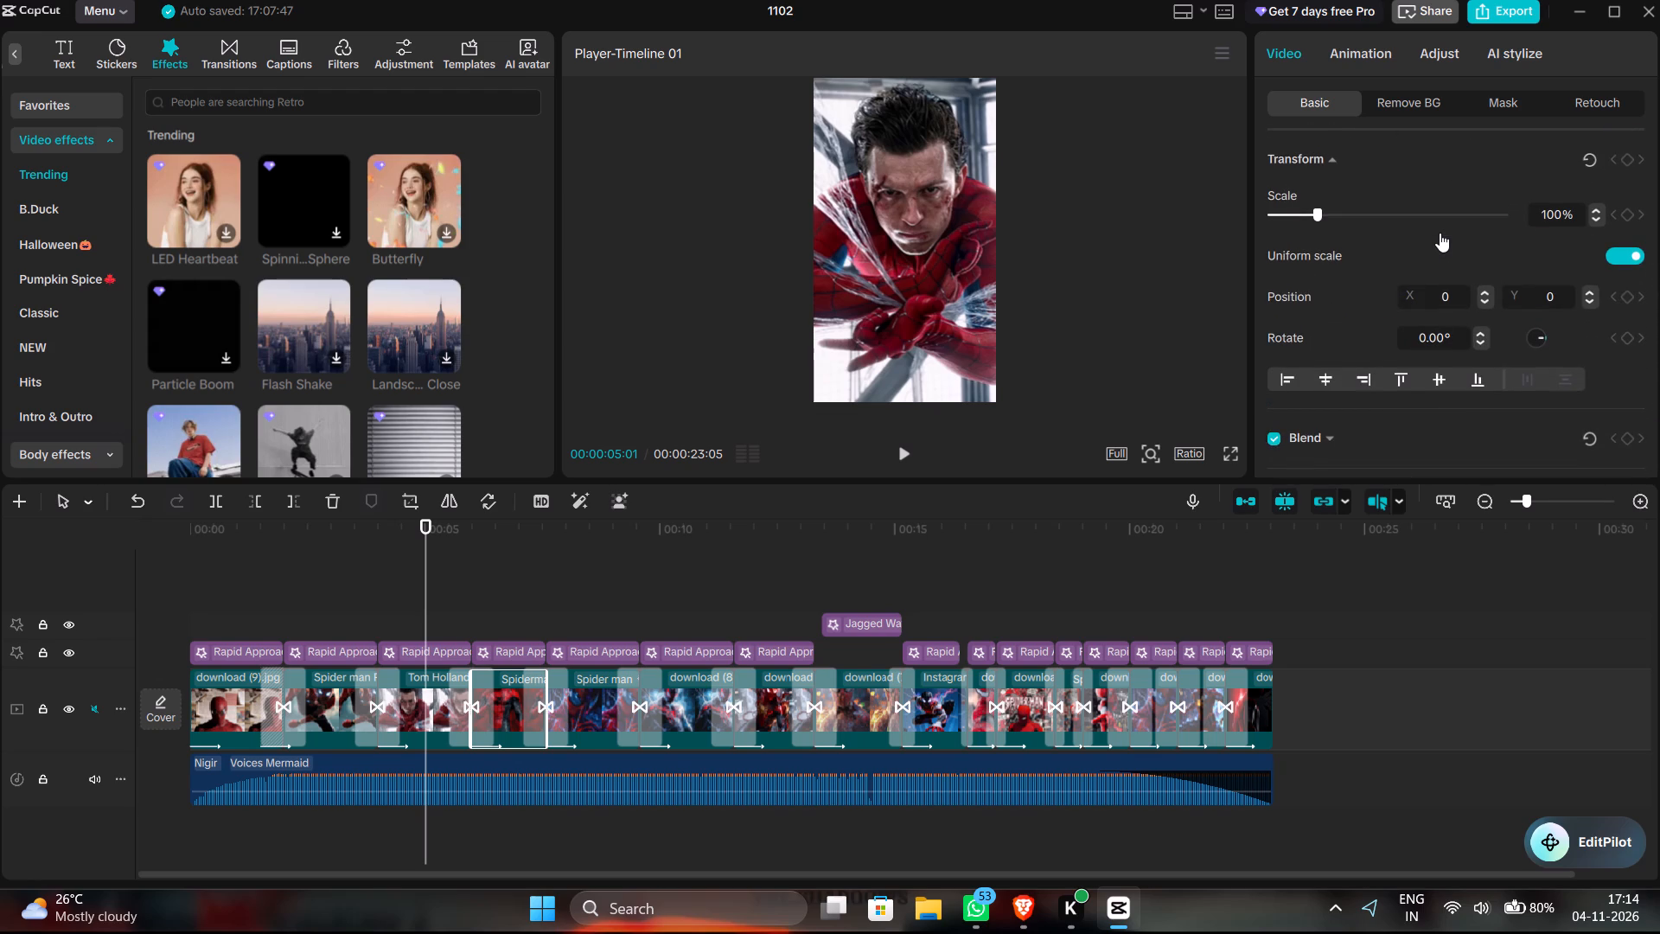
Switch to the Brave browser and open a new tab.
{"action": "left_click", "coordinate": [1020, 902]}
{"action": "left_click", "coordinate": [1077, 25]}
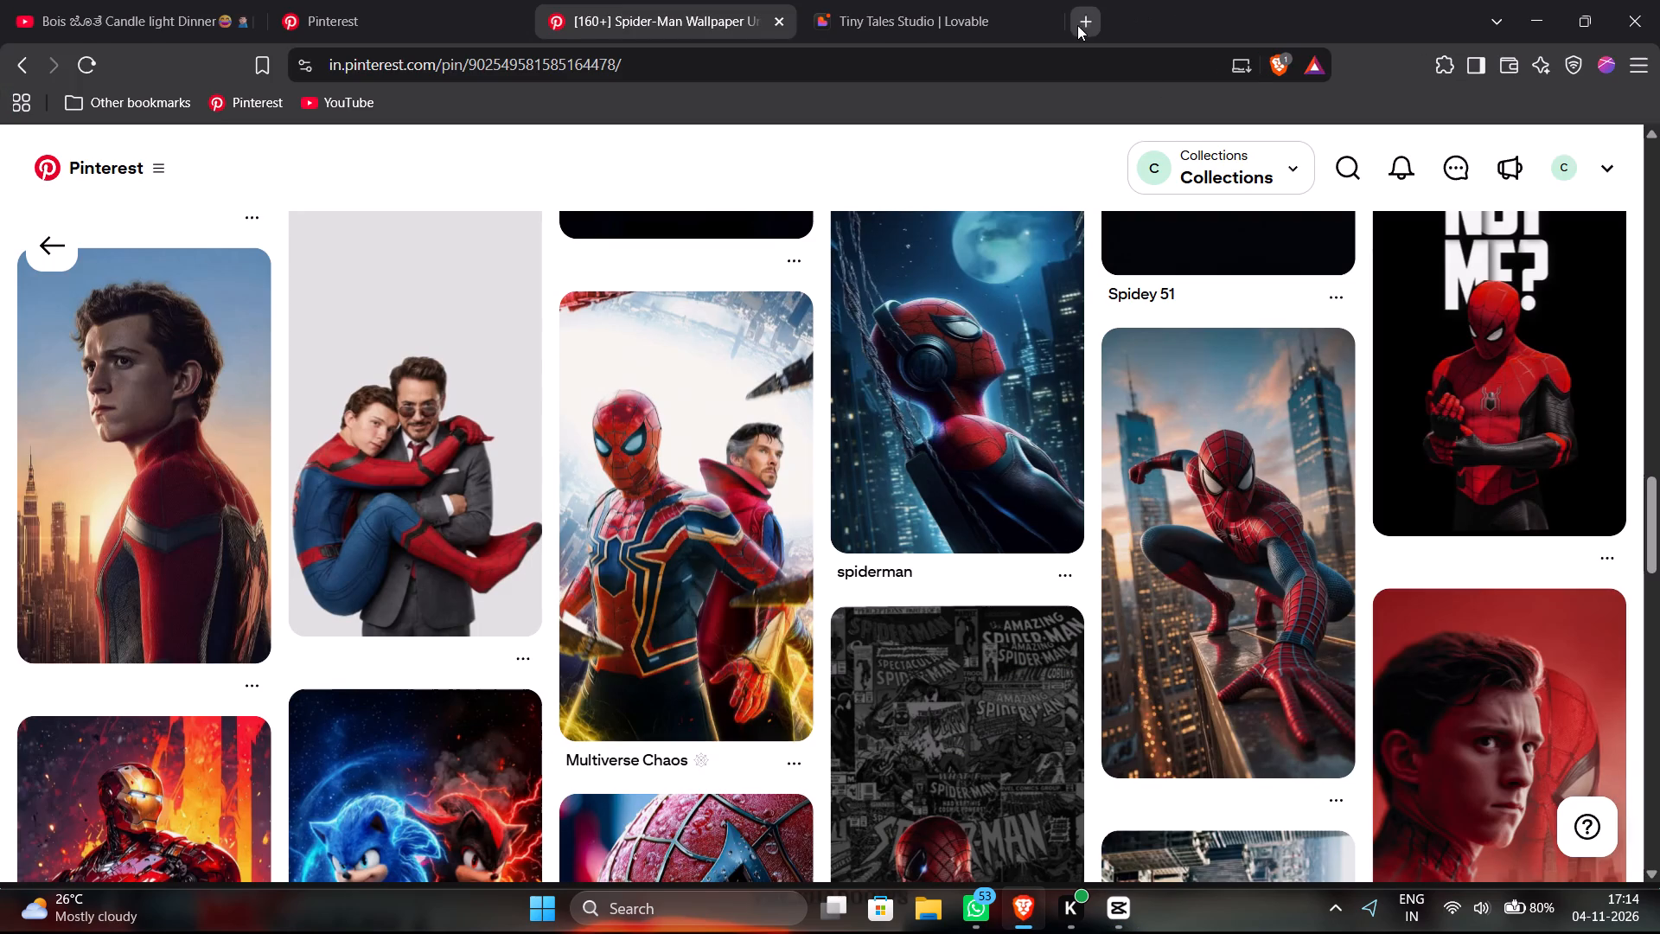
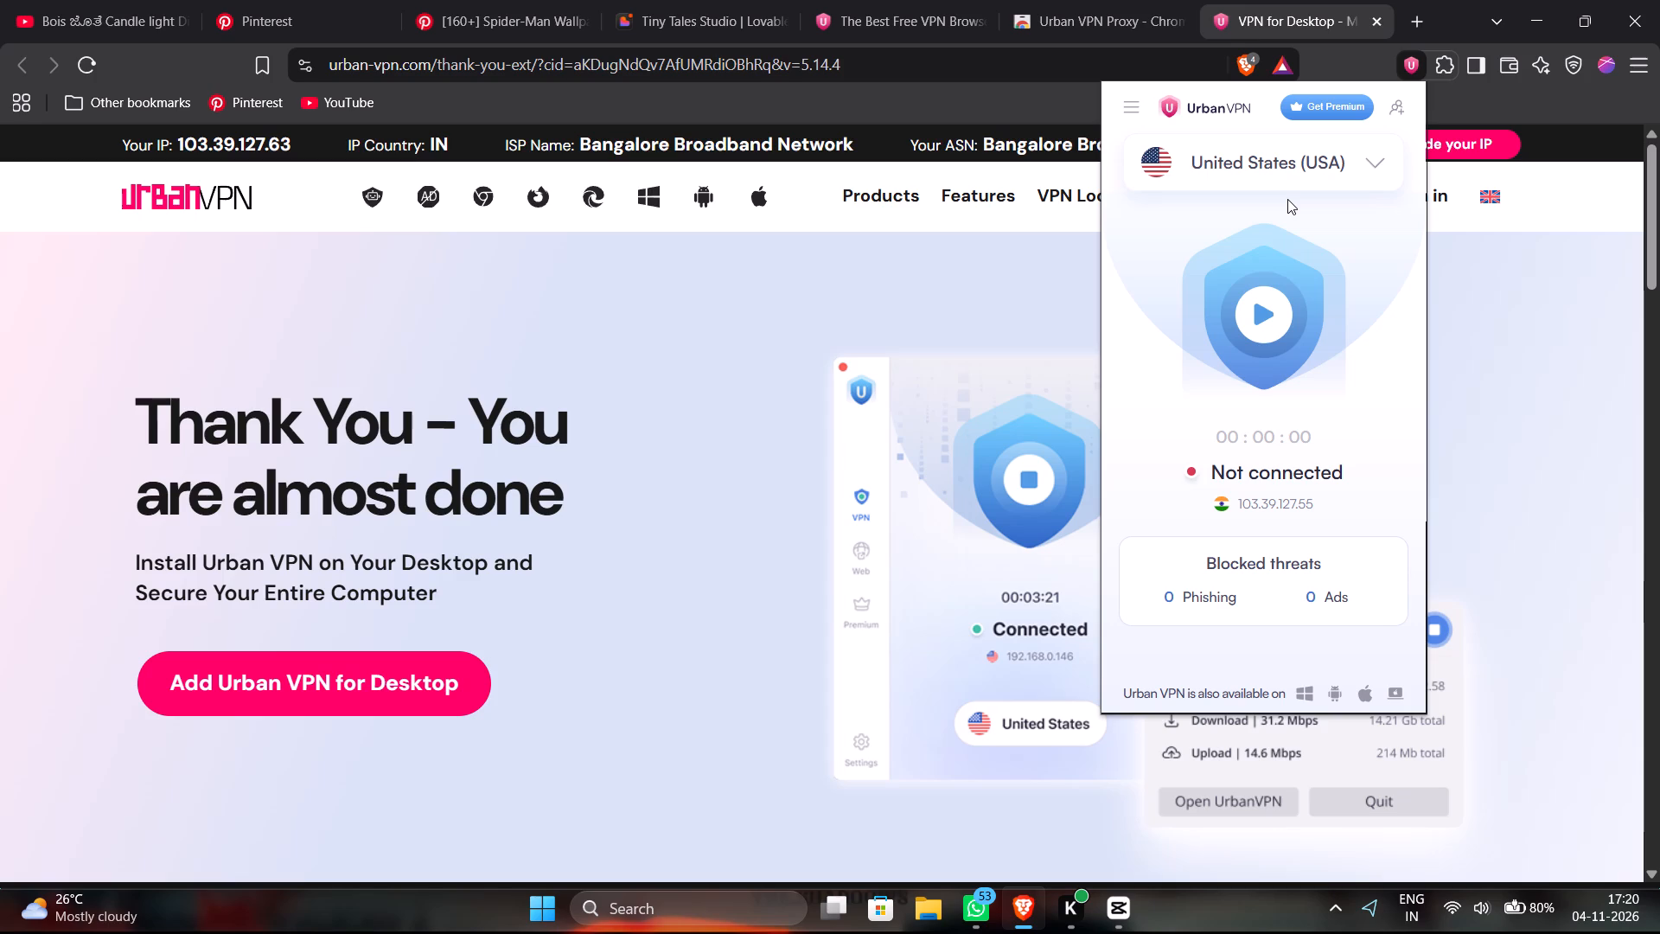
In the Brave browser, connect the Urban VPN extension to the United States (USA) location.
{"action": "left_click", "coordinate": [1261, 331]}
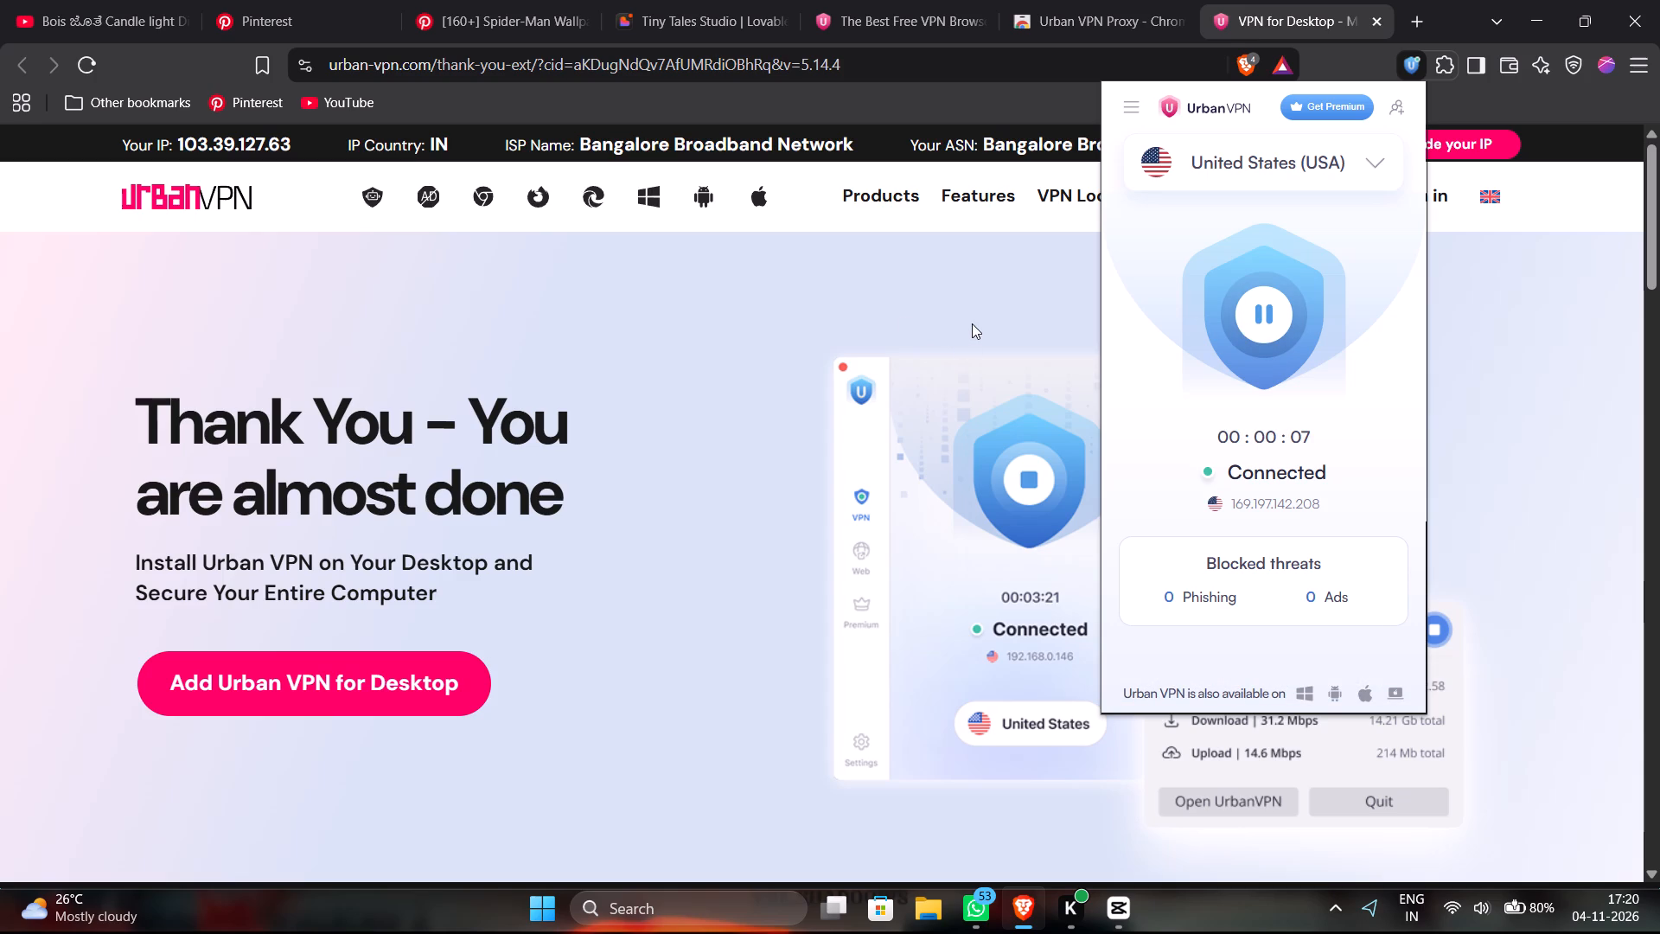
Search the web for capcut in a new browser tab, completing the bot verification, and open the official capcut.com result.
{"action": "left_click", "coordinate": [1428, 10]}
{"action": "type", "text": "ca"}
{"action": "type", "text": "pcut"}
{"action": "key", "text": "Return"}
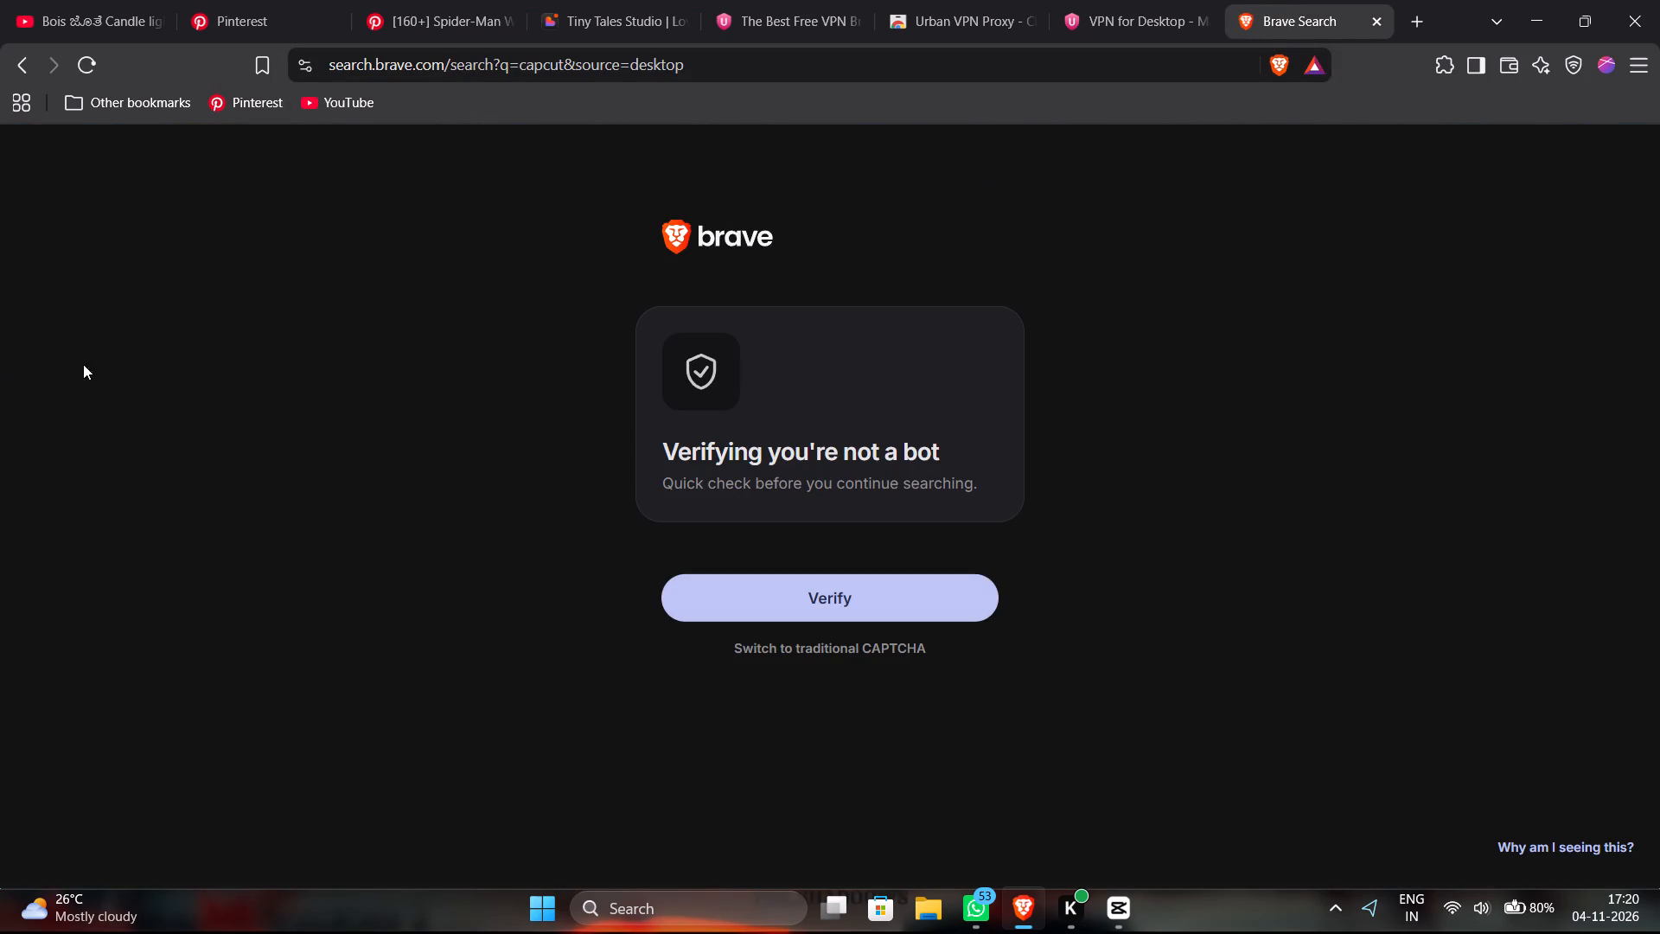
{"action": "left_click", "coordinate": [725, 598]}
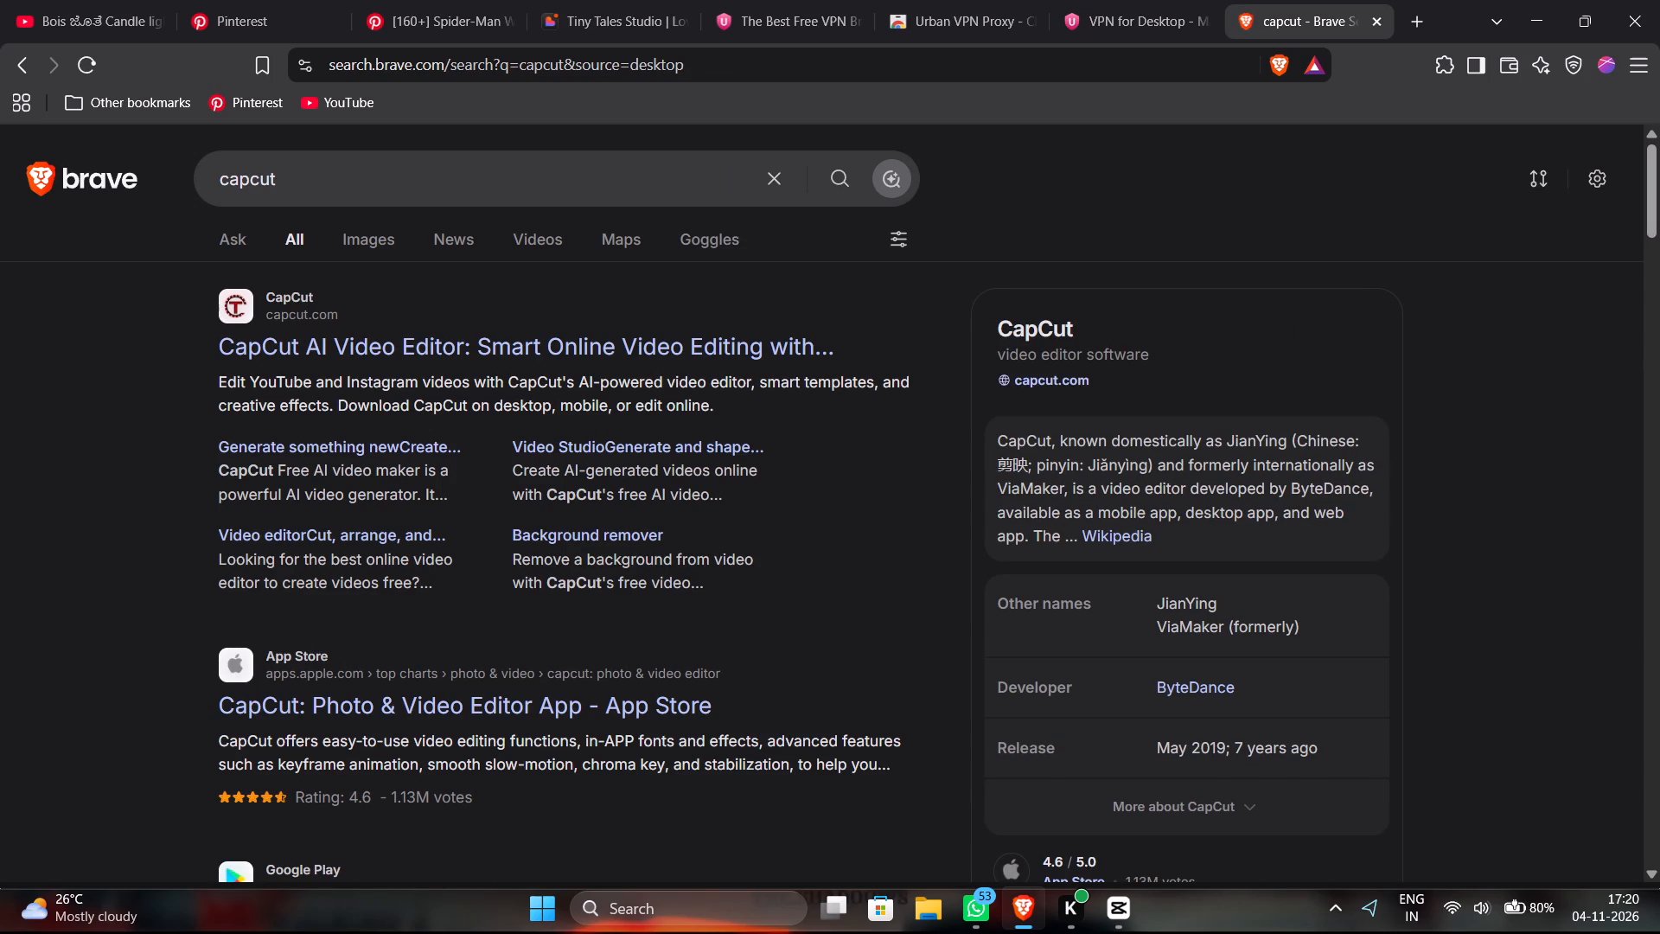
{"action": "left_click", "coordinate": [482, 342]}
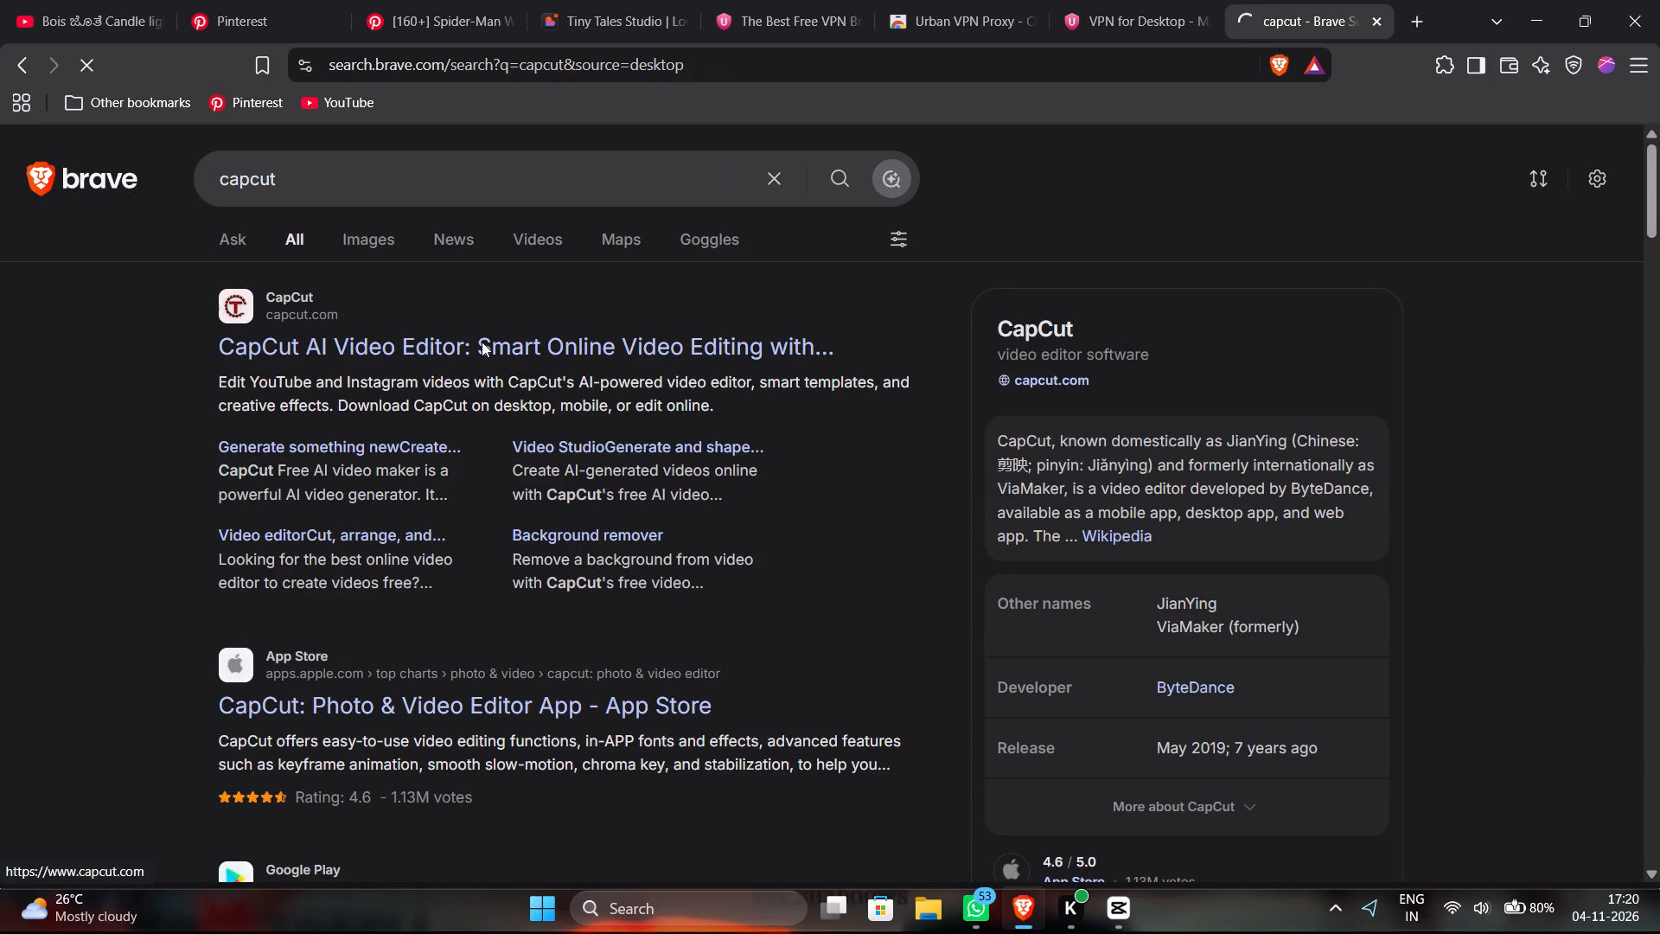
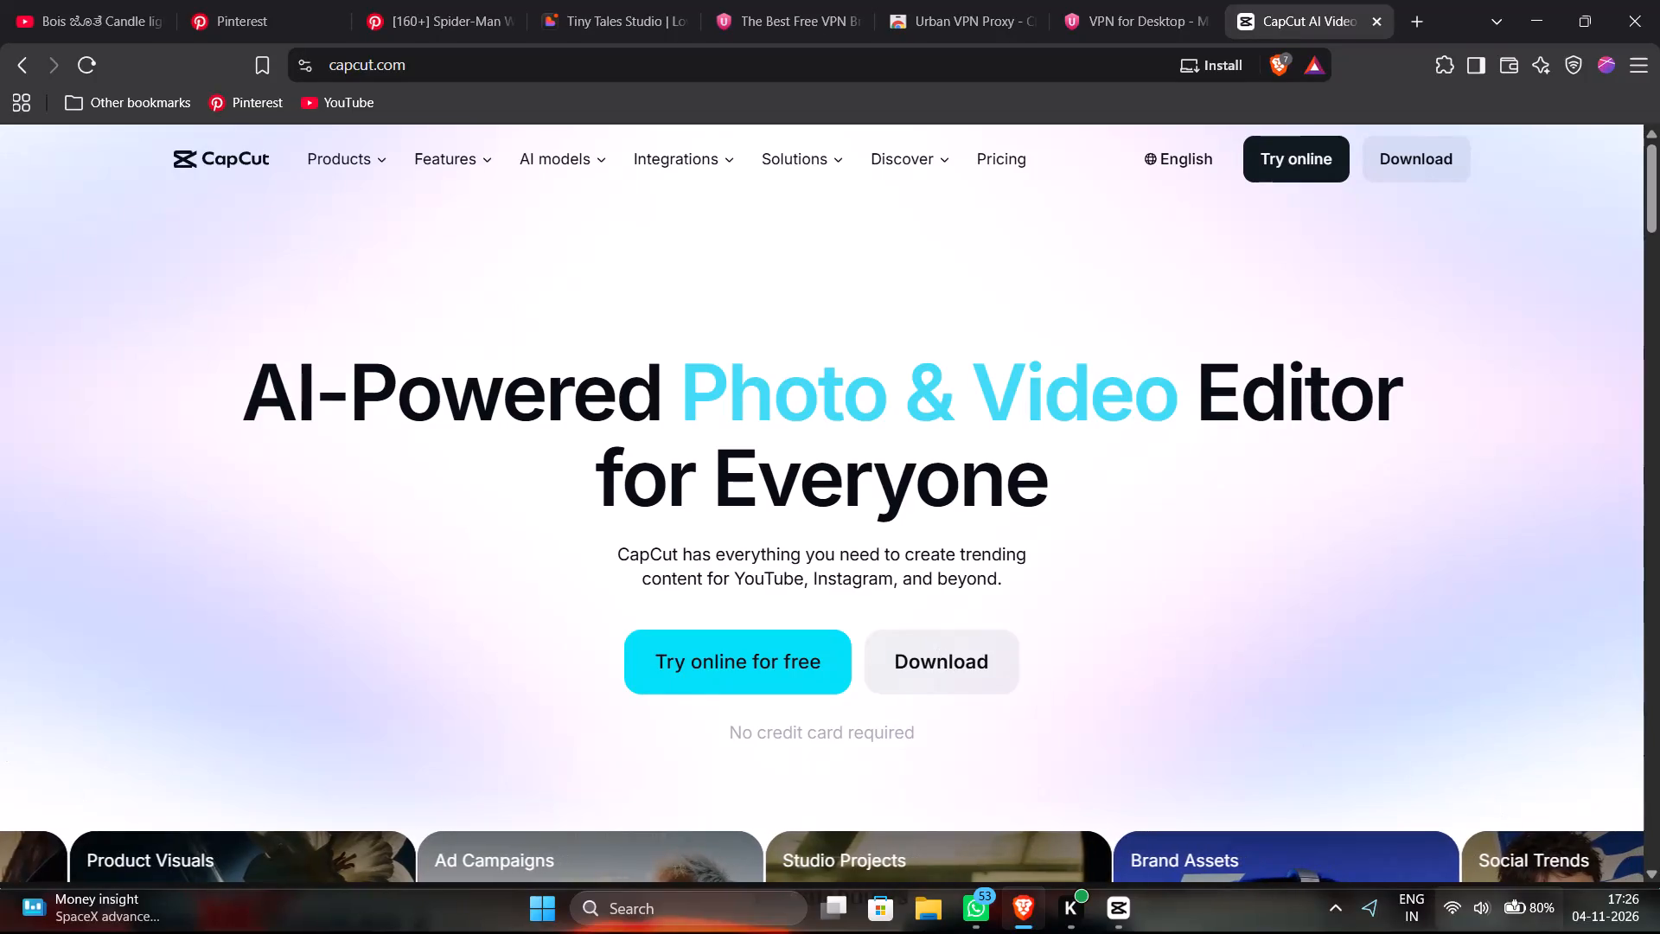
Switch to CapCut and combine all clips, effects and audio on the timeline into one compound clip.
{"action": "left_click", "coordinate": [1120, 913]}
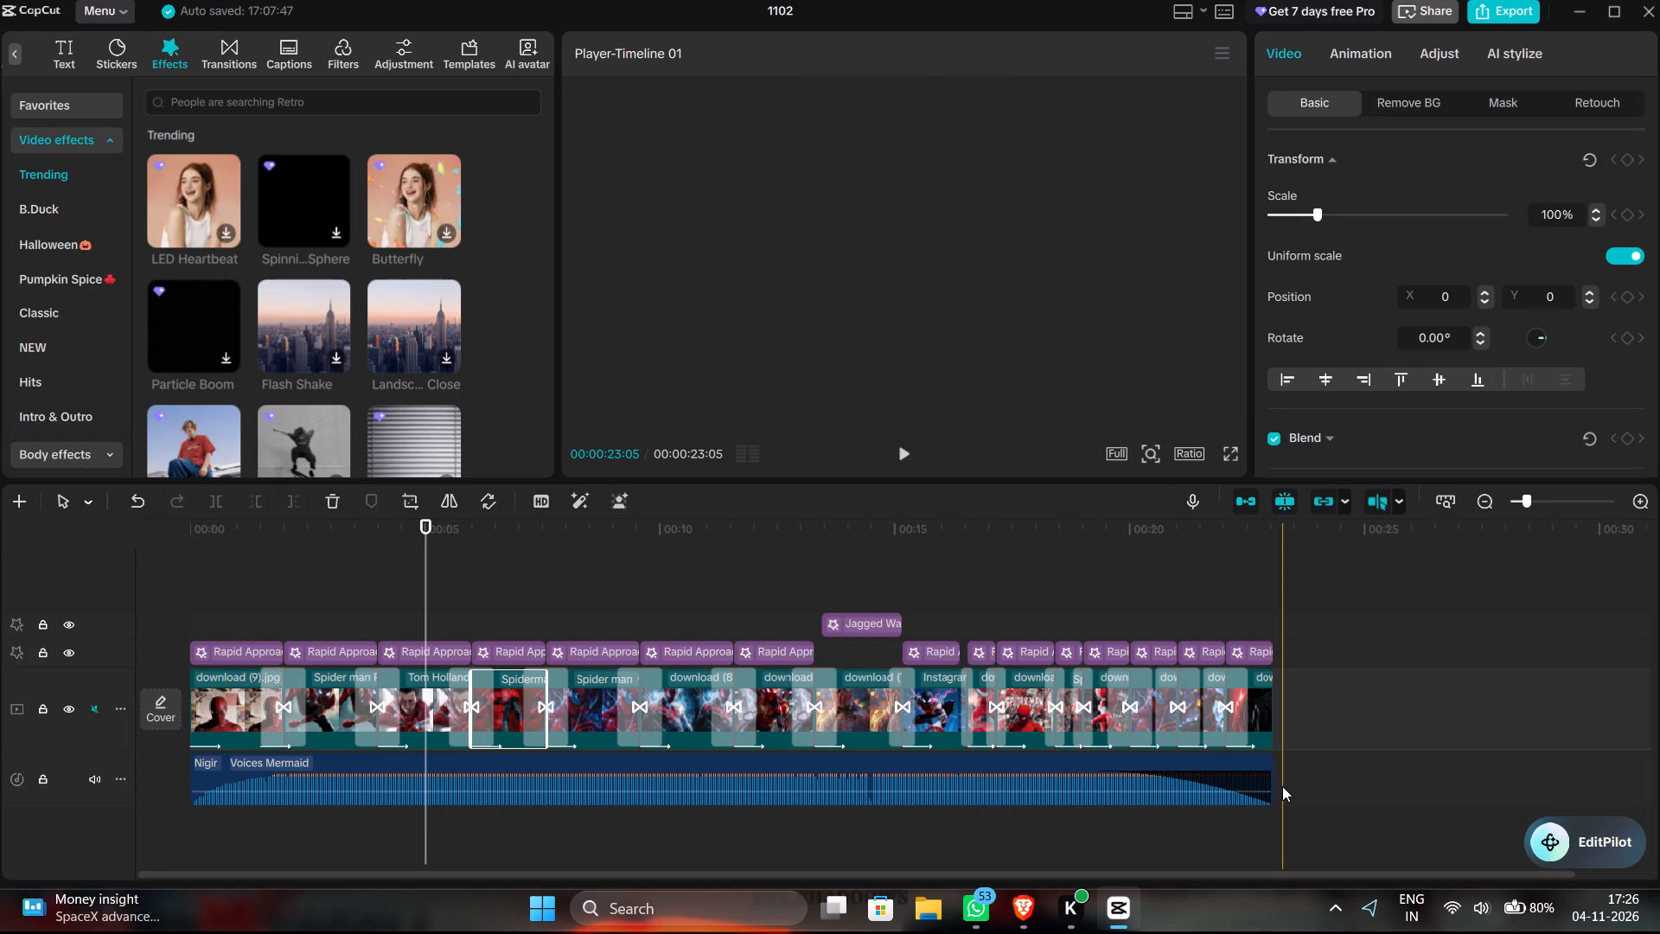
{"action": "key", "text": "ctrl+a"}
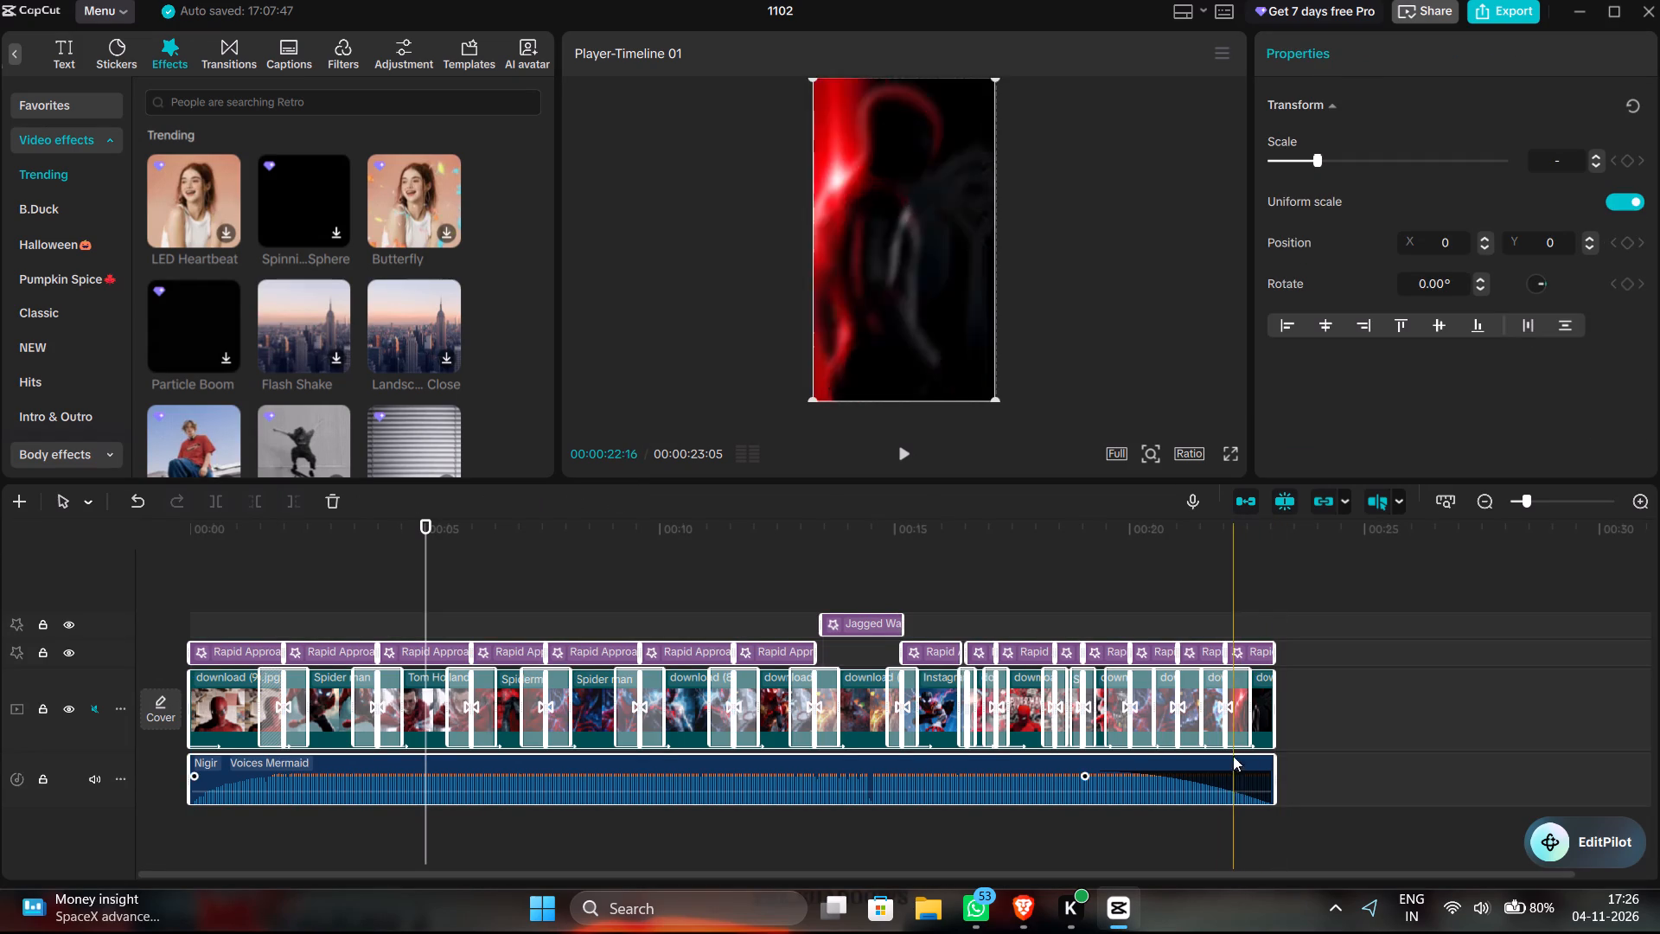
{"action": "right_click", "coordinate": [1242, 707]}
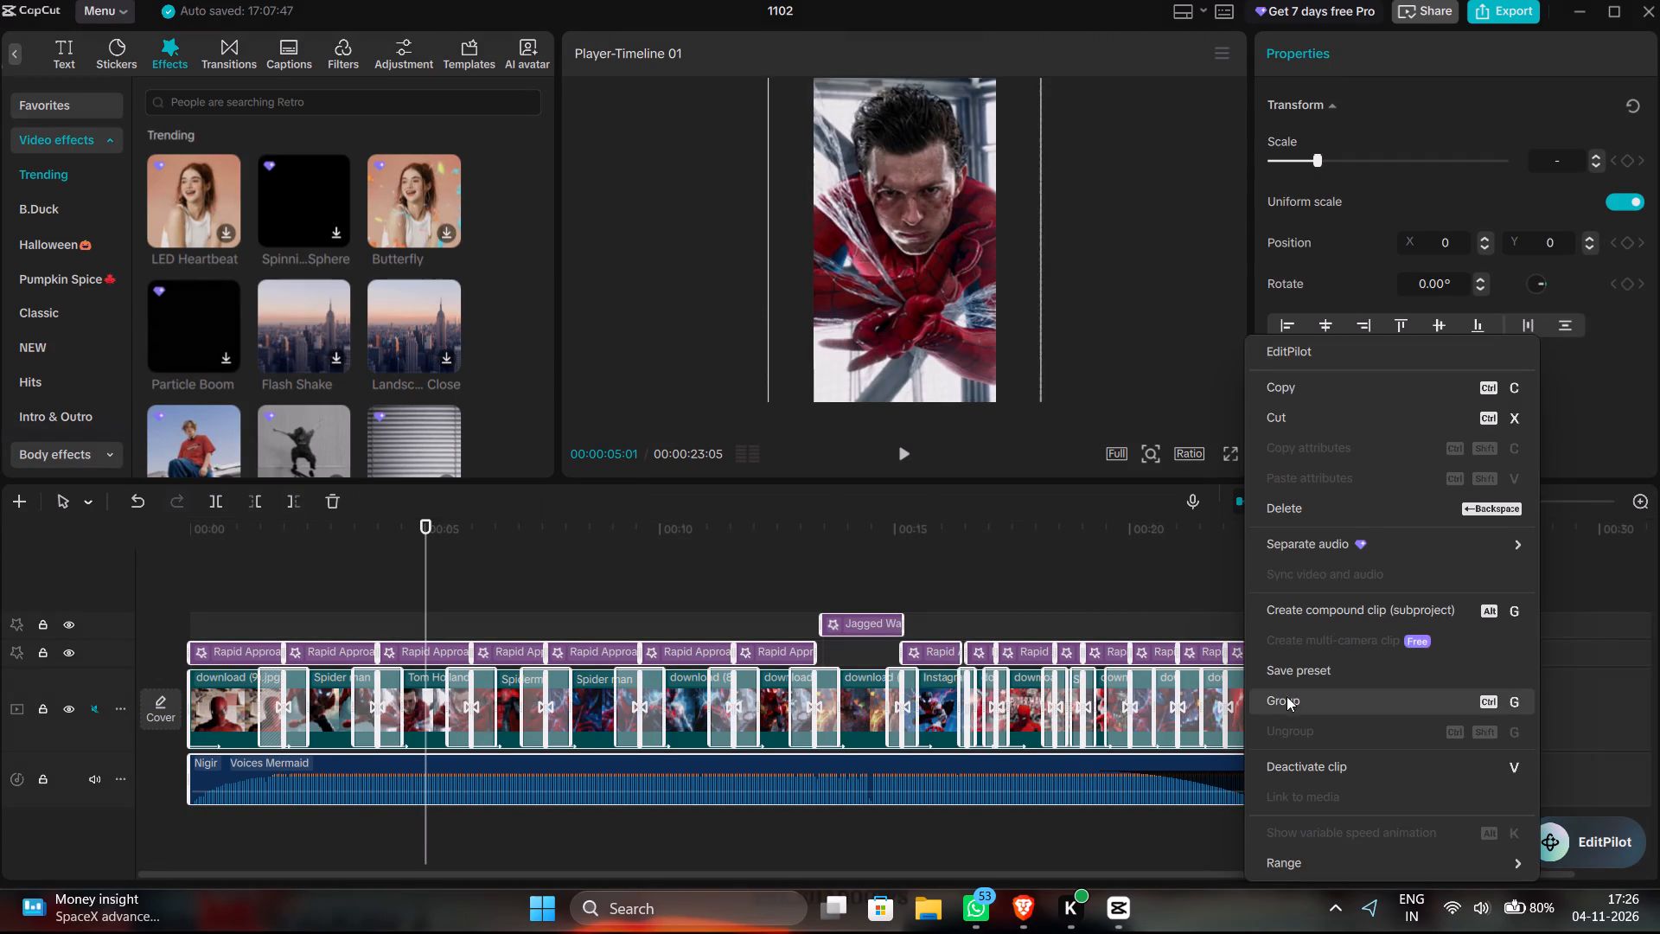
{"action": "left_click", "coordinate": [1313, 609]}
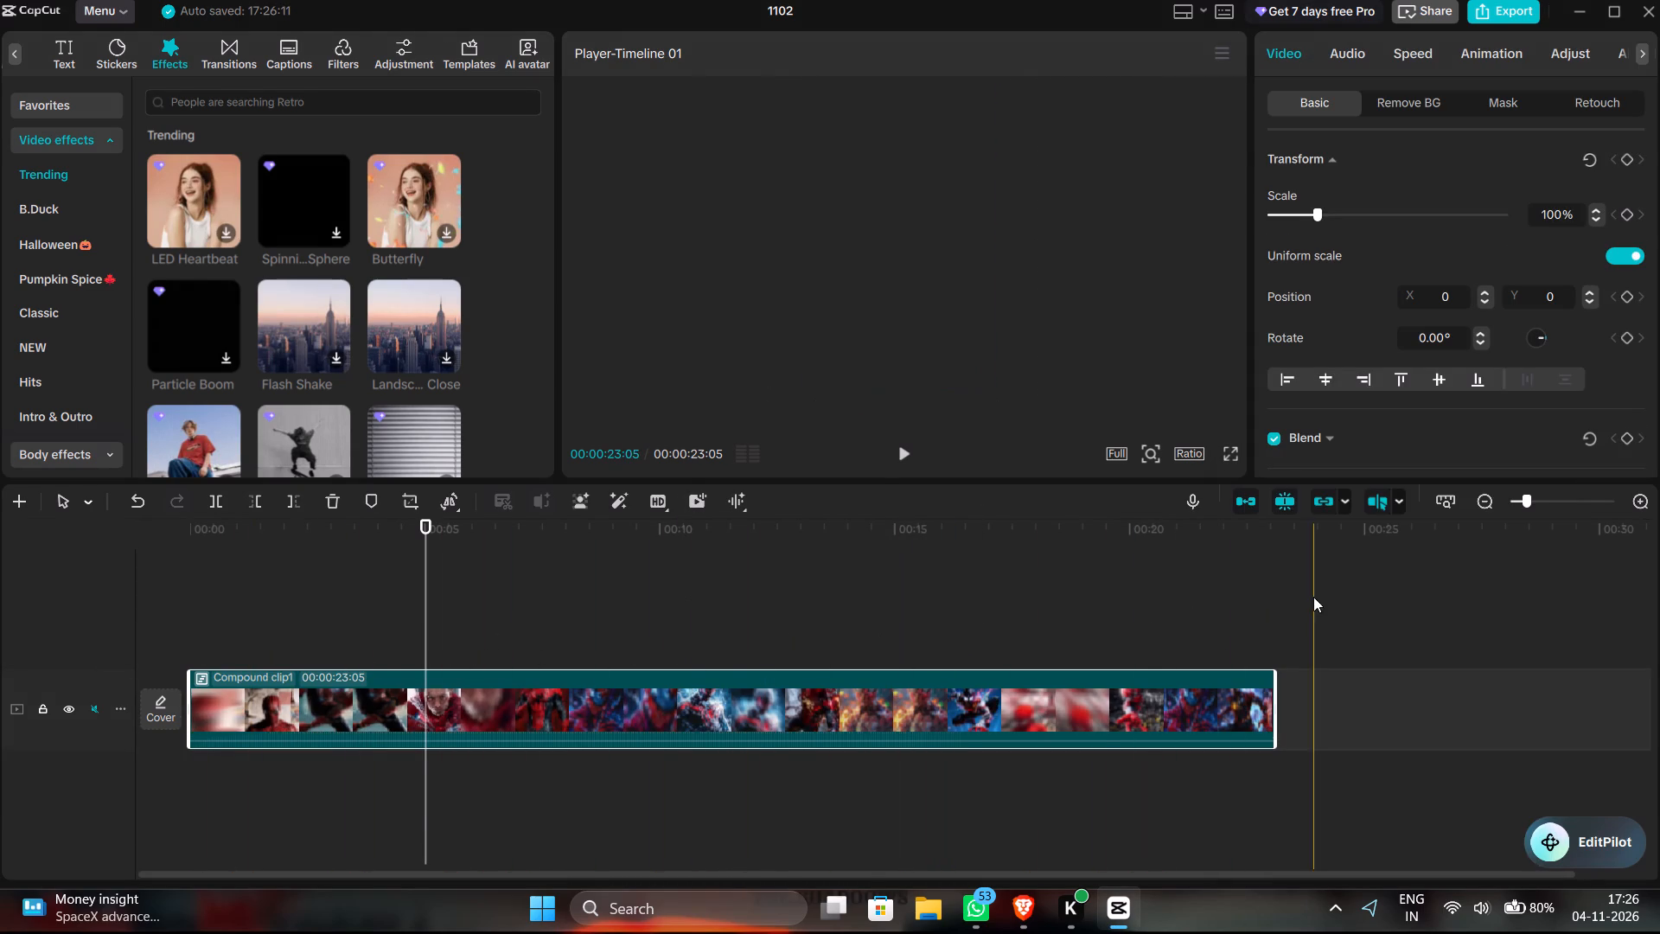
Review the project's details and timeline settings, and save them without changing any option.
{"action": "left_click", "coordinate": [1084, 598]}
{"action": "left_click", "coordinate": [1625, 472]}
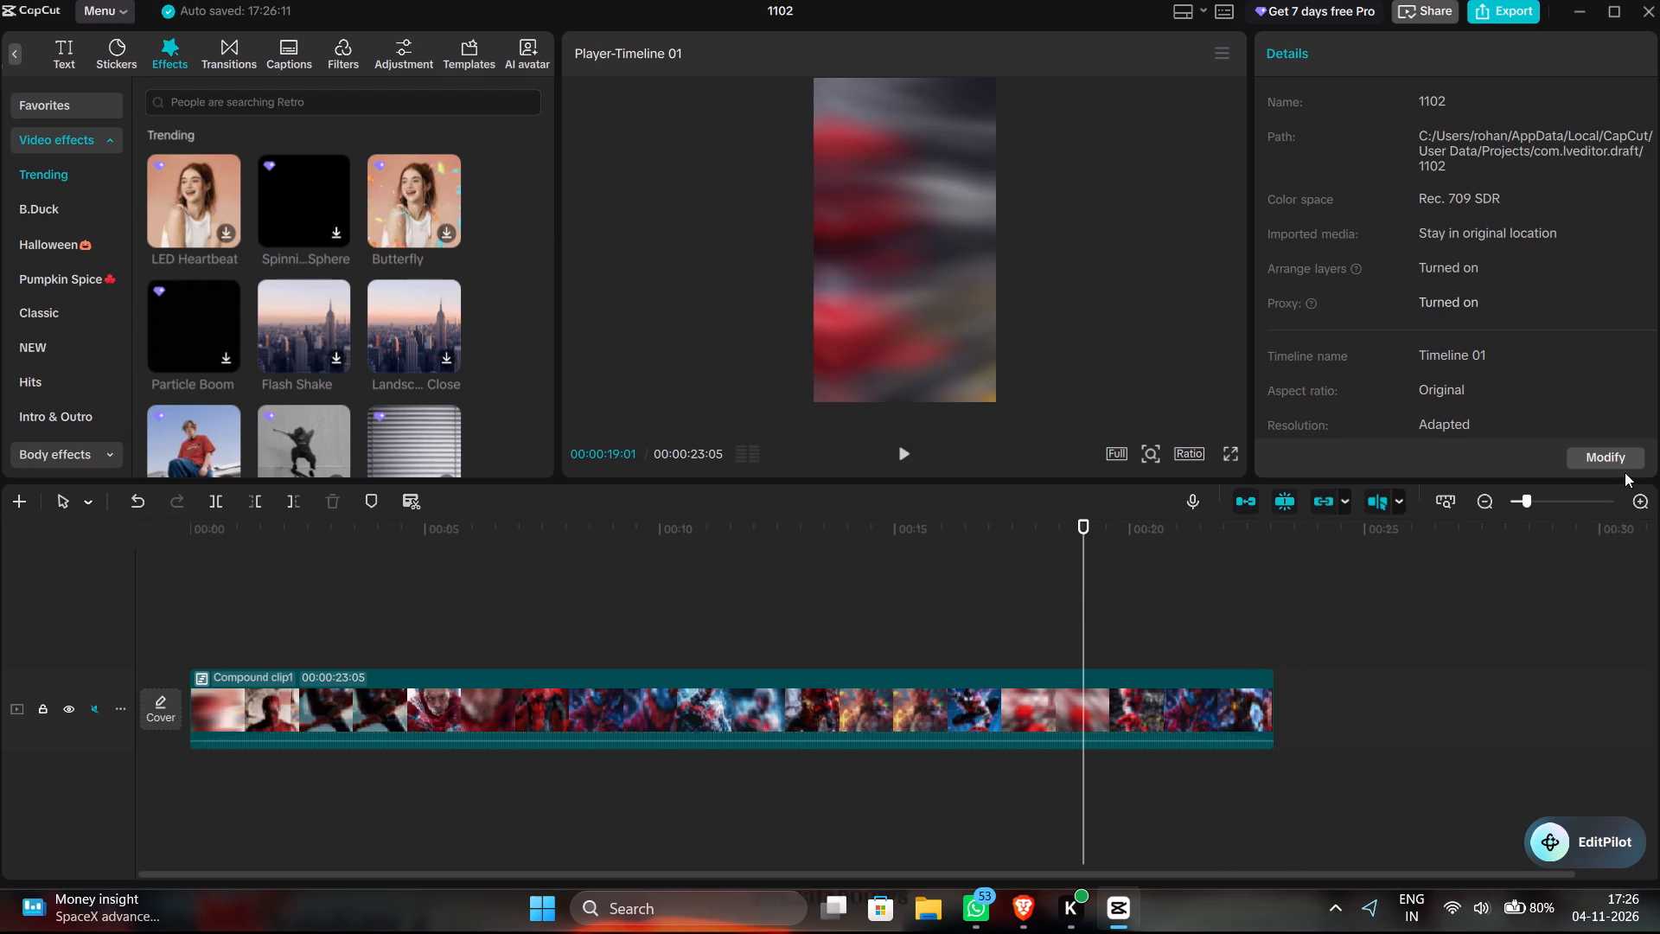
{"action": "left_click", "coordinate": [1617, 455]}
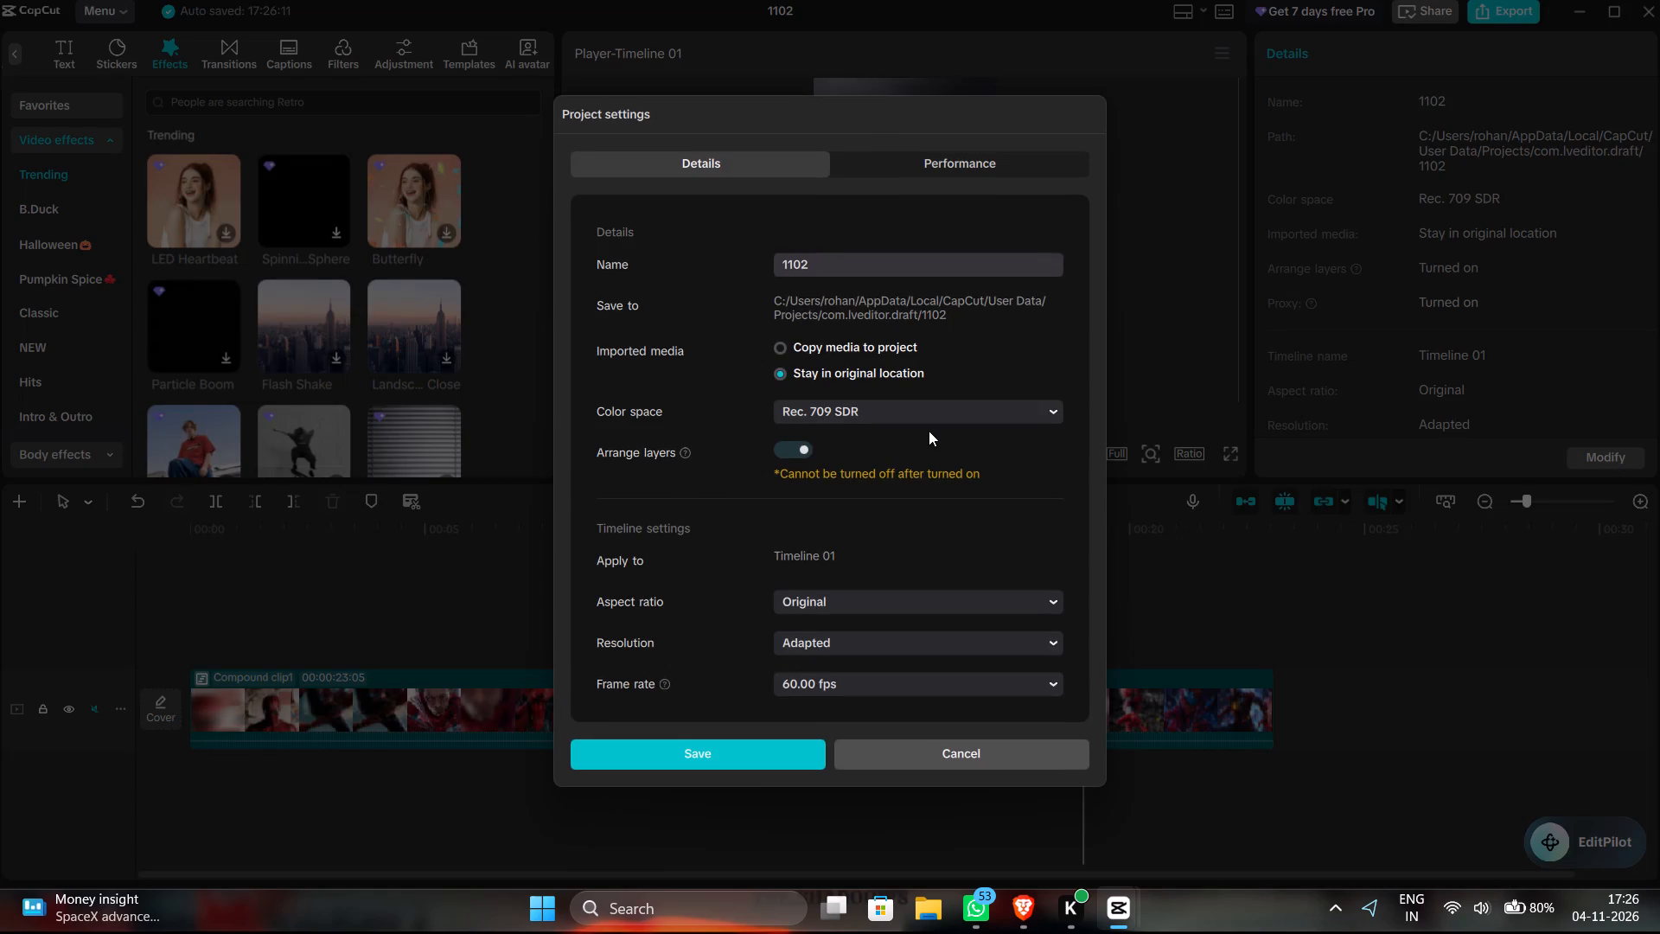
{"action": "scroll", "coordinate": [884, 635], "scroll_direction": "down", "scroll_amount": 3}
{"action": "left_click", "coordinate": [787, 755]}
Pre-process the compound clip on the timeline.
{"action": "right_click", "coordinate": [872, 697]}
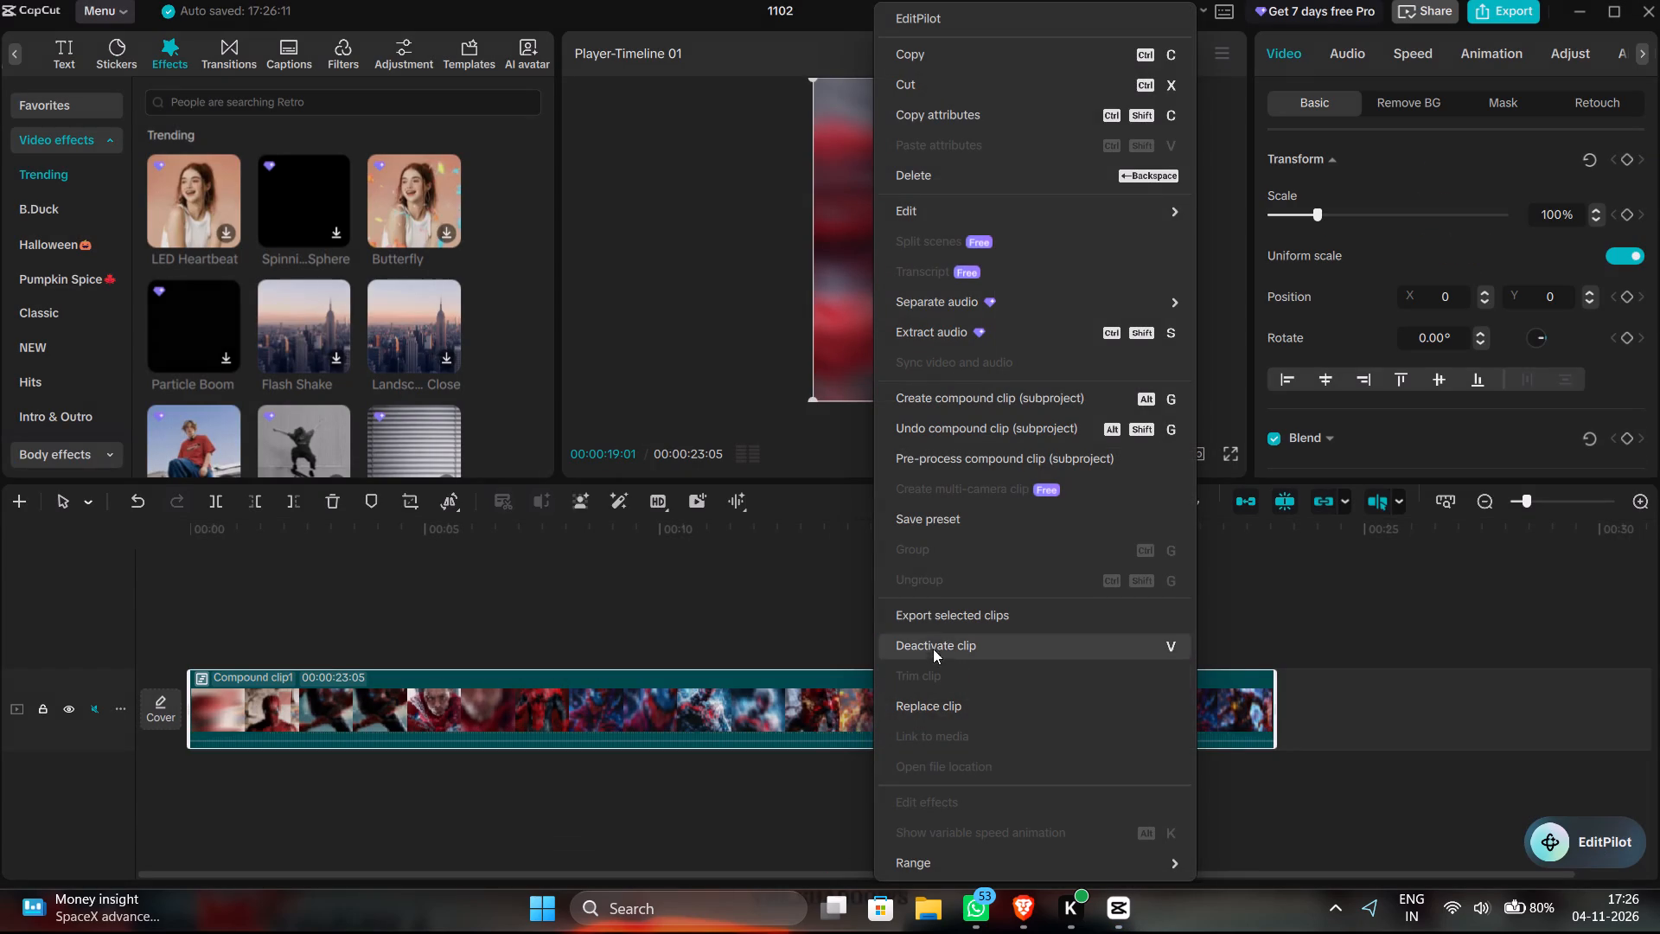
{"action": "left_click", "coordinate": [924, 470]}
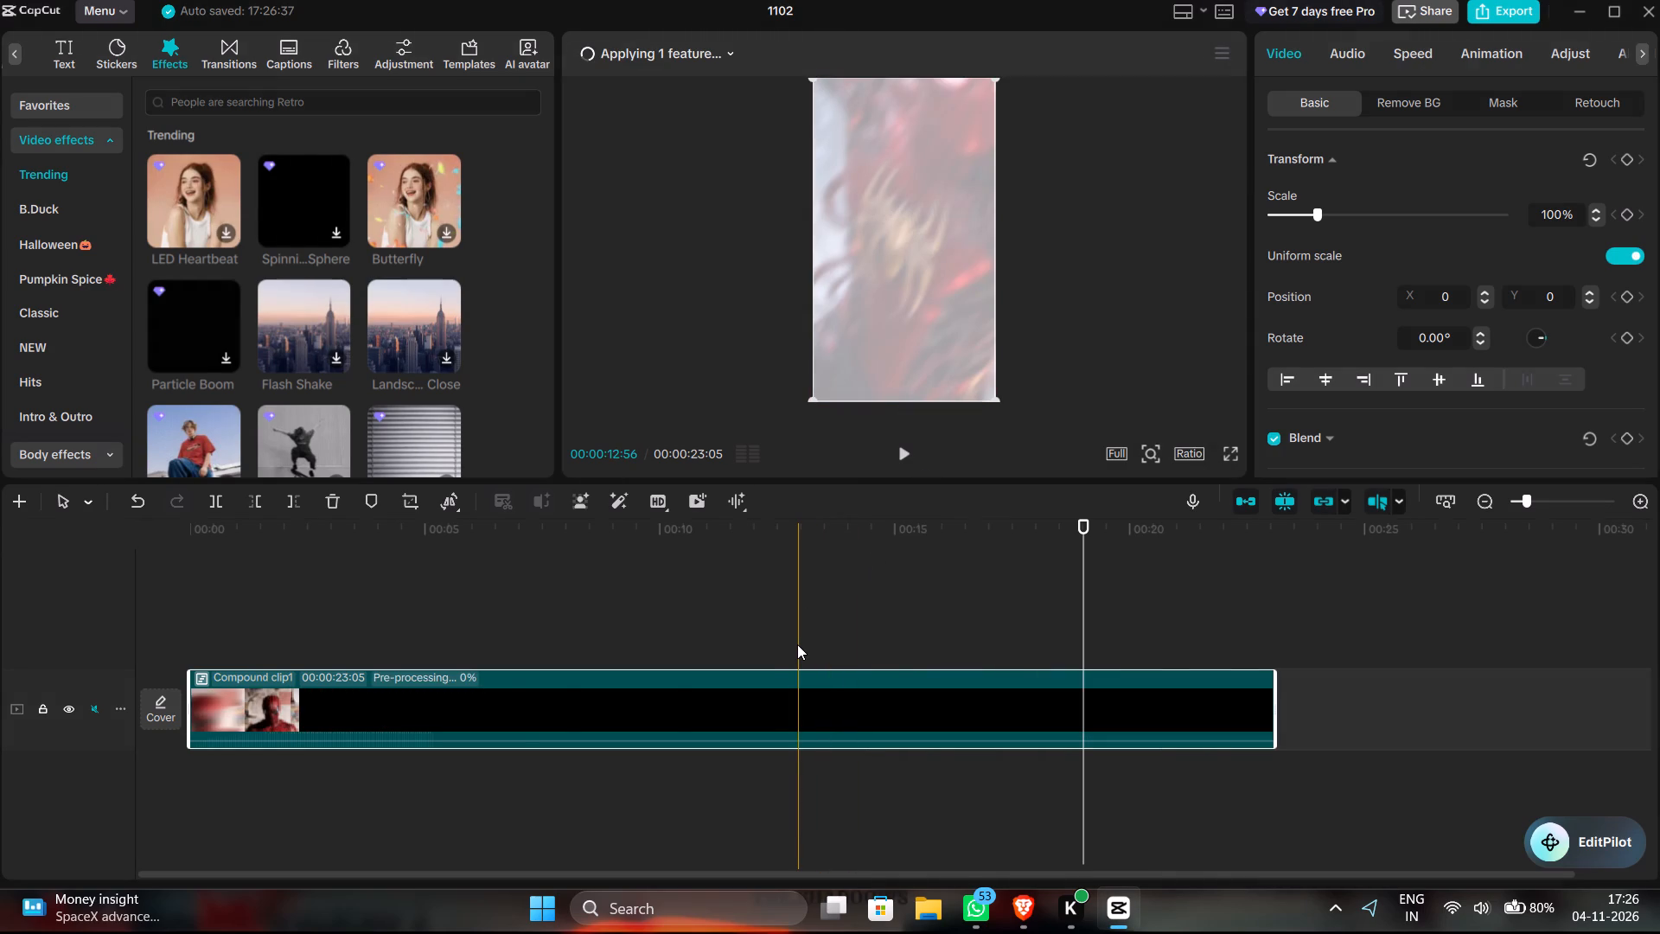
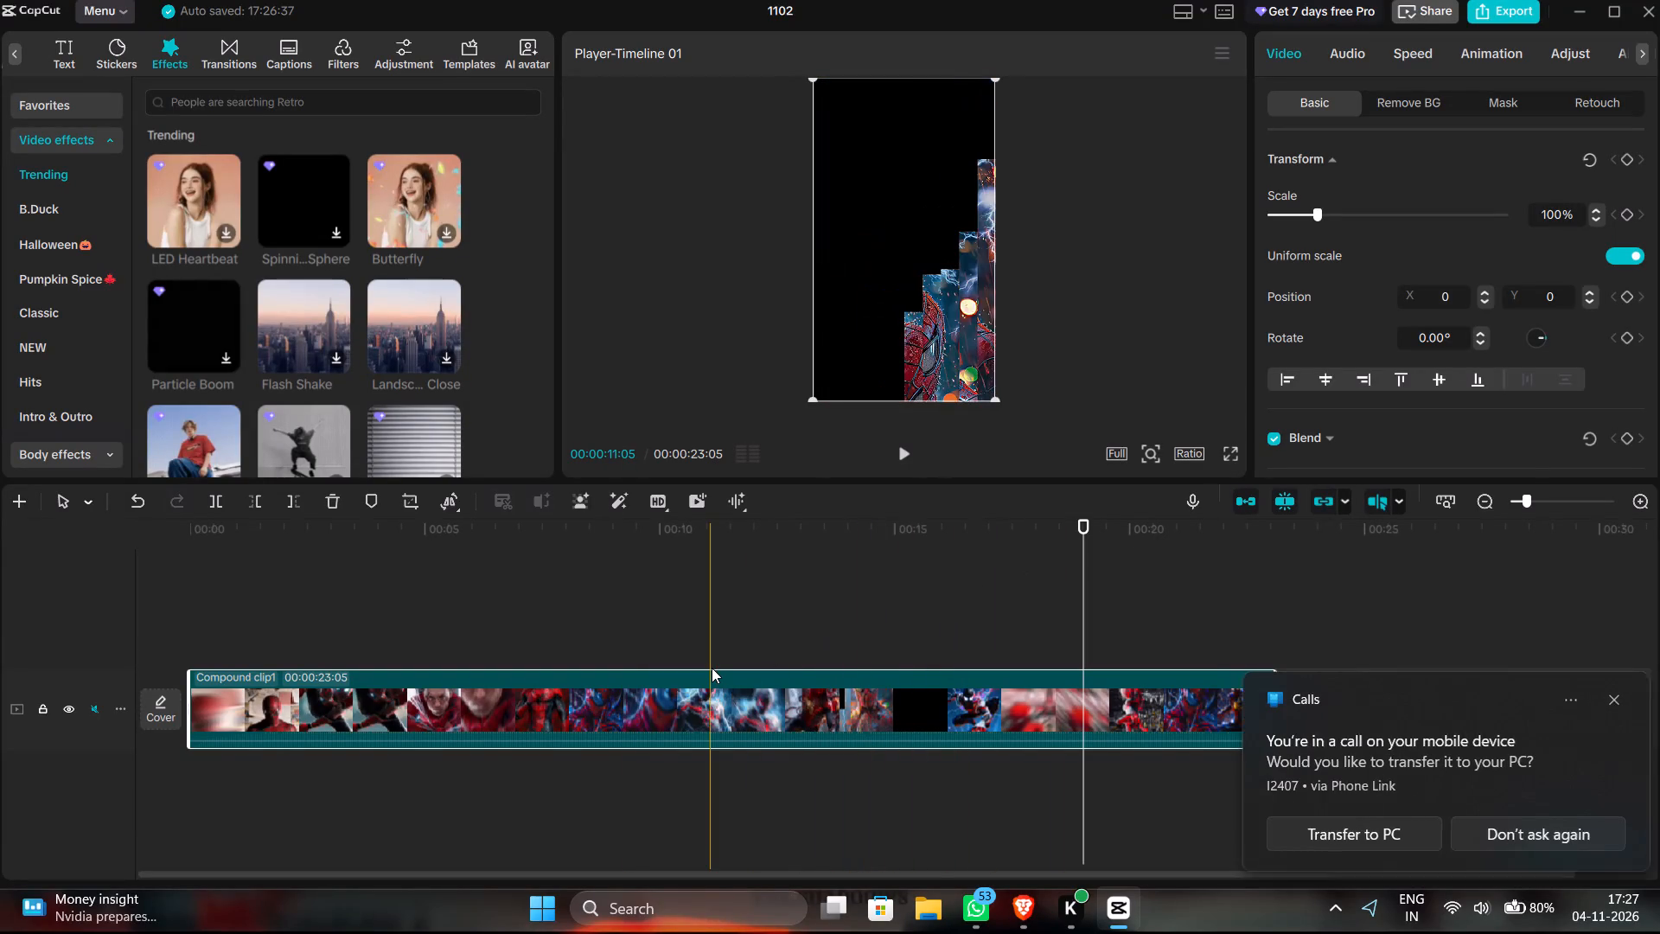
Open the AppData folder in File Explorer and go to the User Data folder of CapCut inside Local.
{"action": "key", "text": "super+r"}
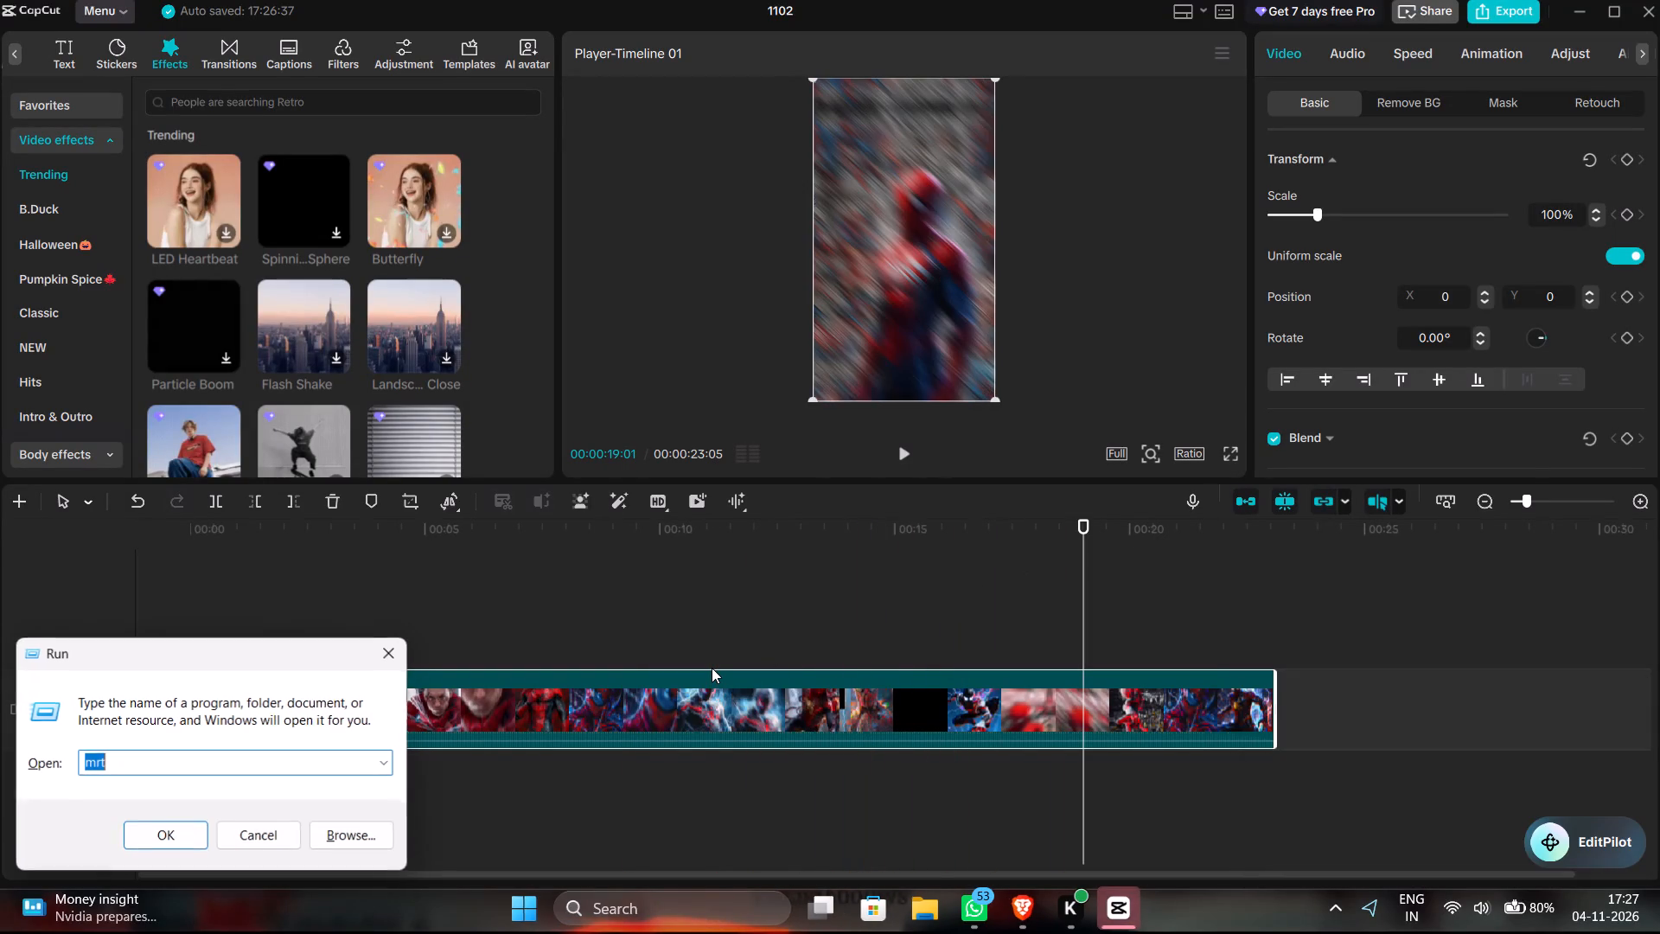
{"action": "type", "text": "appdata"}
{"action": "key", "text": "Return"}
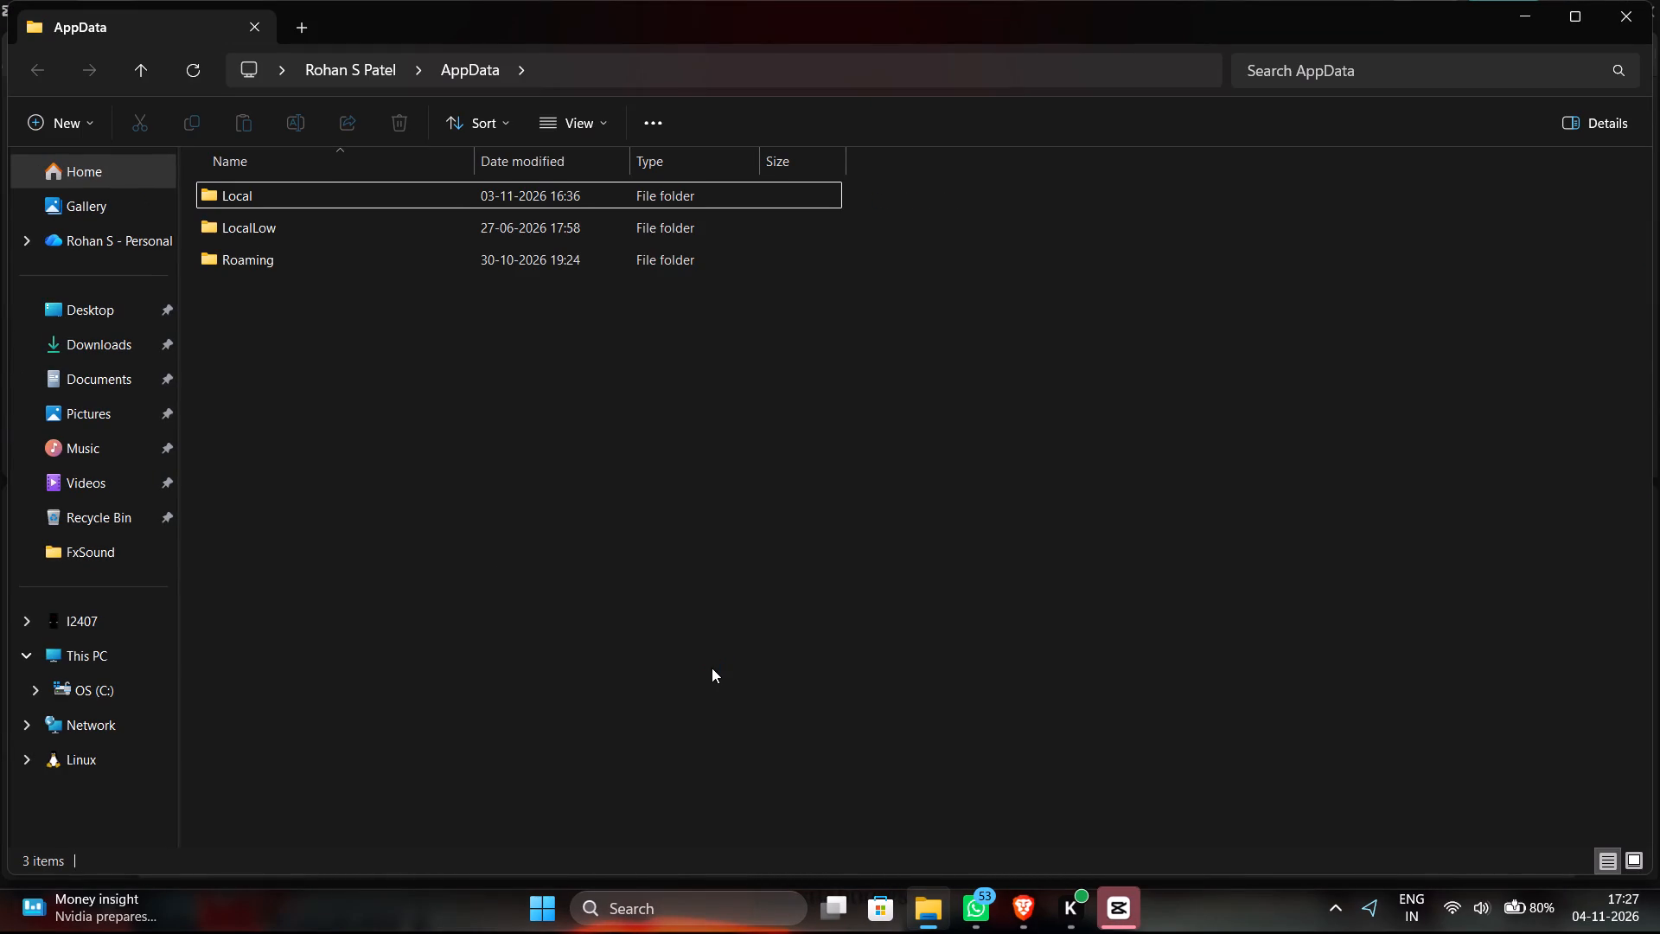
{"action": "double_click", "coordinate": [290, 234]}
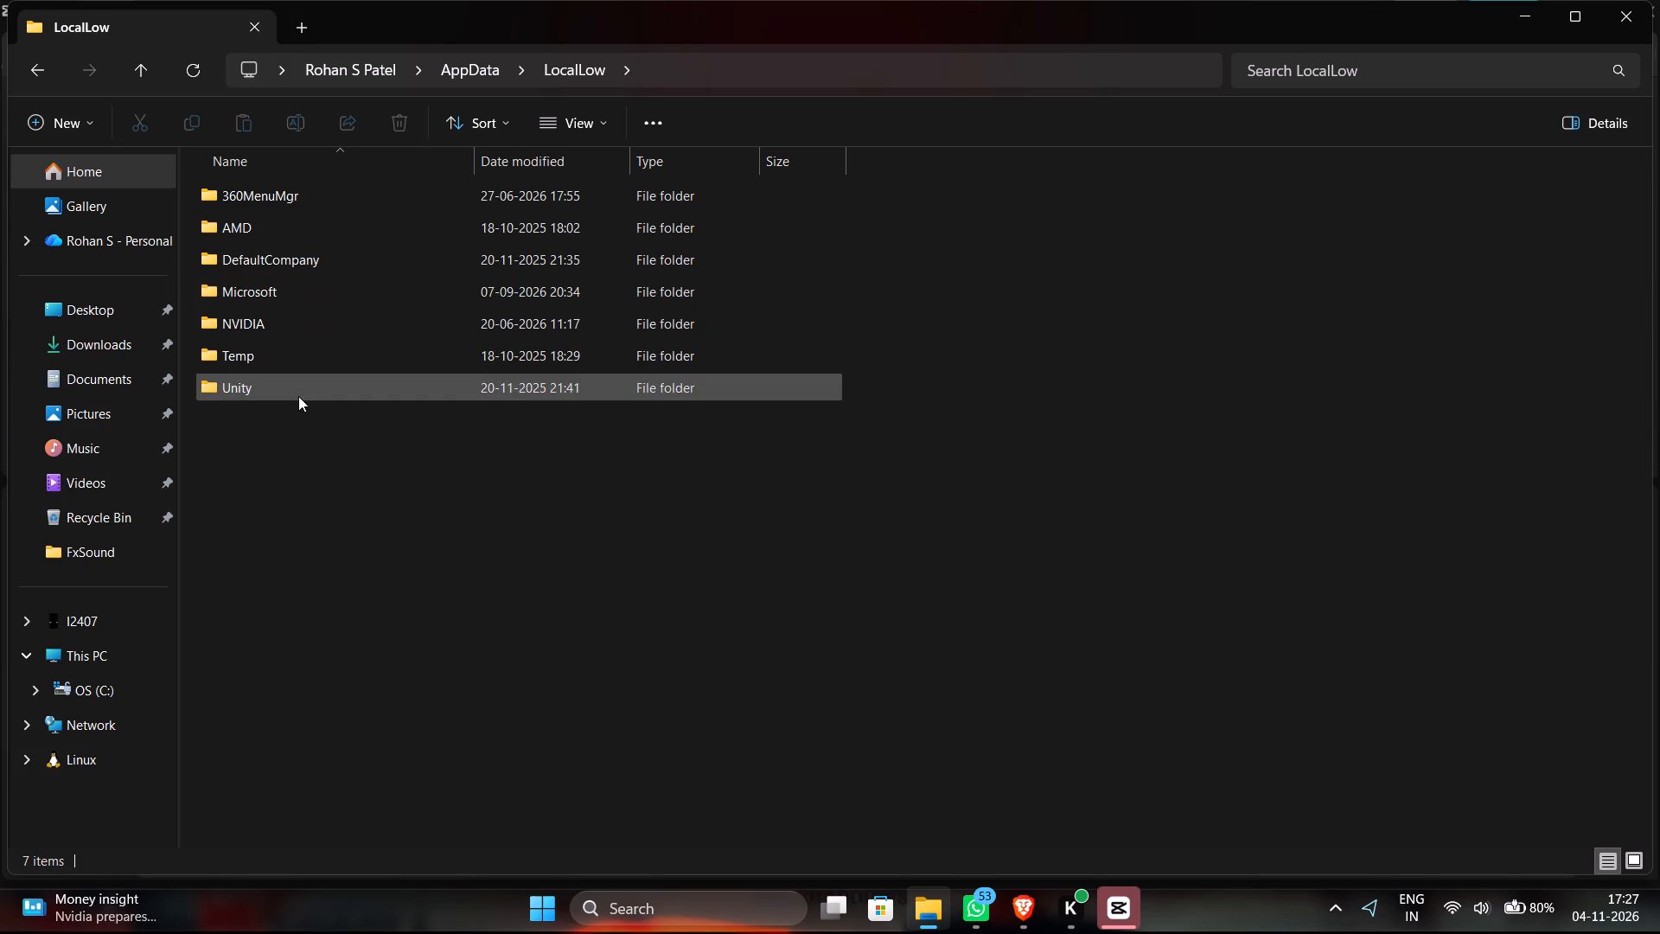
{"action": "left_click", "coordinate": [456, 77]}
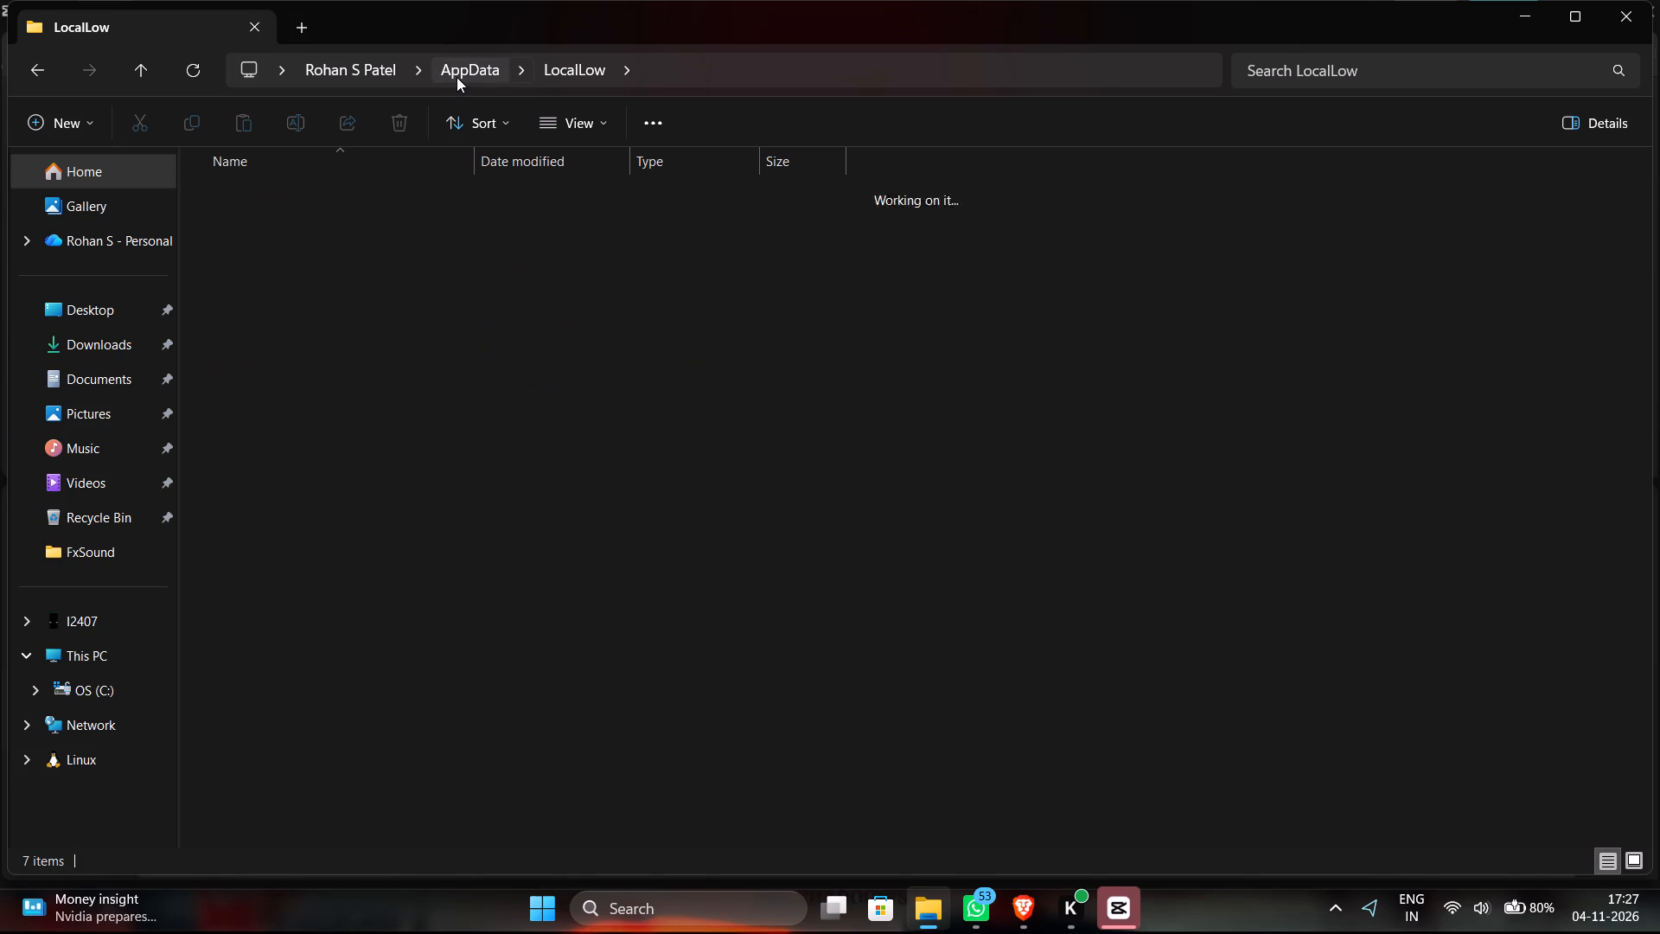
{"action": "double_click", "coordinate": [305, 200]}
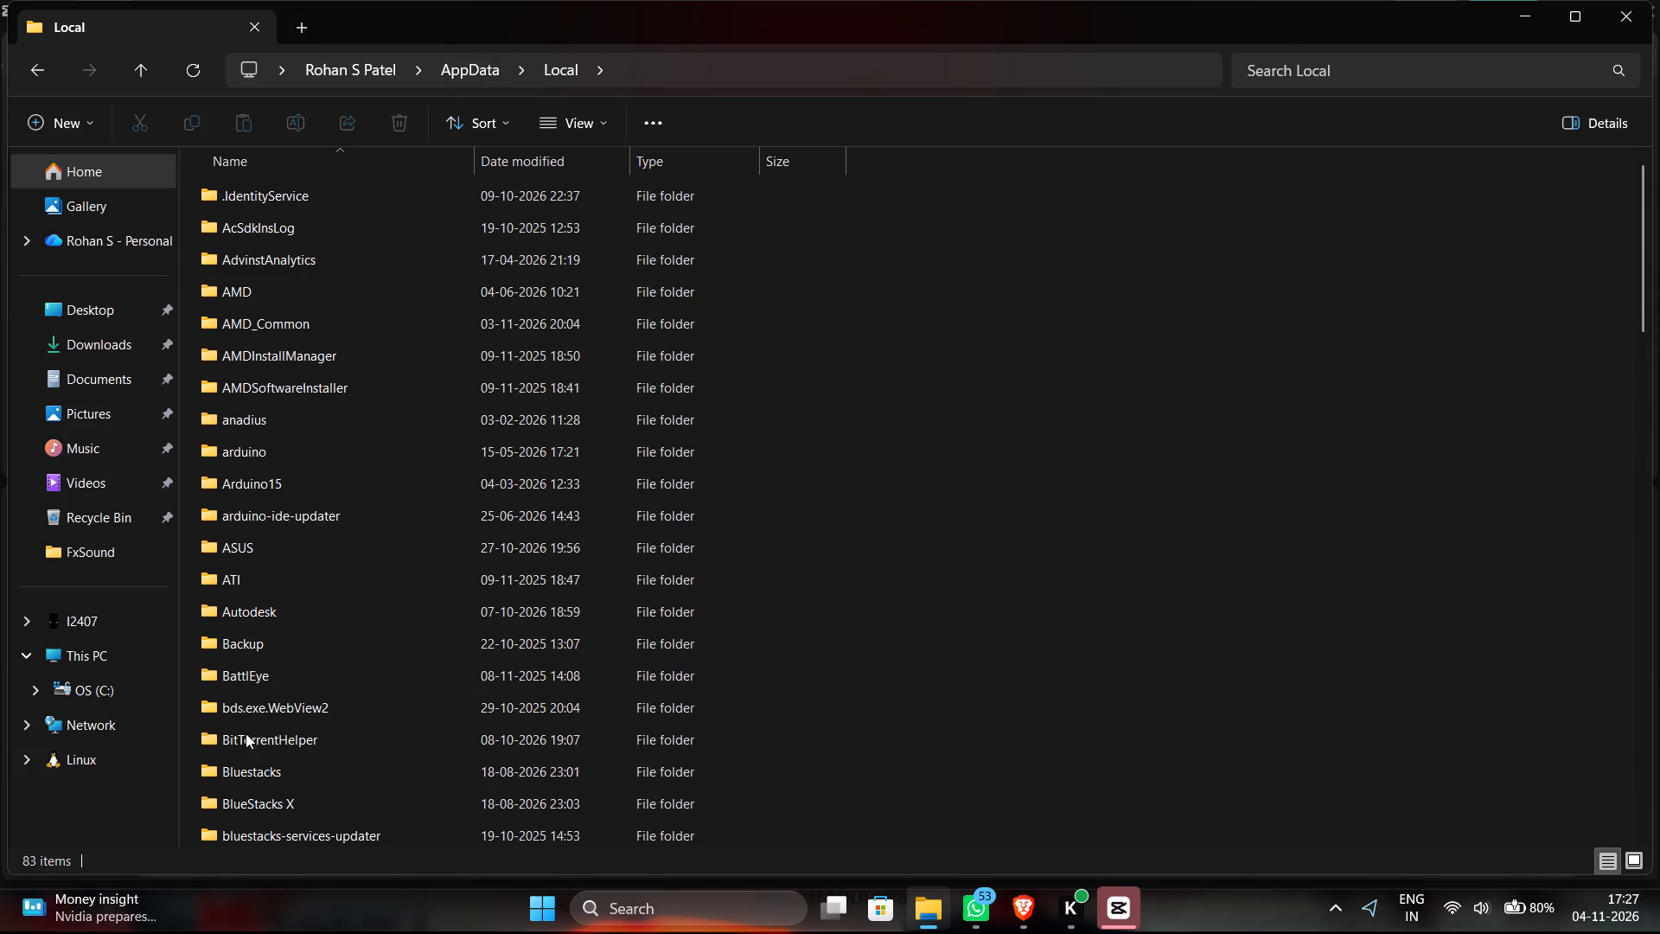
{"action": "scroll", "coordinate": [303, 413], "scroll_direction": "down", "scroll_amount": 1}
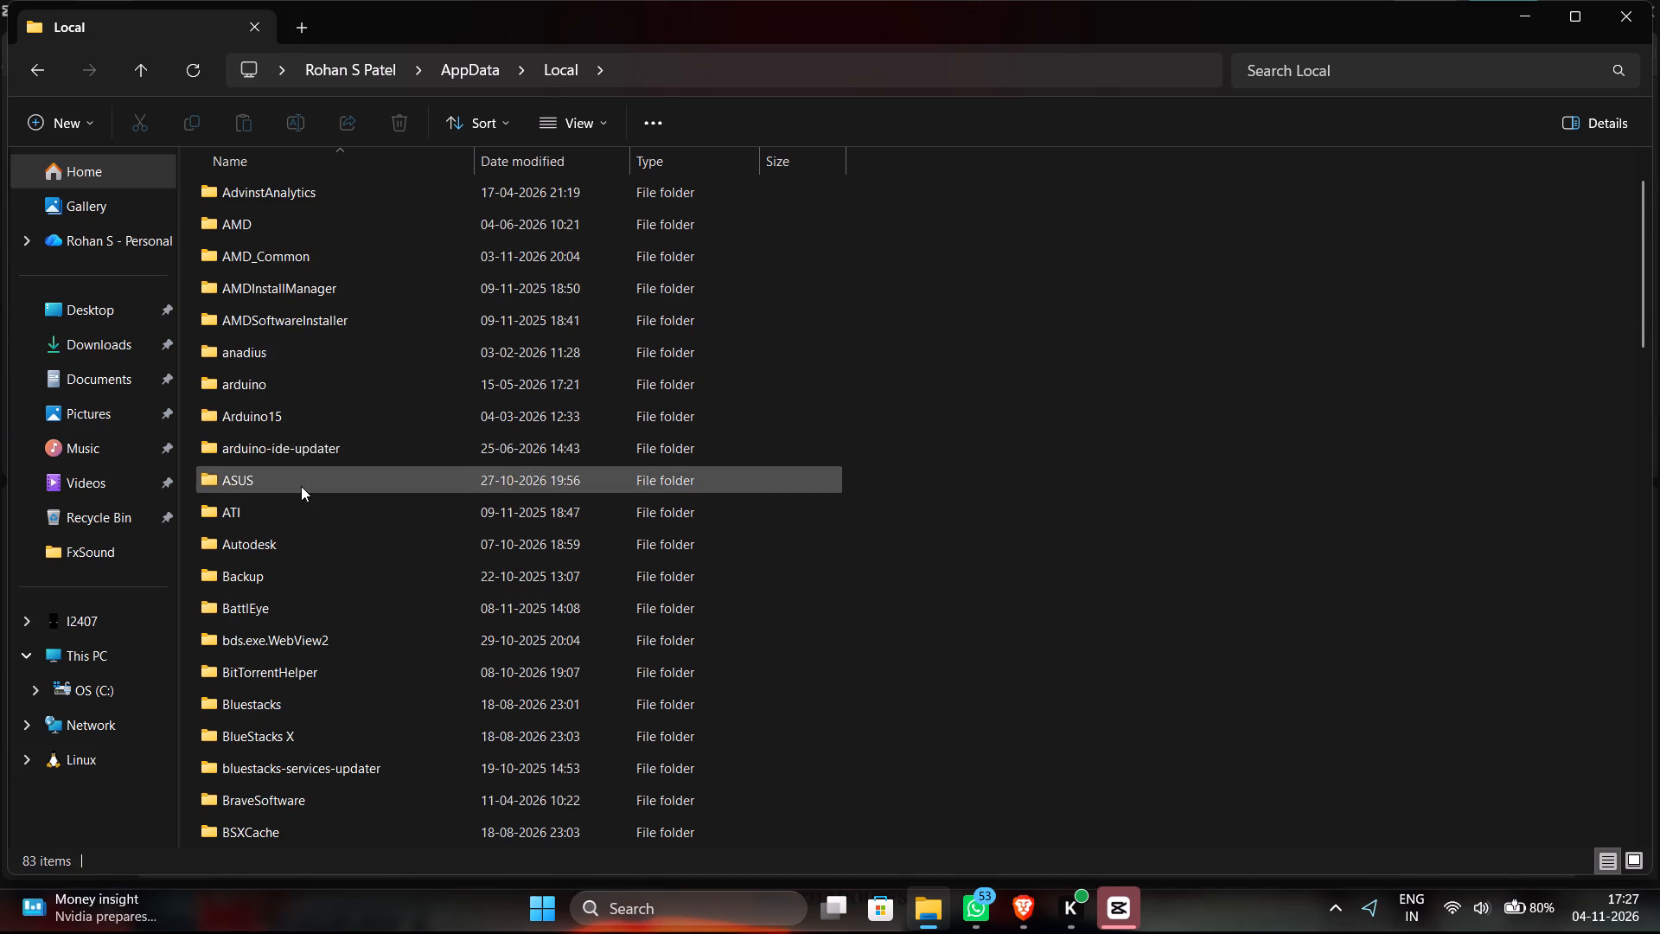
{"action": "scroll", "coordinate": [300, 499], "scroll_direction": "down", "scroll_amount": 3}
{"action": "left_click", "coordinate": [305, 644]}
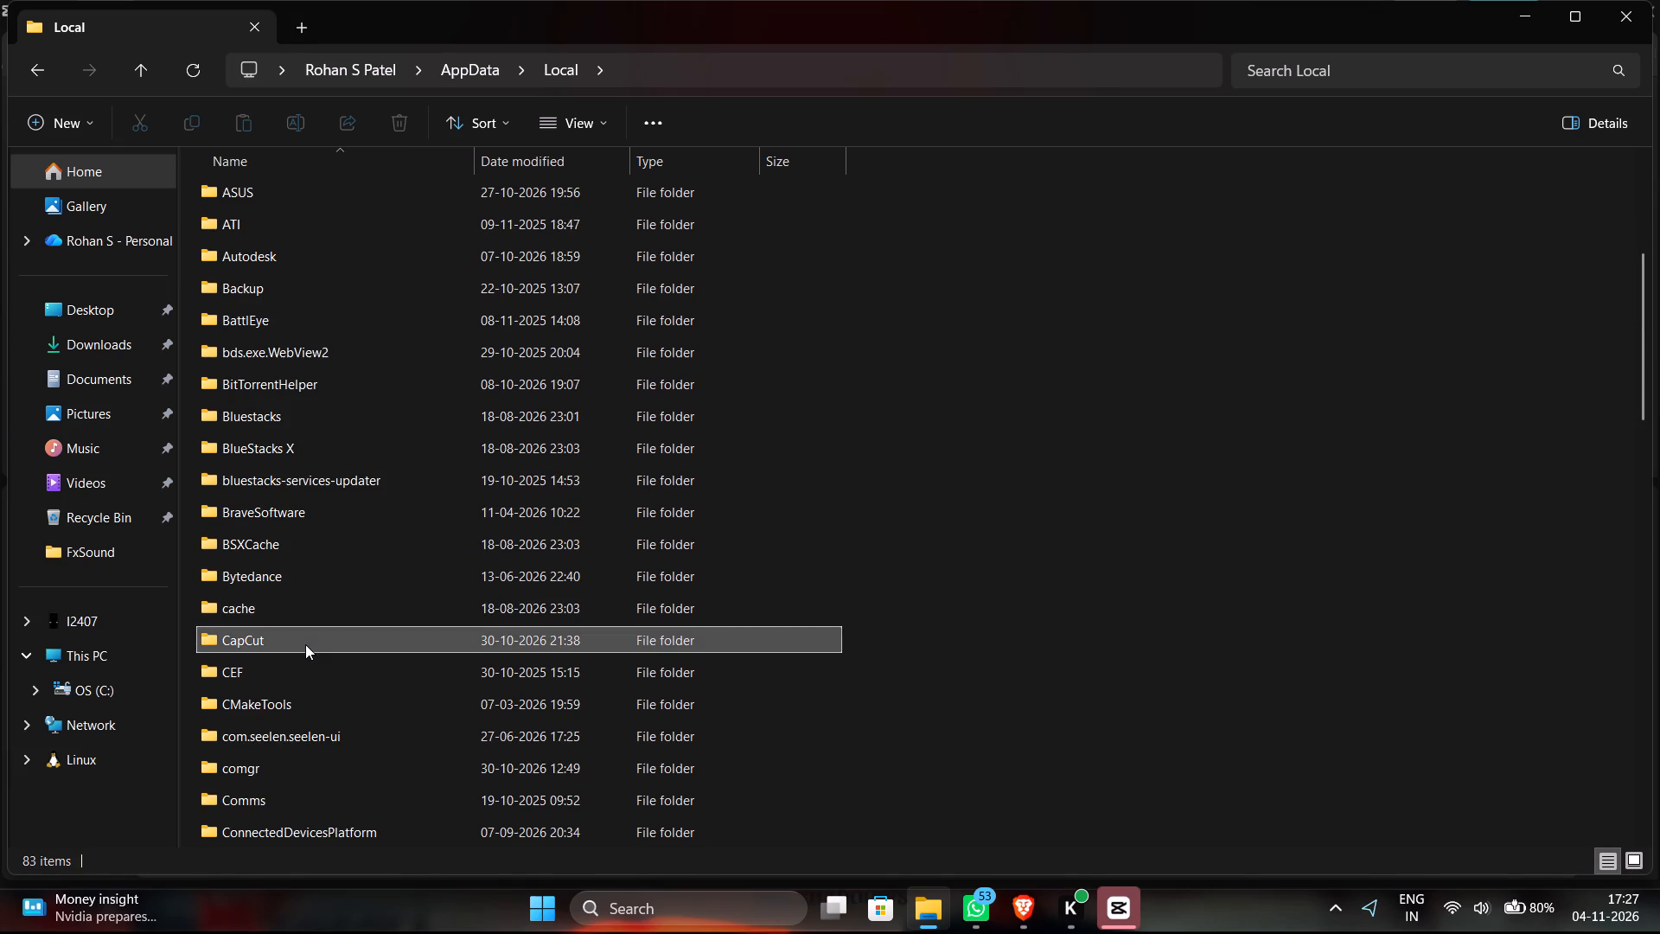
{"action": "double_click", "coordinate": [305, 644]}
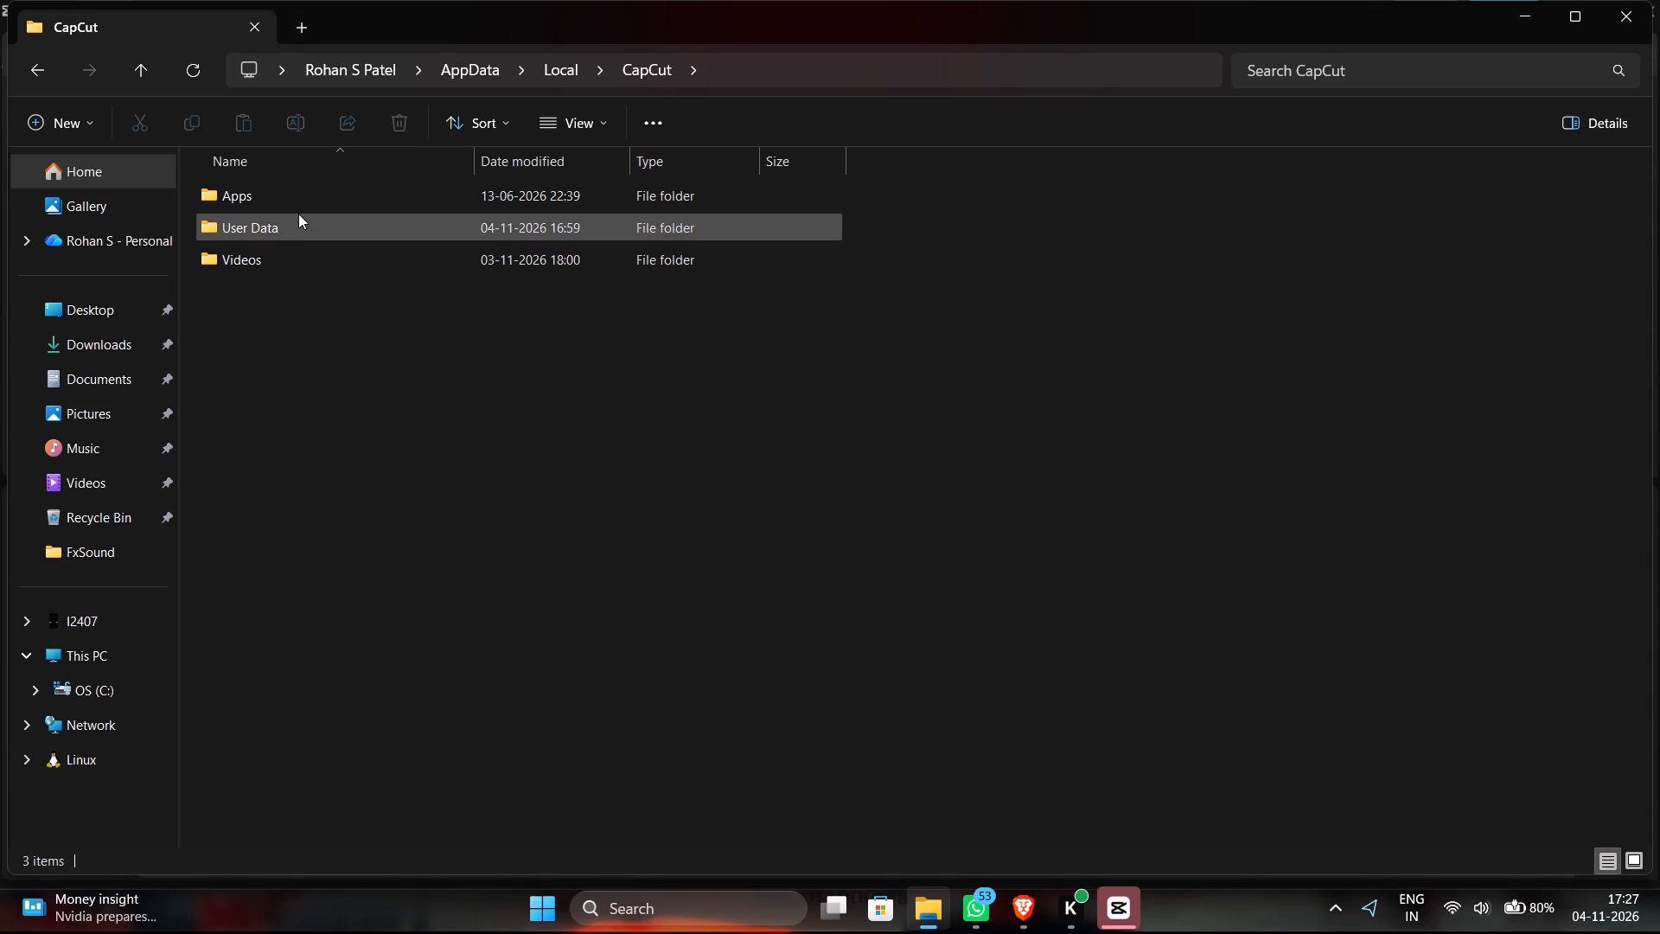
{"action": "double_click", "coordinate": [302, 224]}
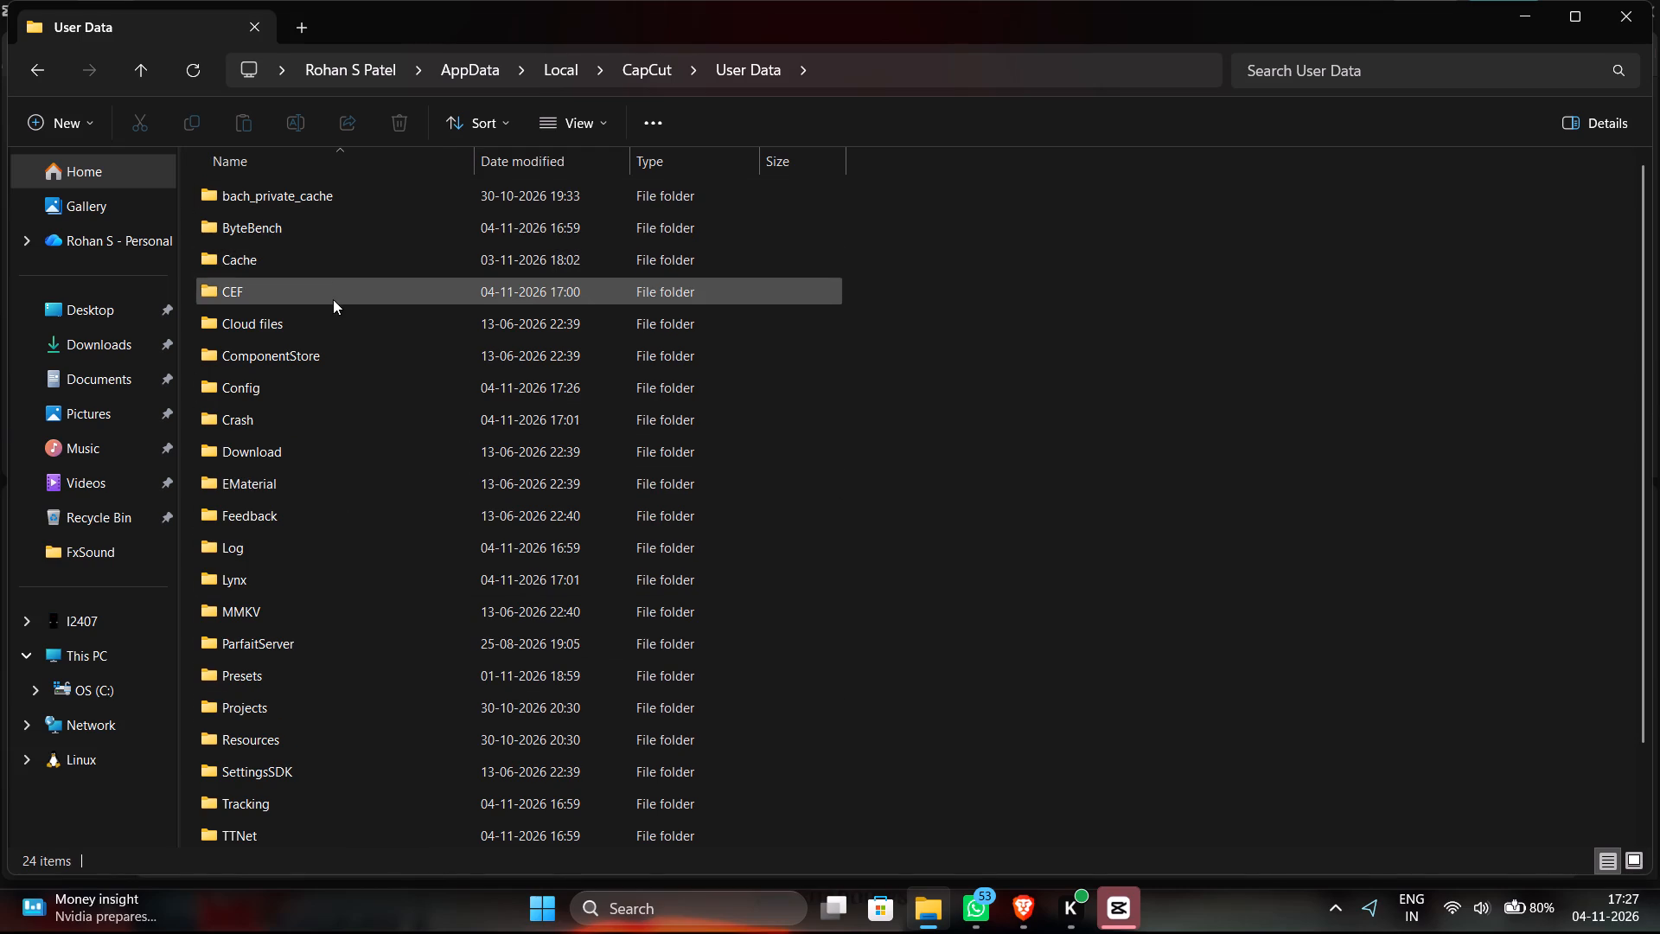
Go through Projects and com.lveditor.draft to project 1102, and open the combination folder inside its Resources.
{"action": "scroll", "coordinate": [333, 347], "scroll_direction": "down", "scroll_amount": 1}
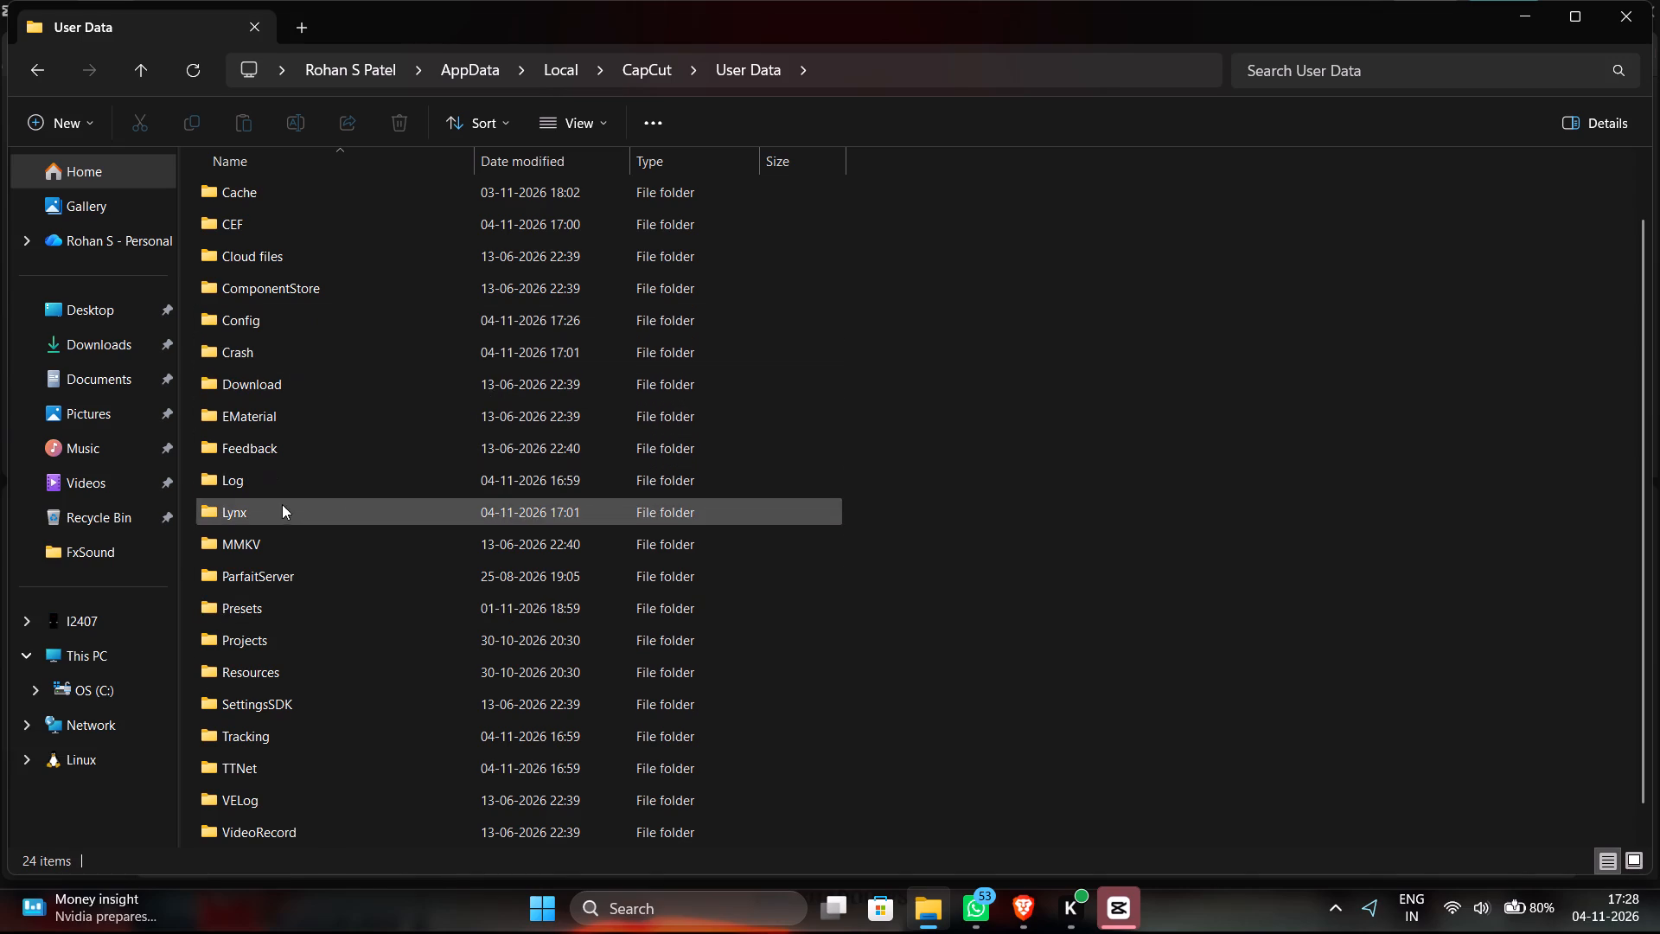
{"action": "double_click", "coordinate": [272, 627]}
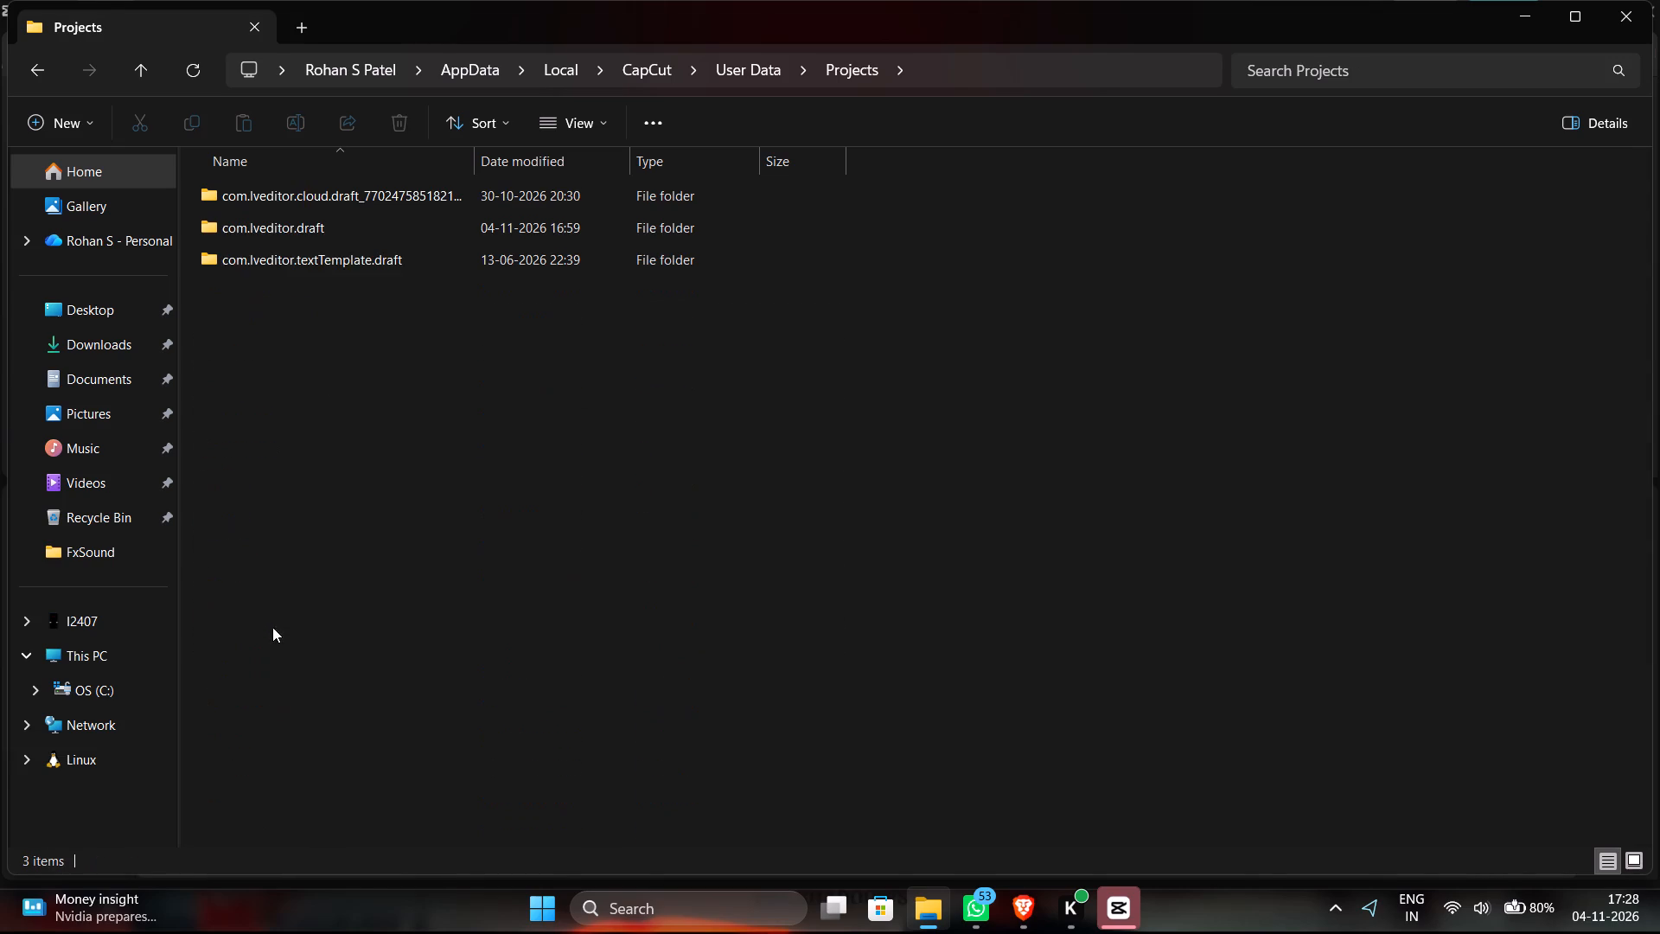
{"action": "double_click", "coordinate": [355, 221]}
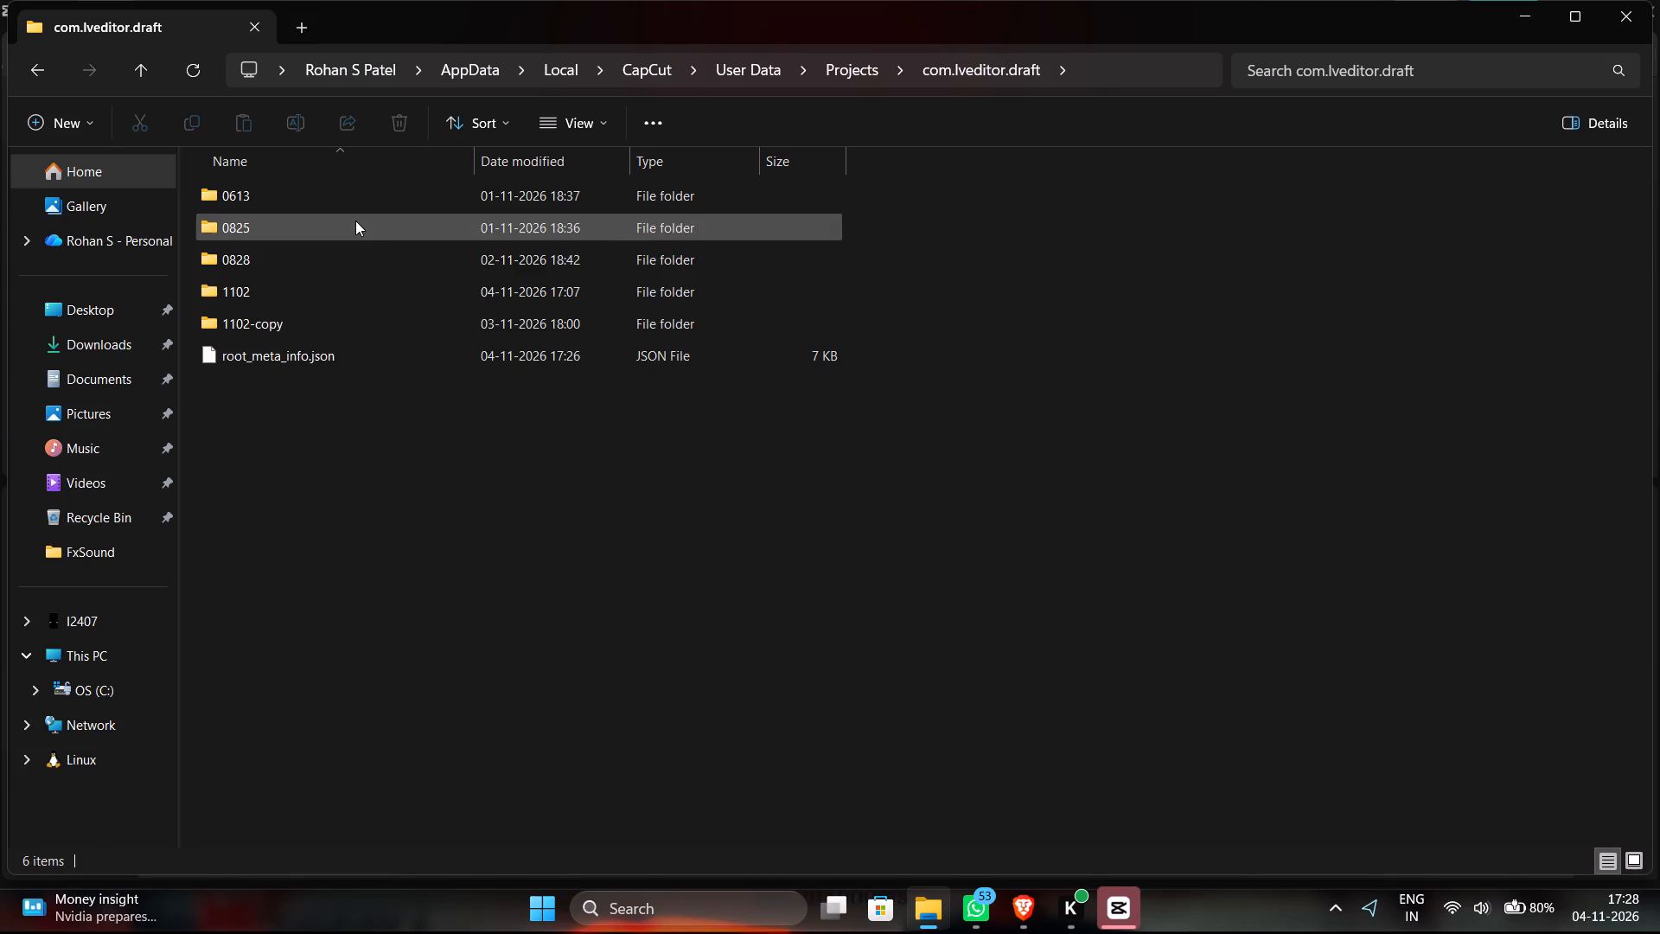
{"action": "key", "text": "alt+Tab"}
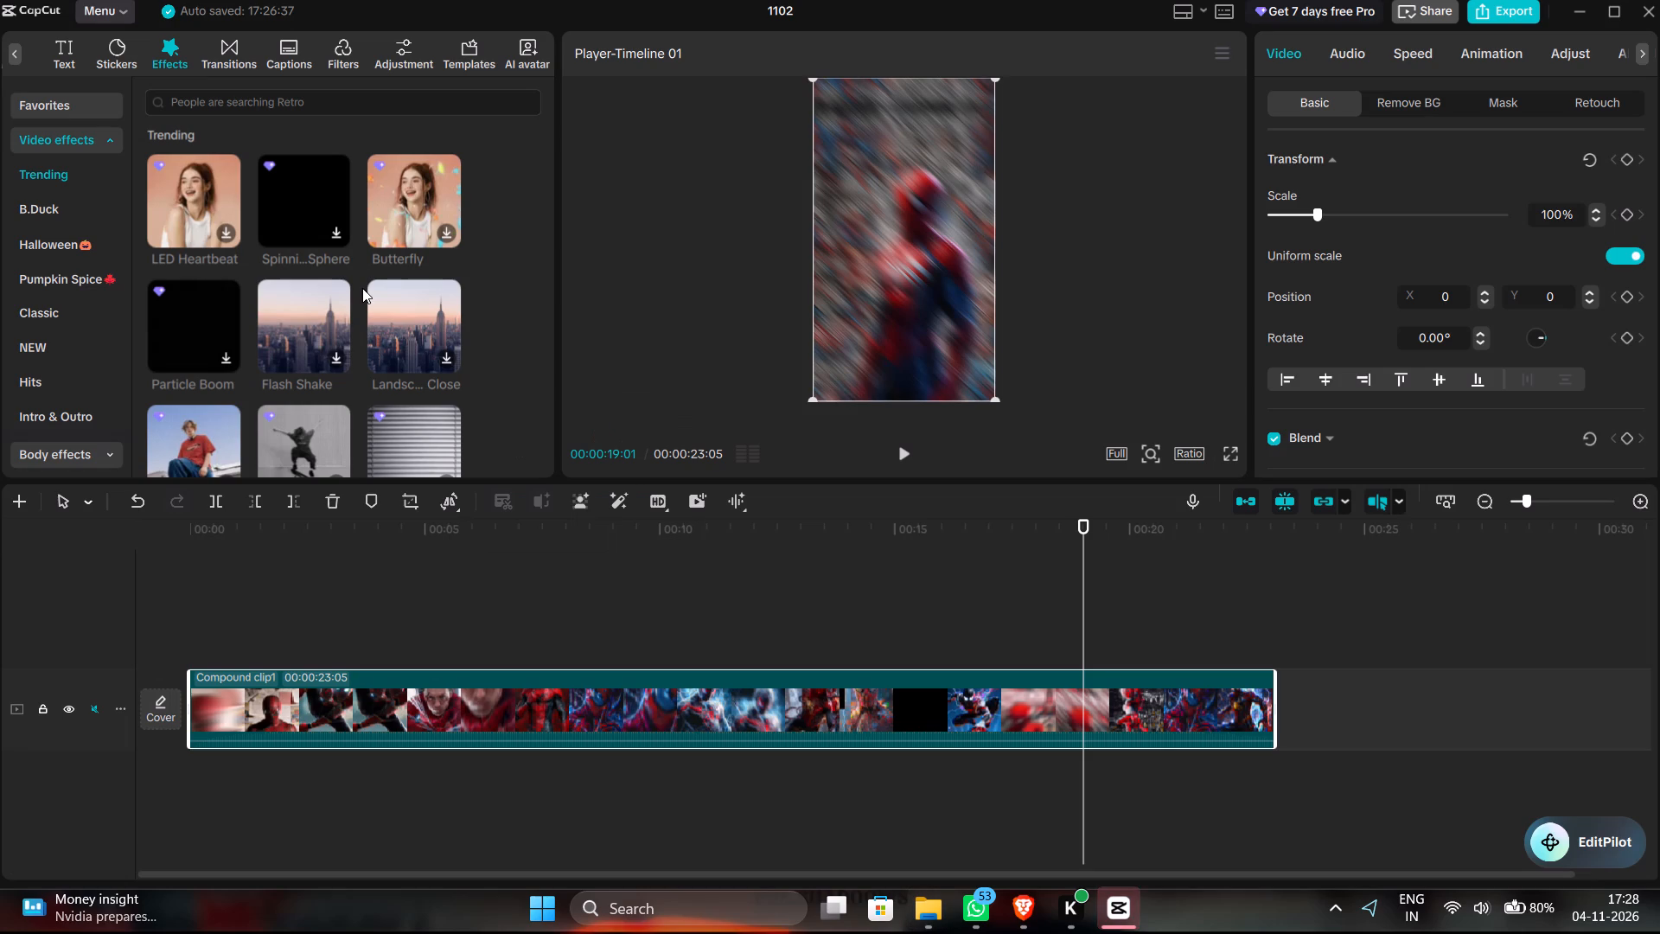
{"action": "key", "text": "alt+Tab"}
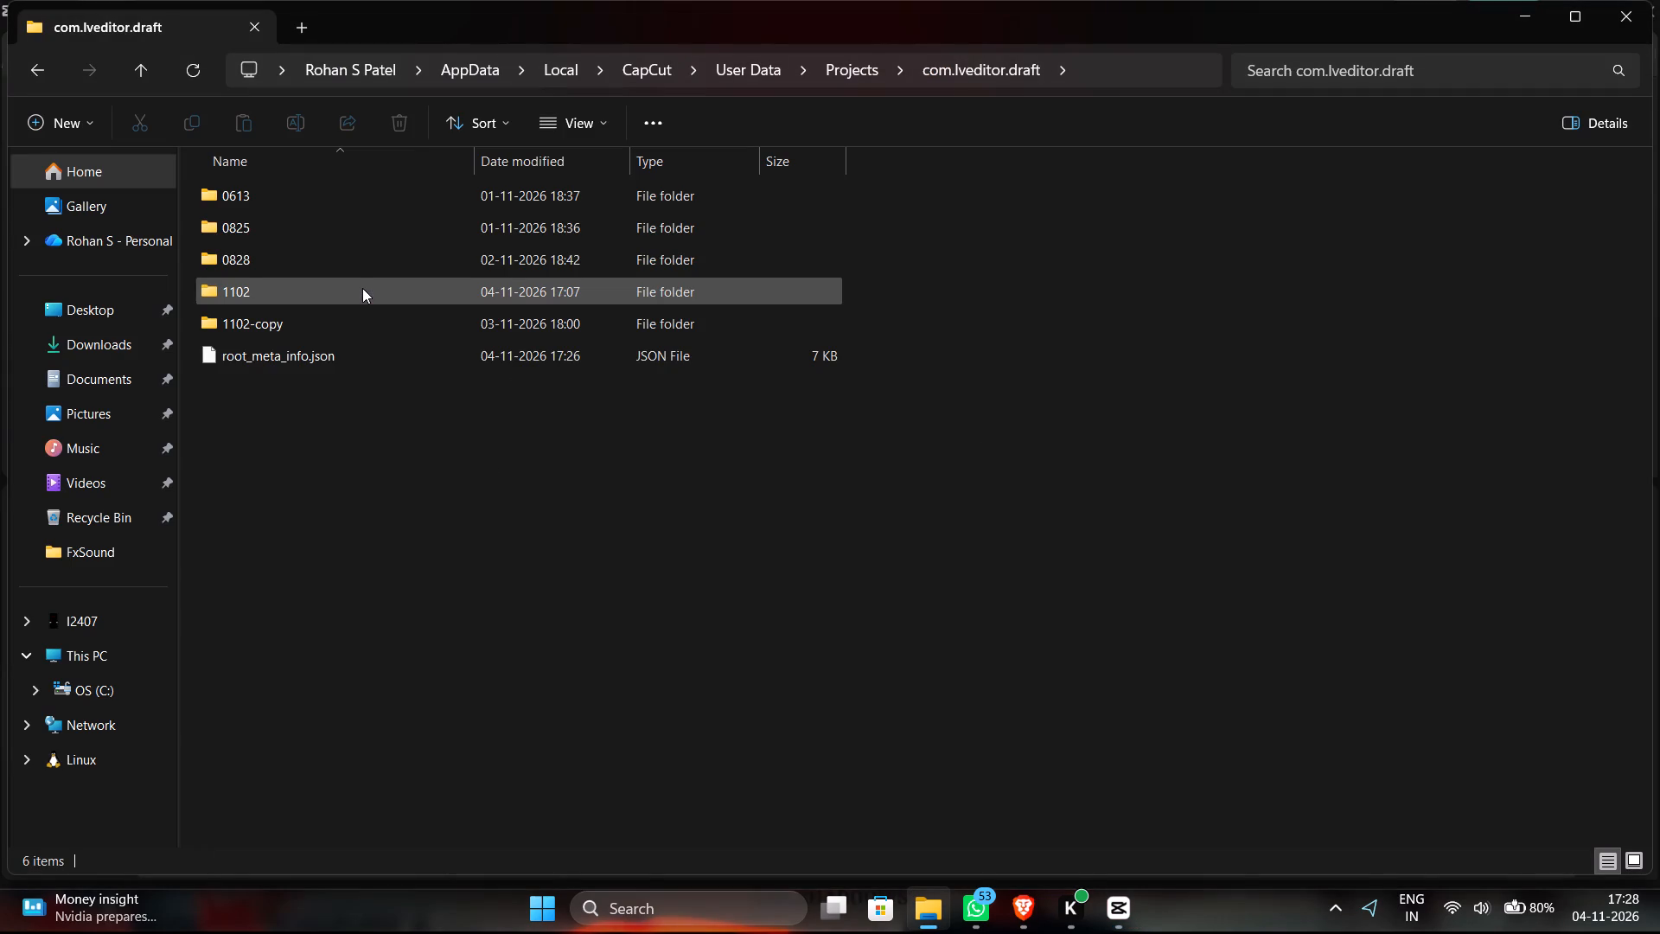
{"action": "double_click", "coordinate": [362, 288]}
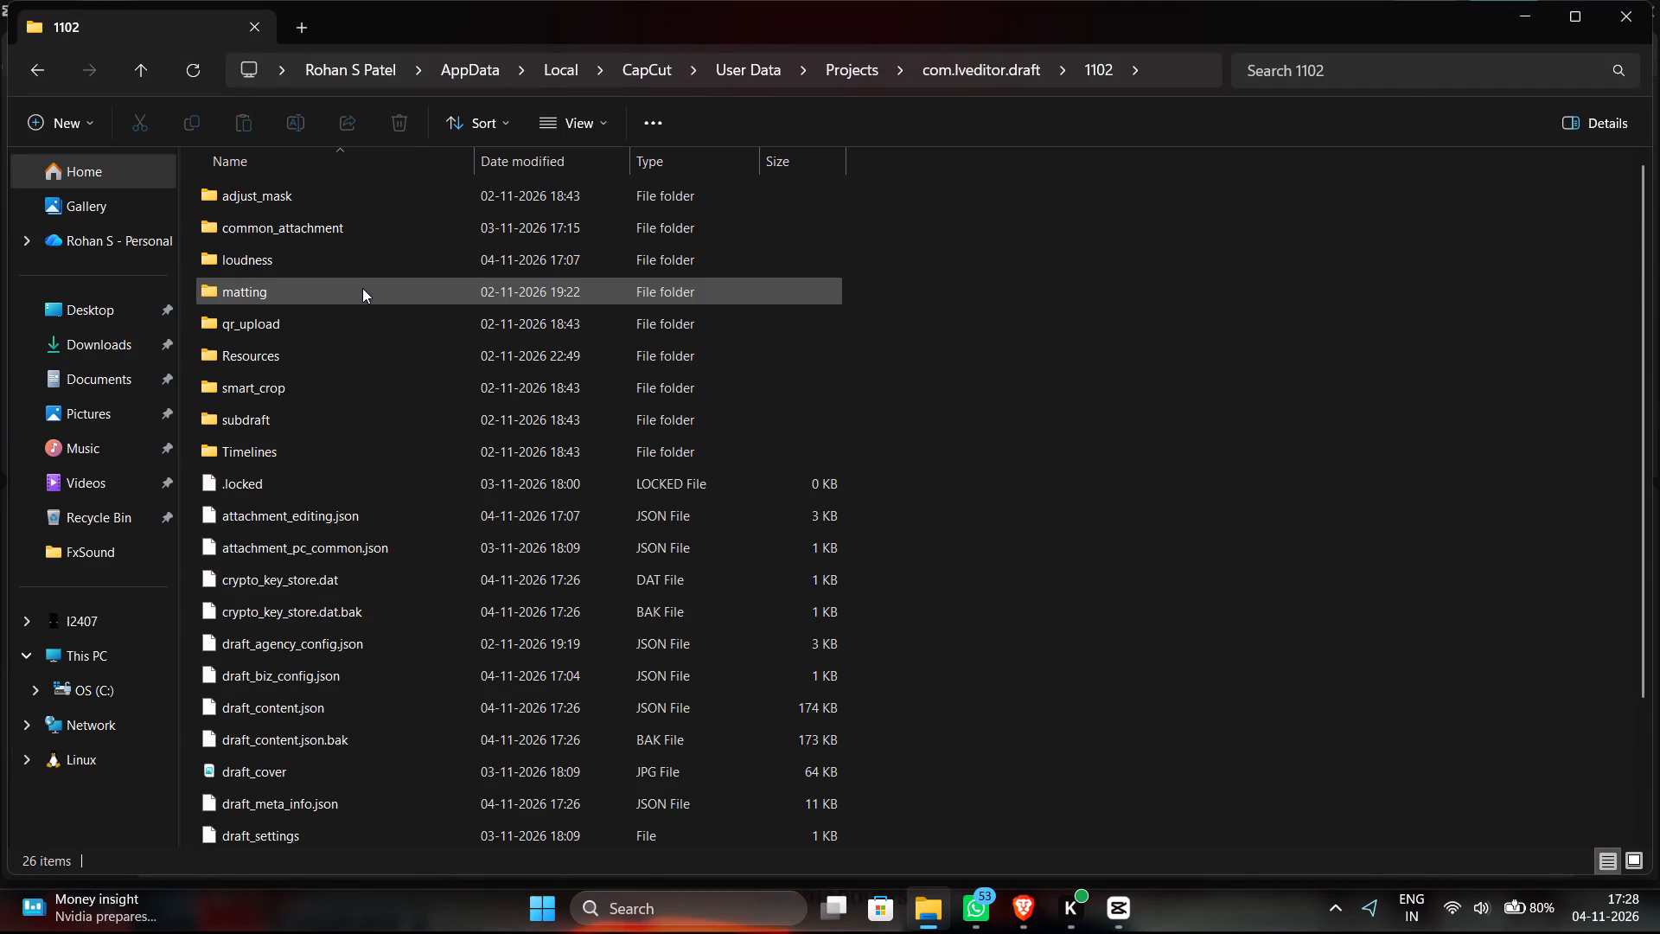
{"action": "double_click", "coordinate": [307, 364]}
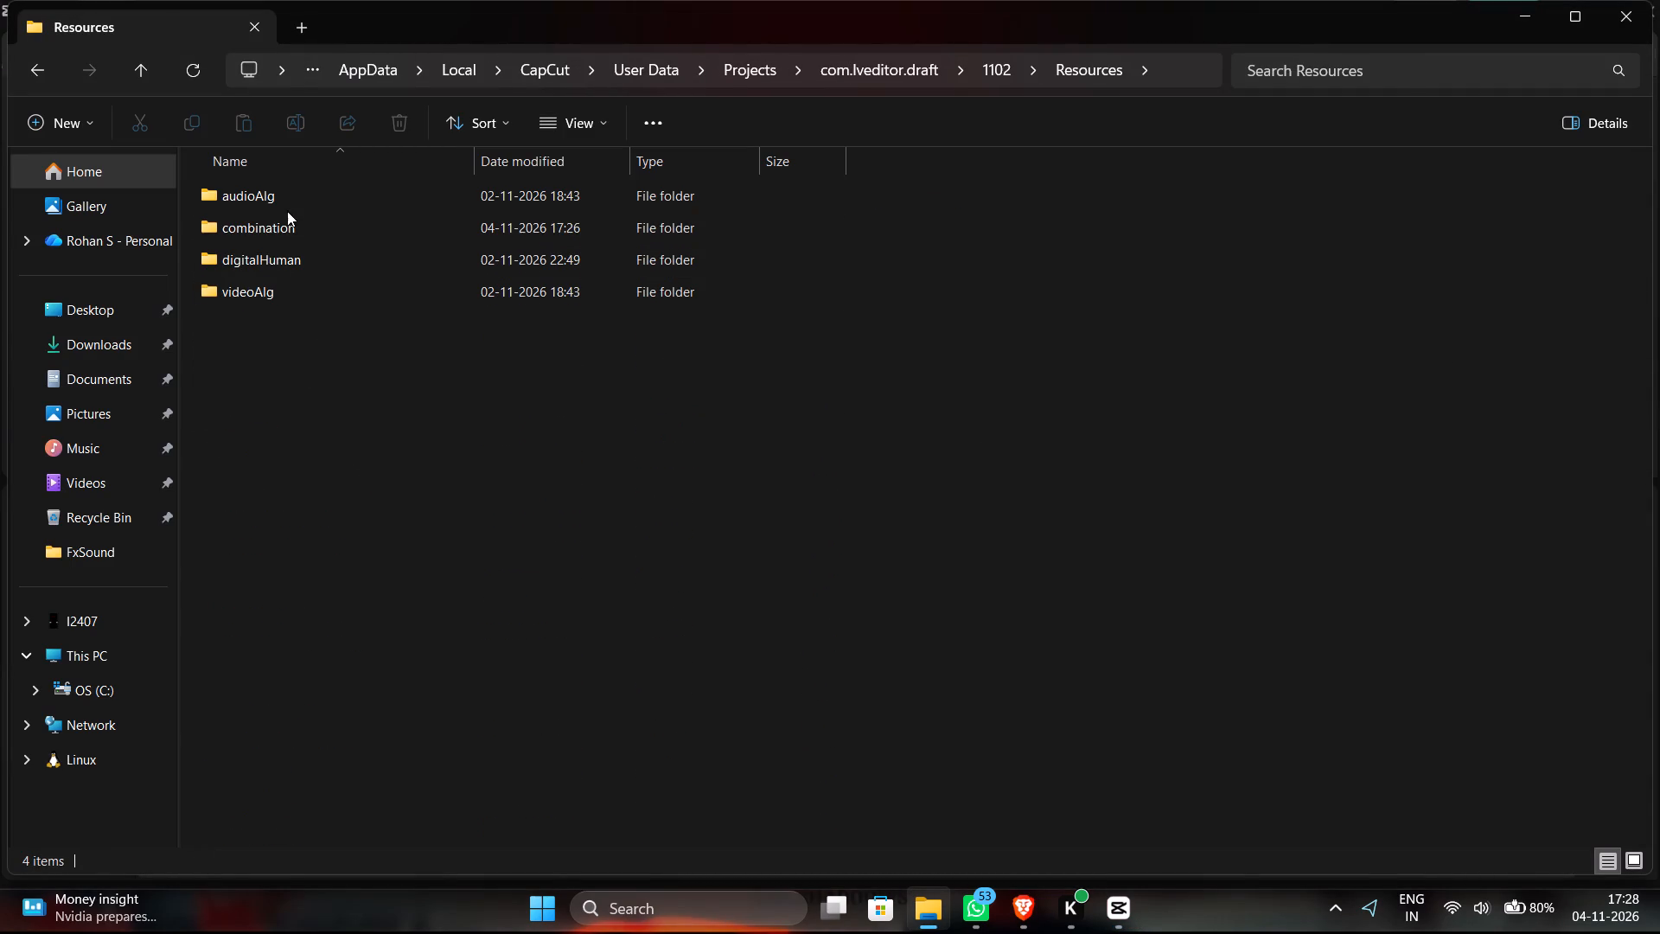
{"action": "double_click", "coordinate": [307, 220]}
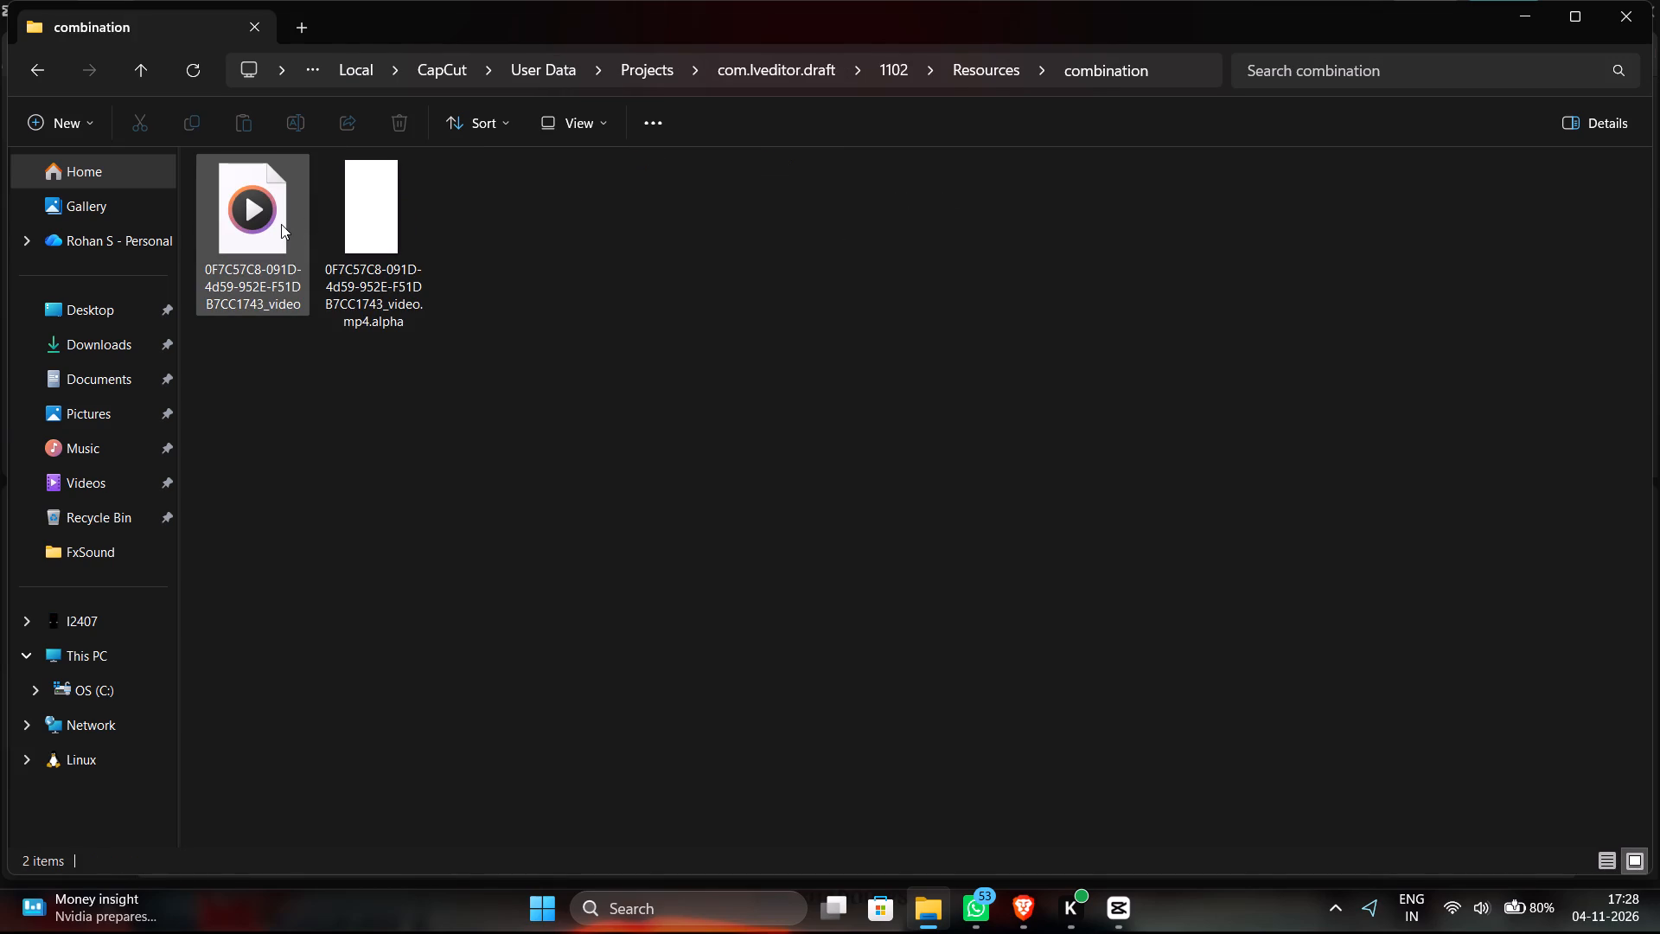
Try to play the compound clip's mp4 video file in Media Player and in Windows Media Player Legacy.
{"action": "double_click", "coordinate": [281, 224]}
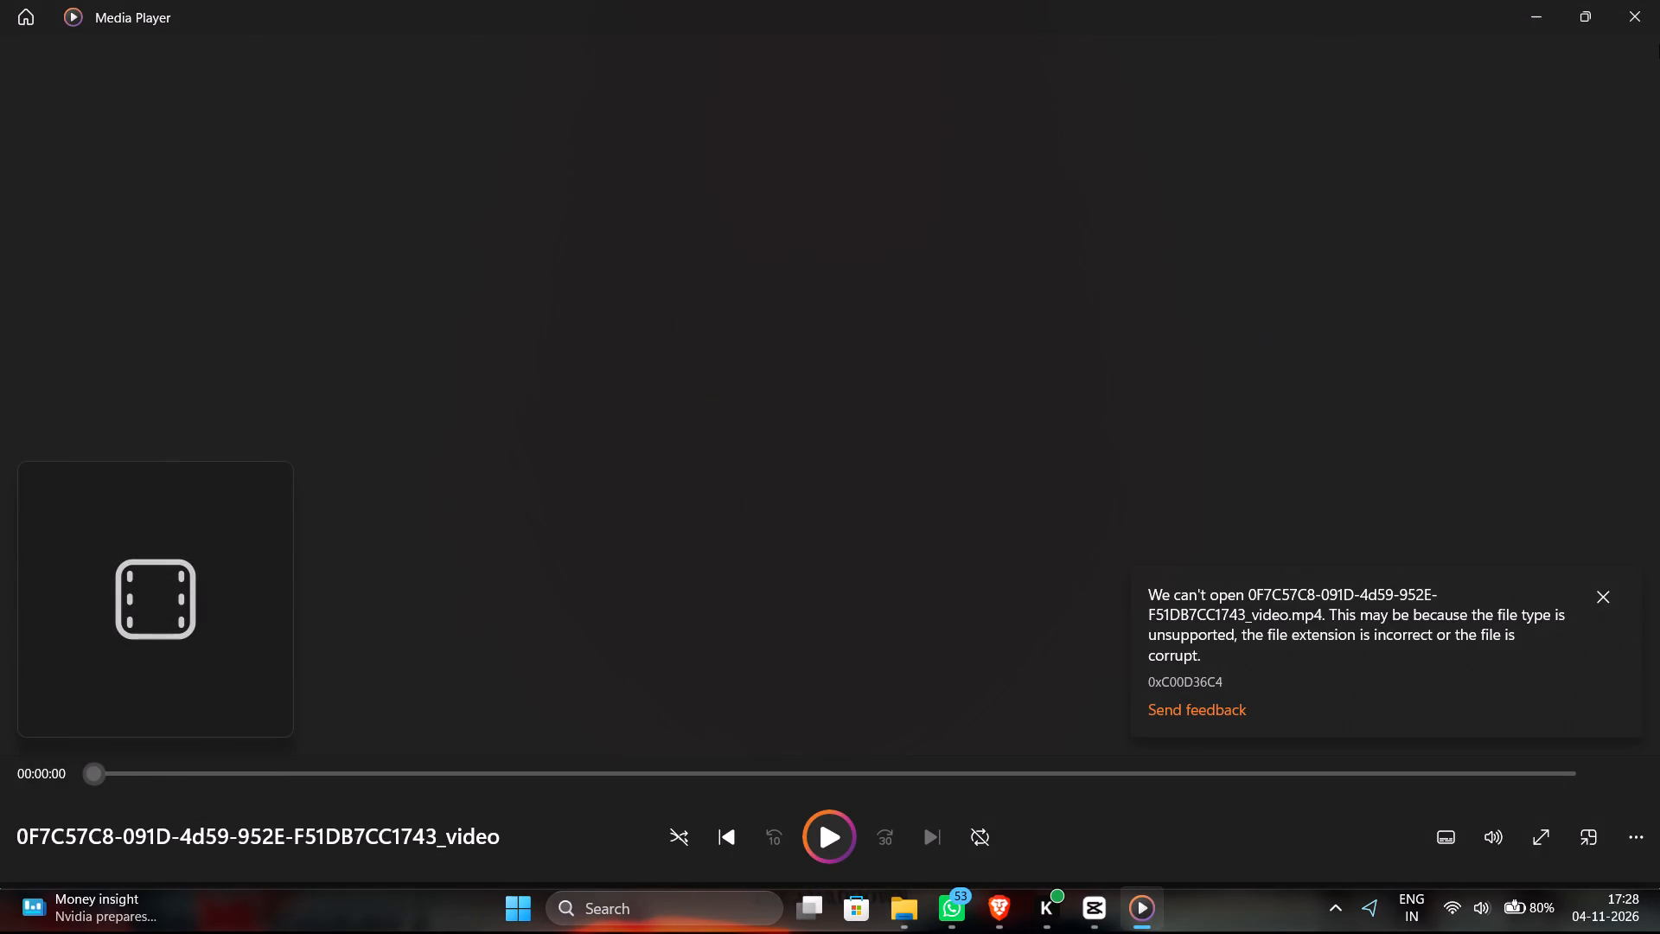
{"action": "left_click", "coordinate": [1624, 27]}
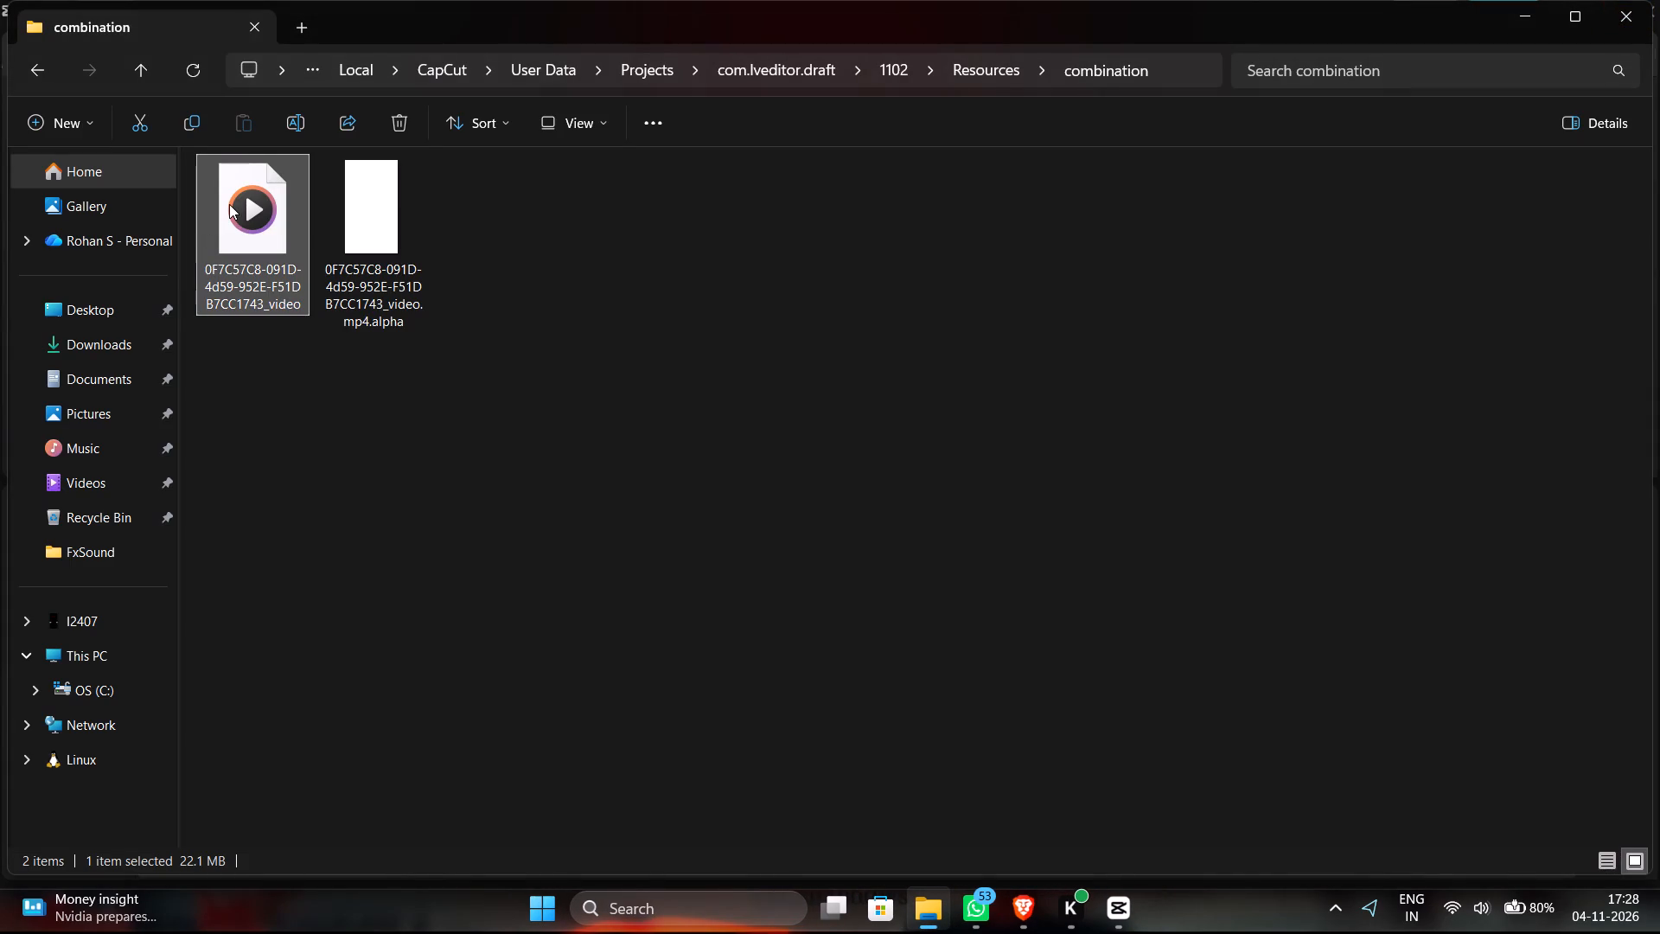
{"action": "right_click", "coordinate": [229, 204]}
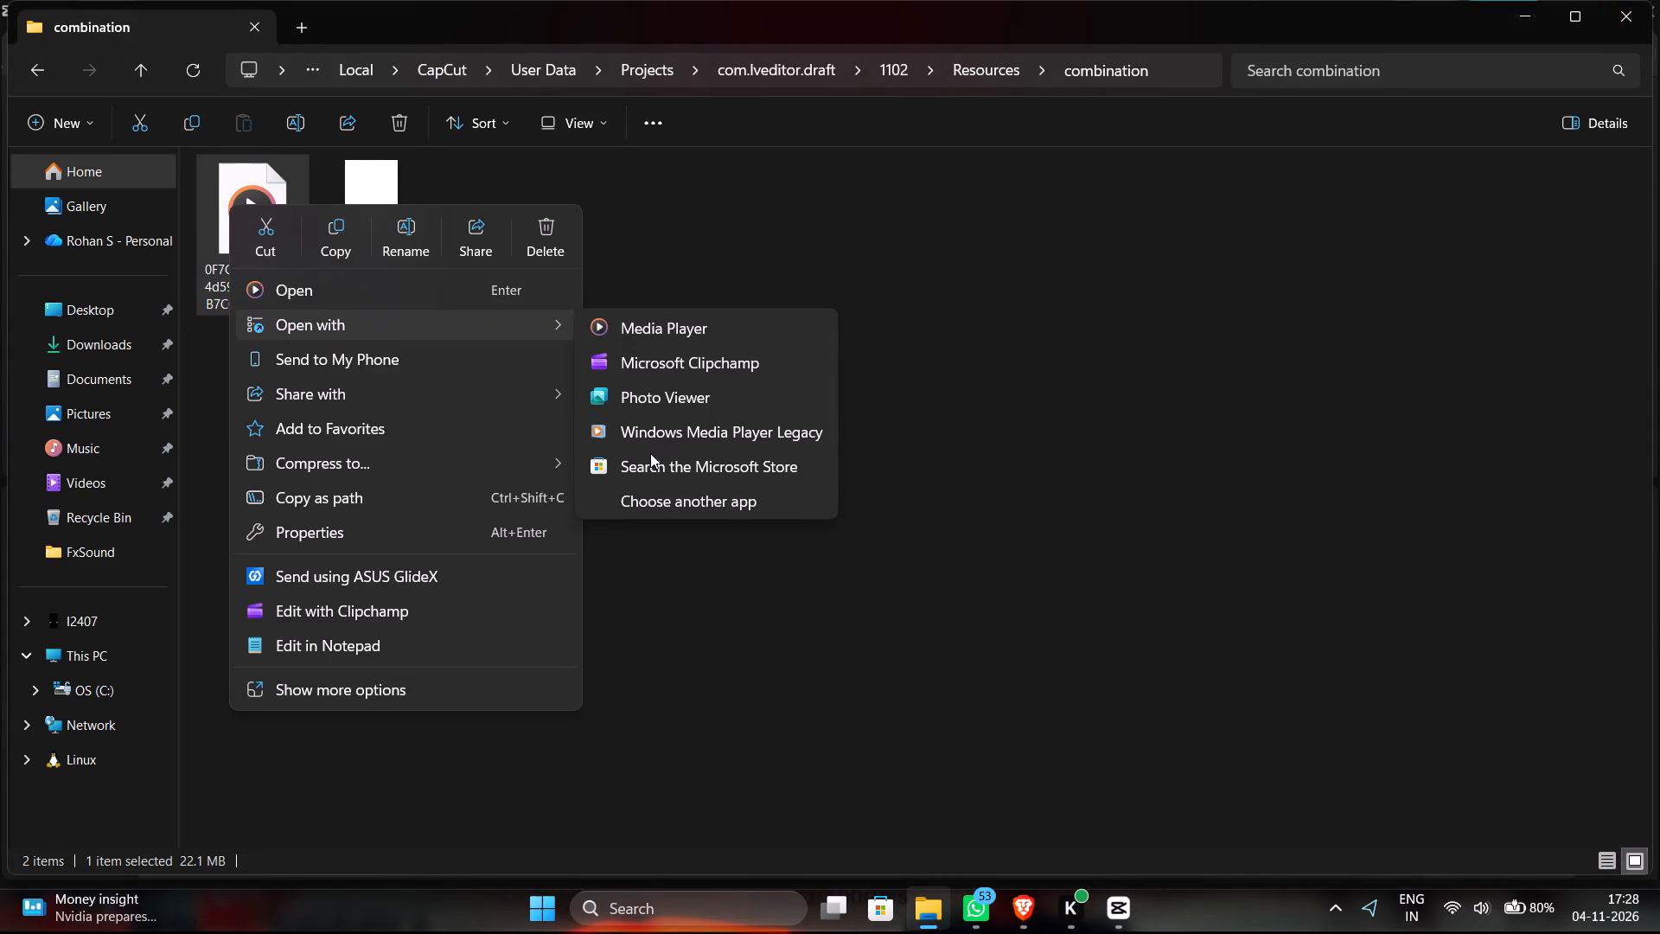
{"action": "left_click", "coordinate": [667, 422]}
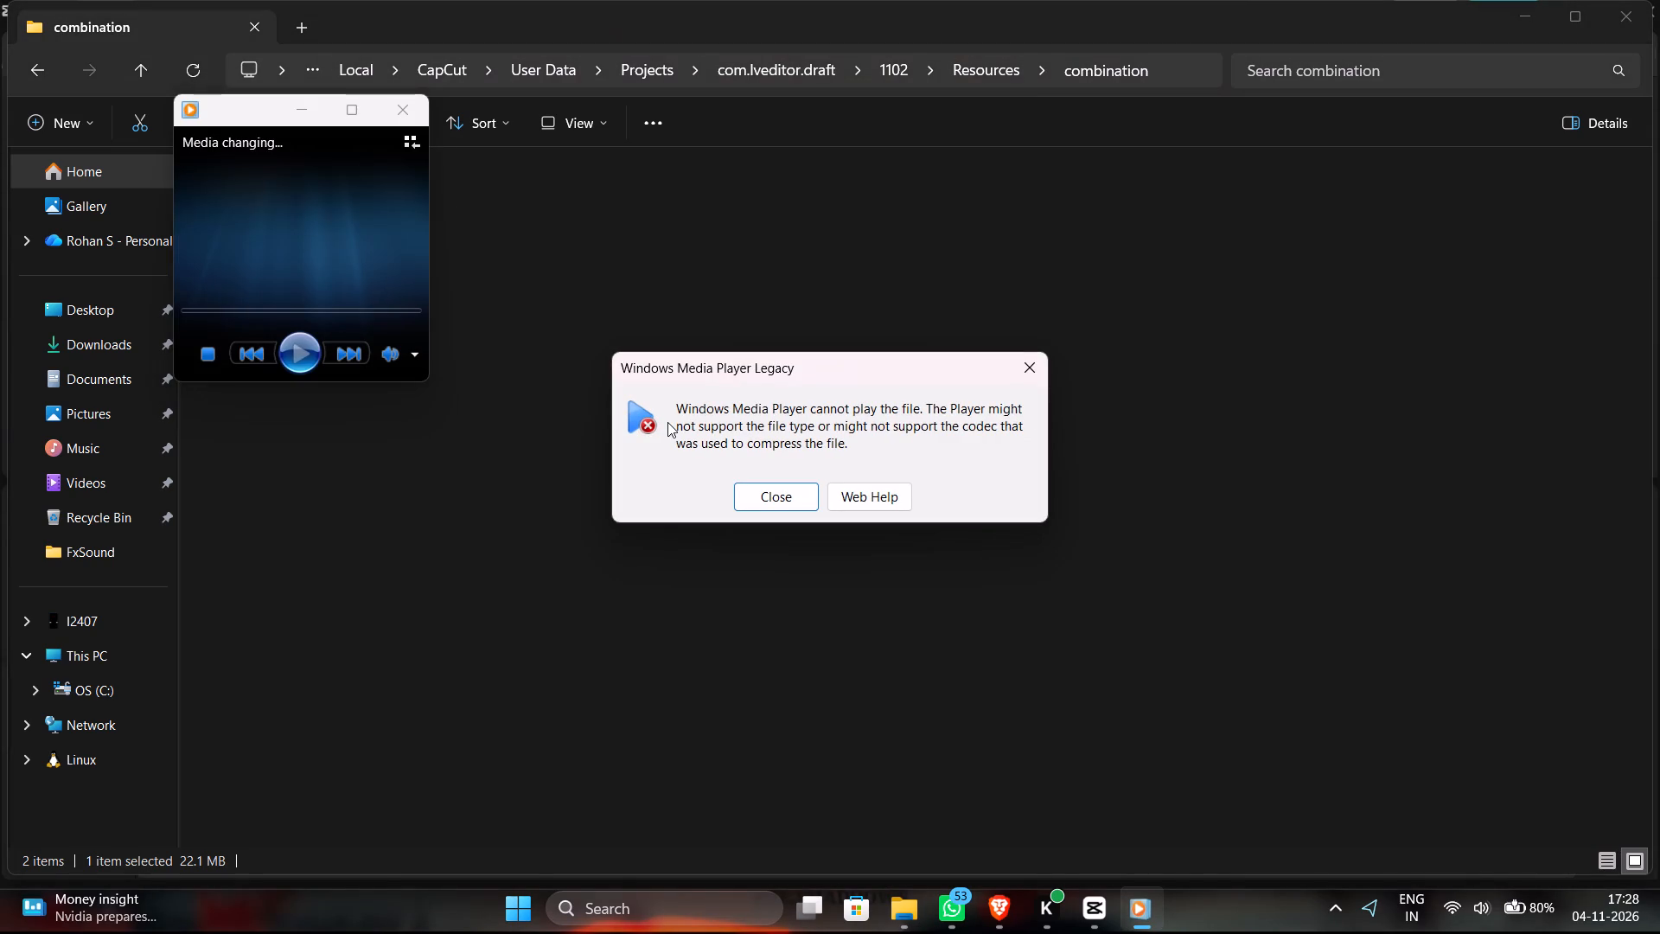
{"action": "left_click", "coordinate": [766, 497]}
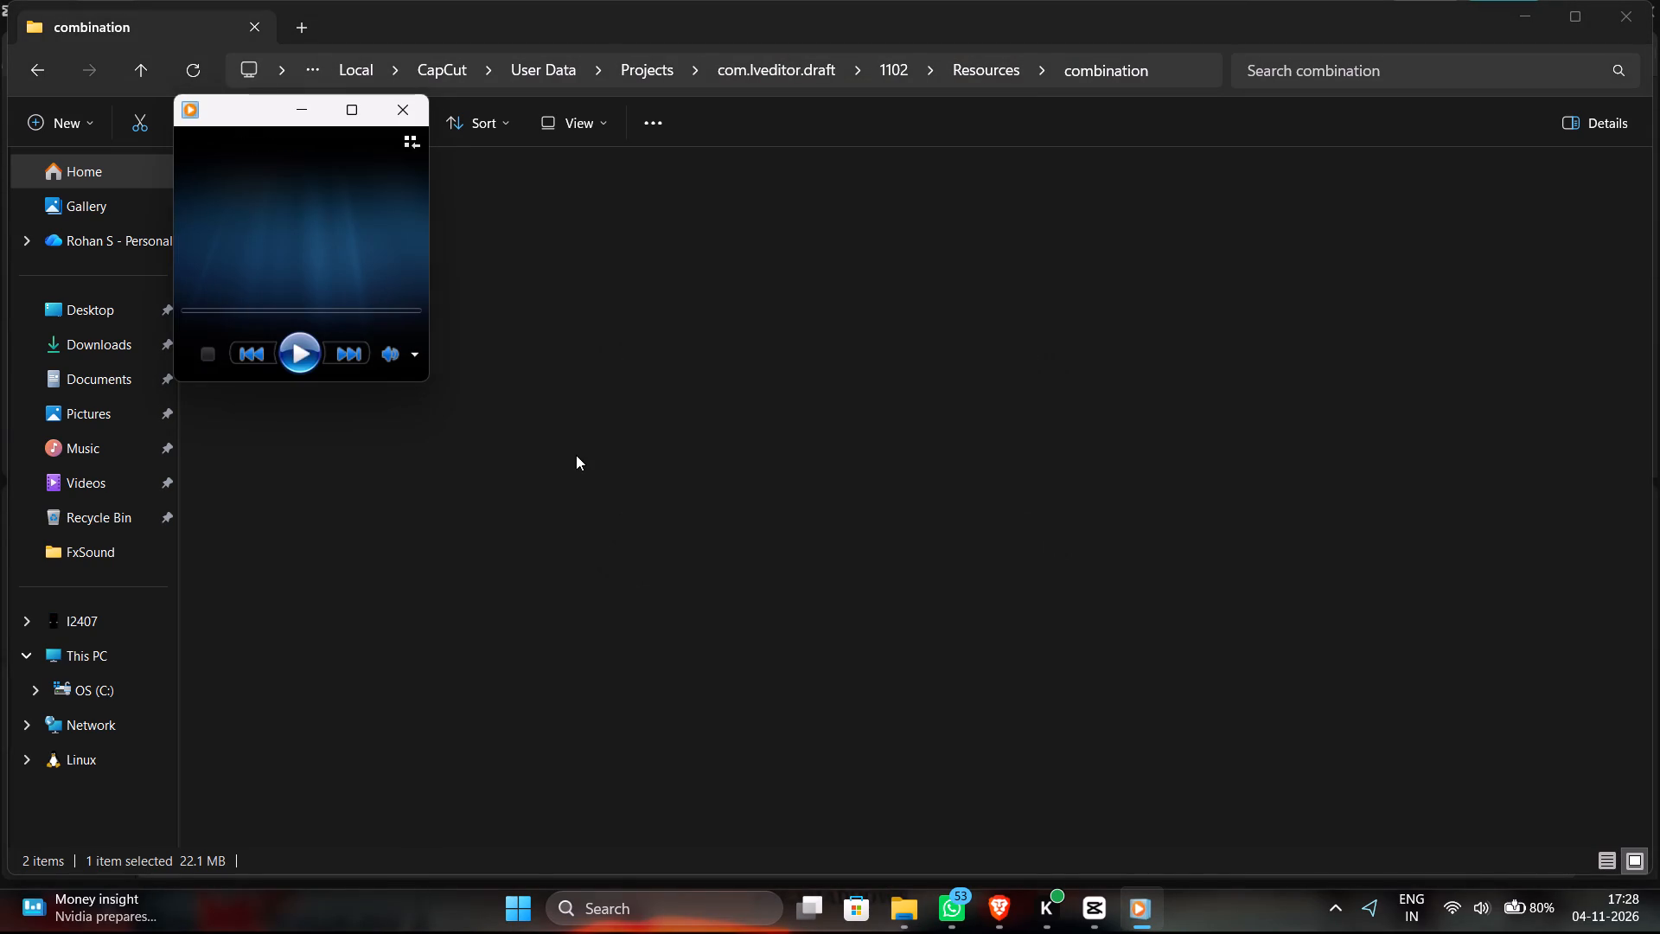
{"action": "left_click", "coordinate": [576, 455]}
Switch to CapCut and check which operations are available for the pre-processed compound clip.
{"action": "left_click", "coordinate": [1094, 898]}
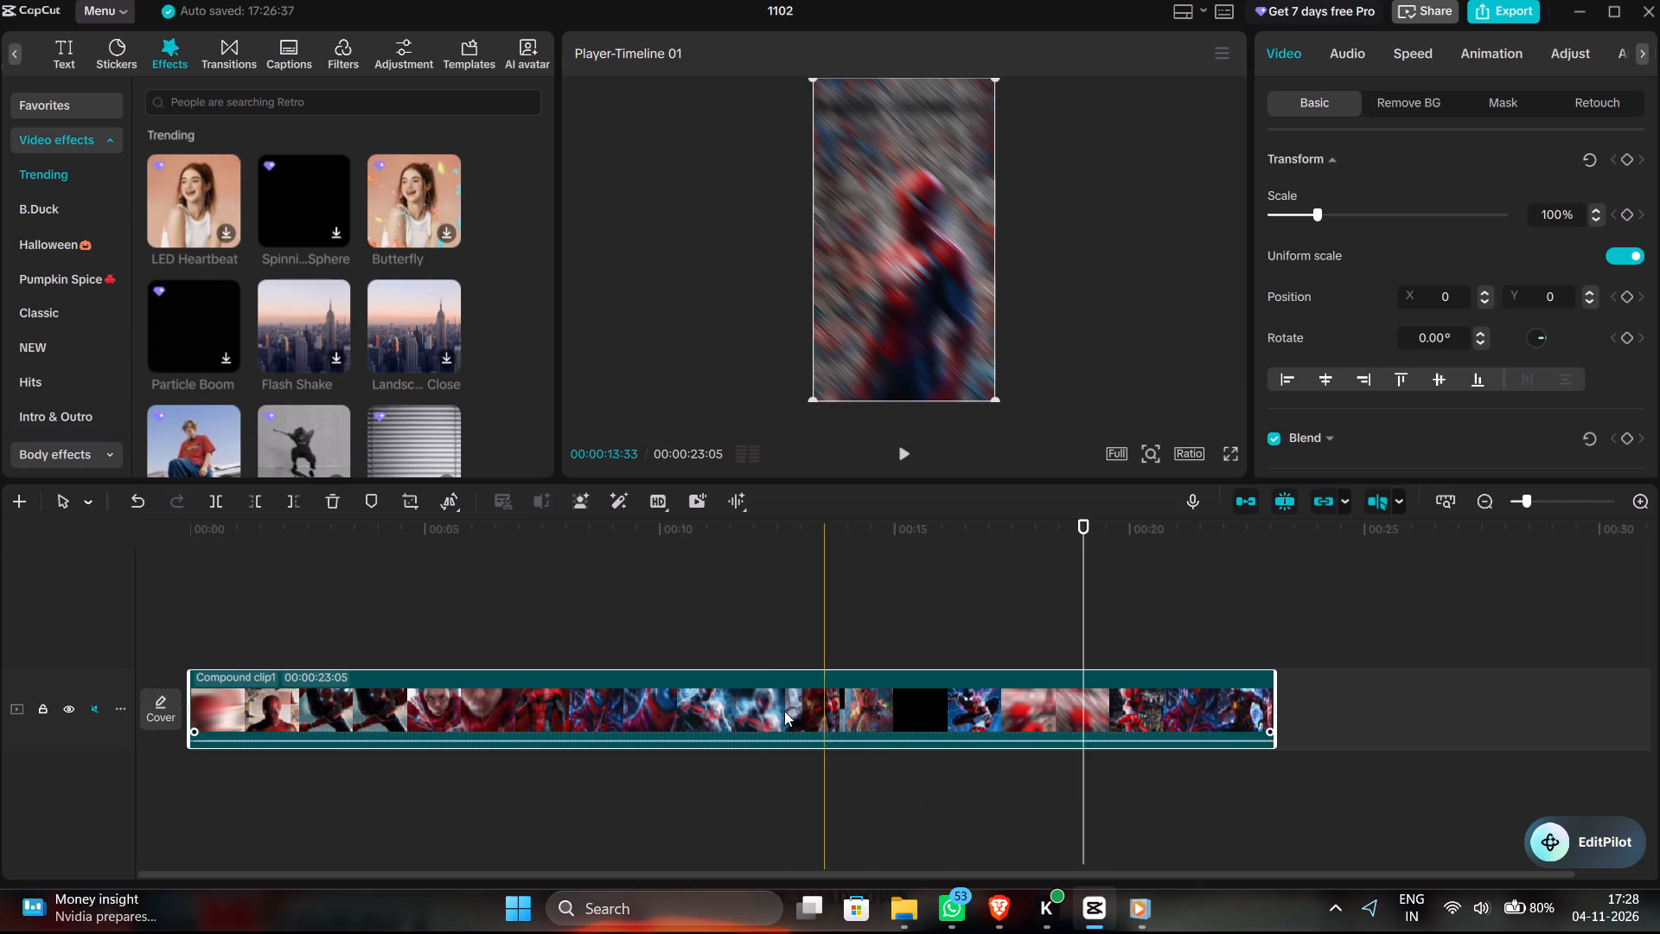
{"action": "right_click", "coordinate": [604, 702]}
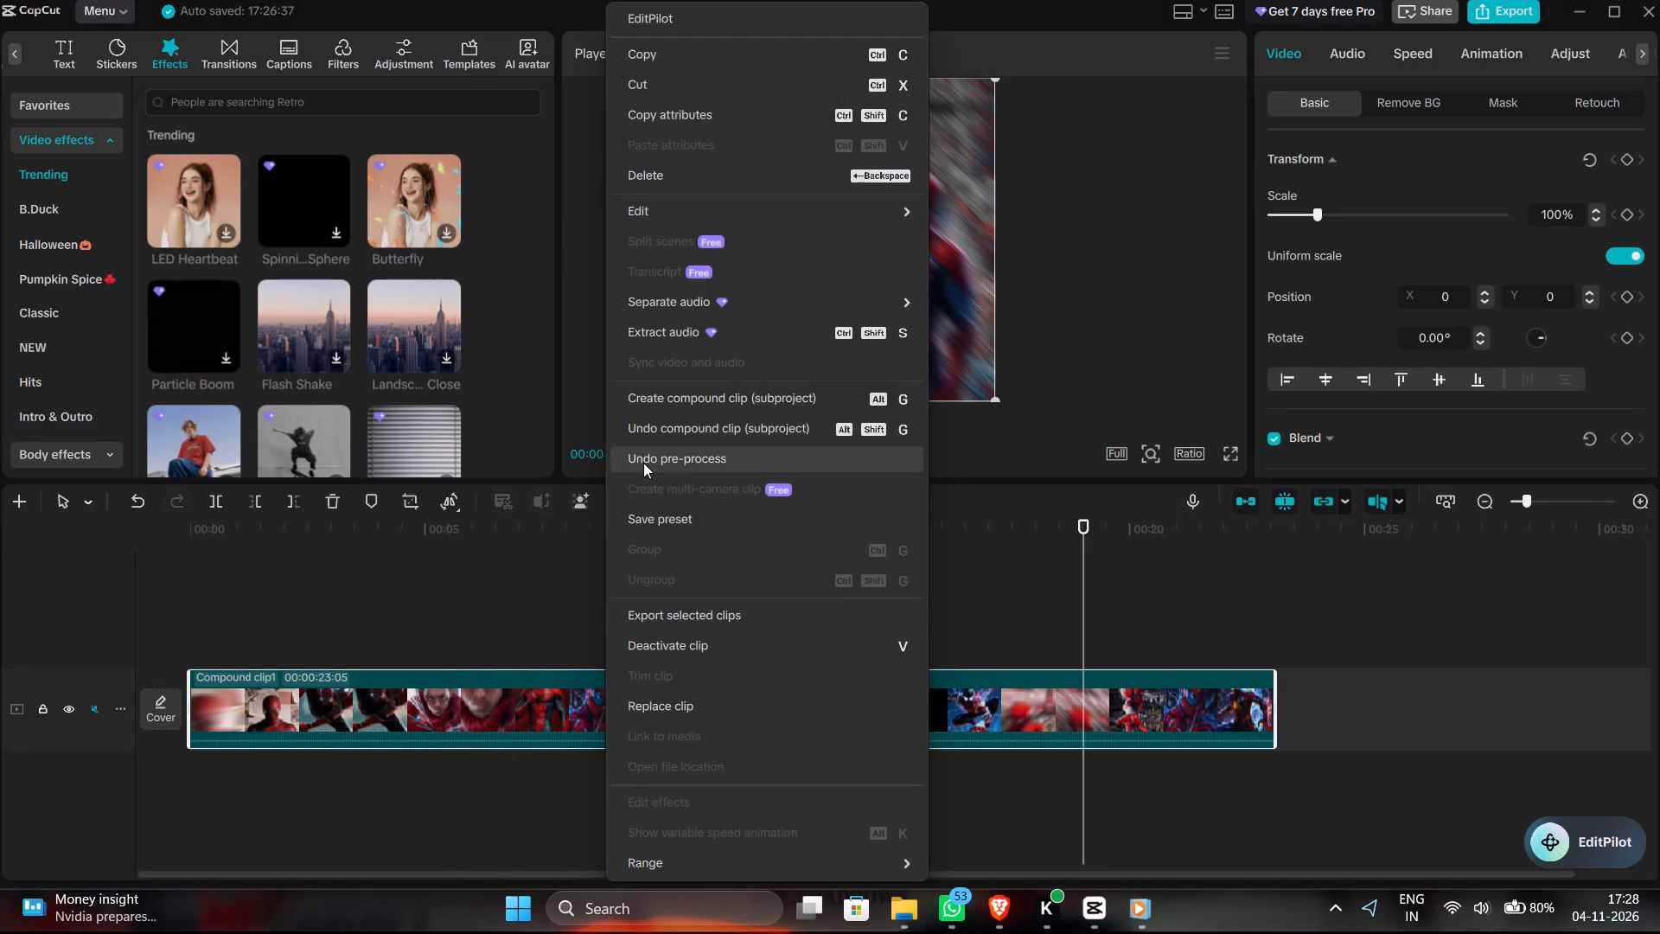
{"action": "left_click", "coordinate": [436, 555]}
Return to the combination folder and try again to play the compound clip's mp4 file in Media Player.
{"action": "key", "text": "alt+Tab"}
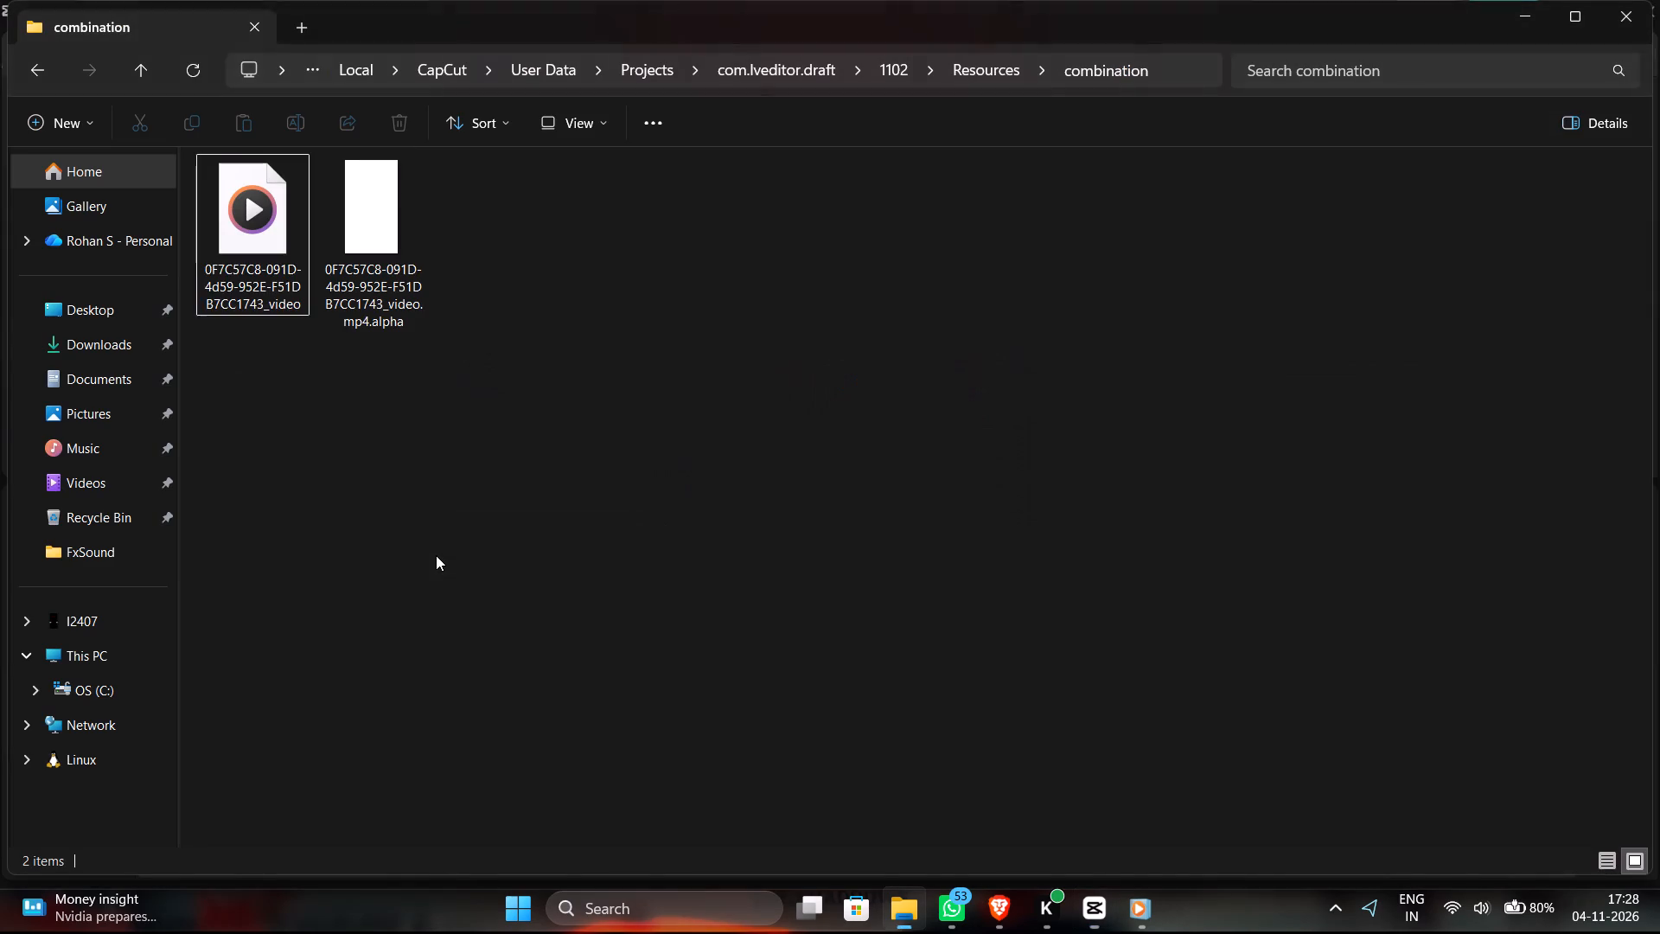
{"action": "left_click", "coordinate": [180, 62]}
{"action": "left_click", "coordinate": [180, 63]}
{"action": "double_click", "coordinate": [233, 233]}
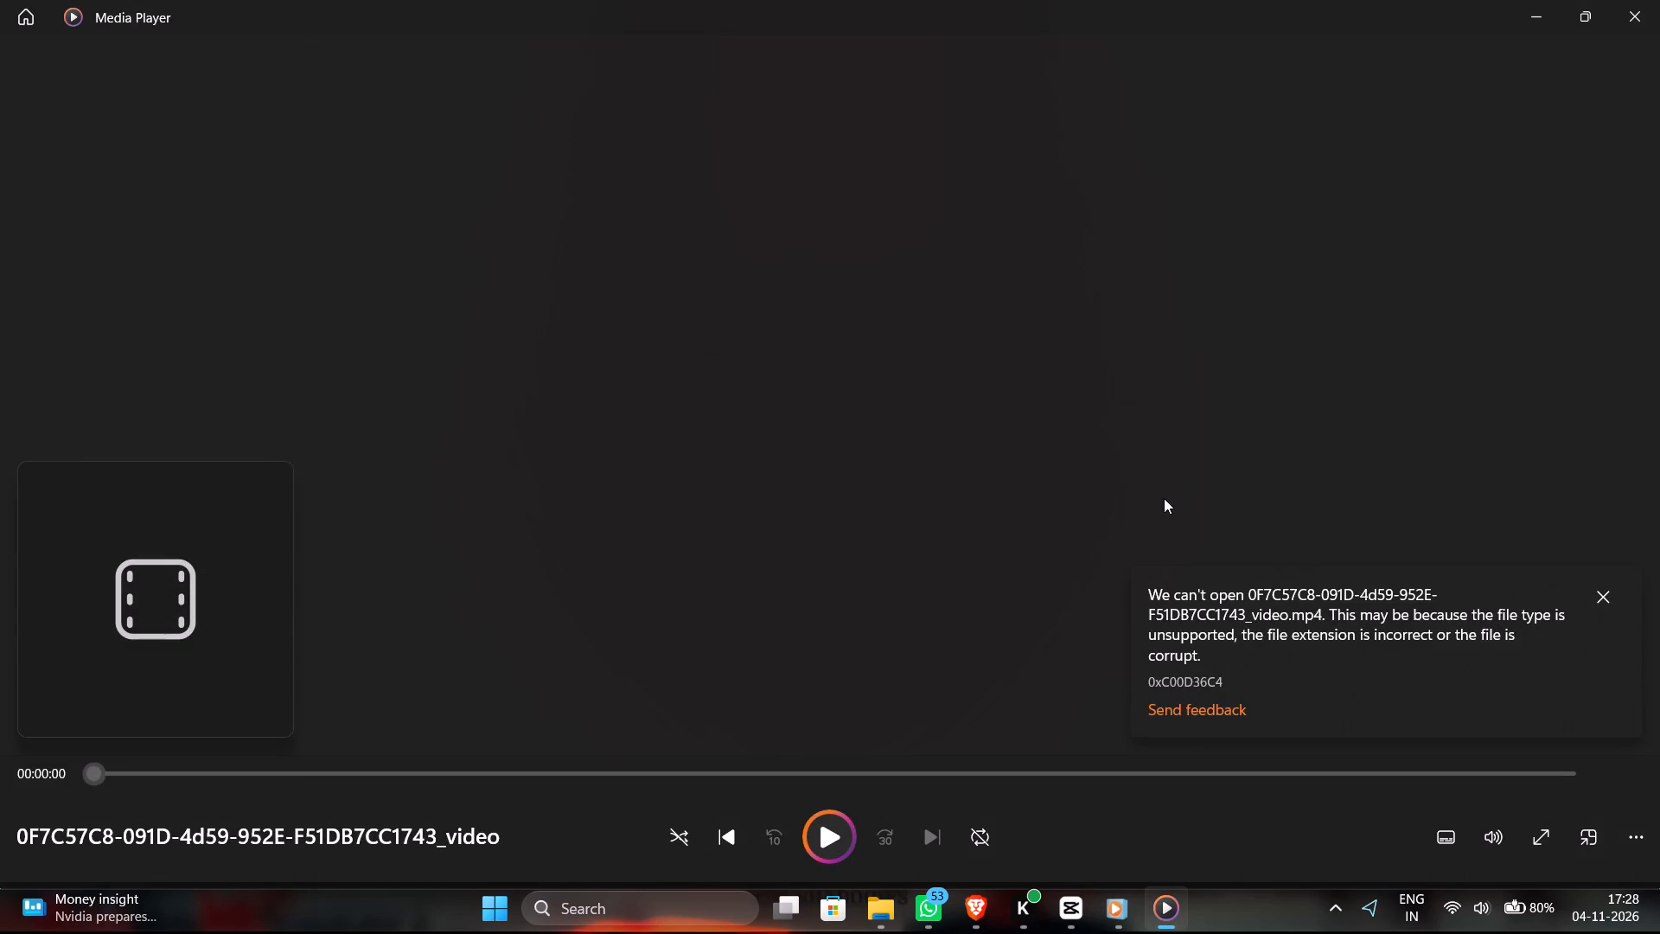
{"action": "left_click", "coordinate": [1659, 0]}
{"action": "left_click", "coordinate": [472, 478]}
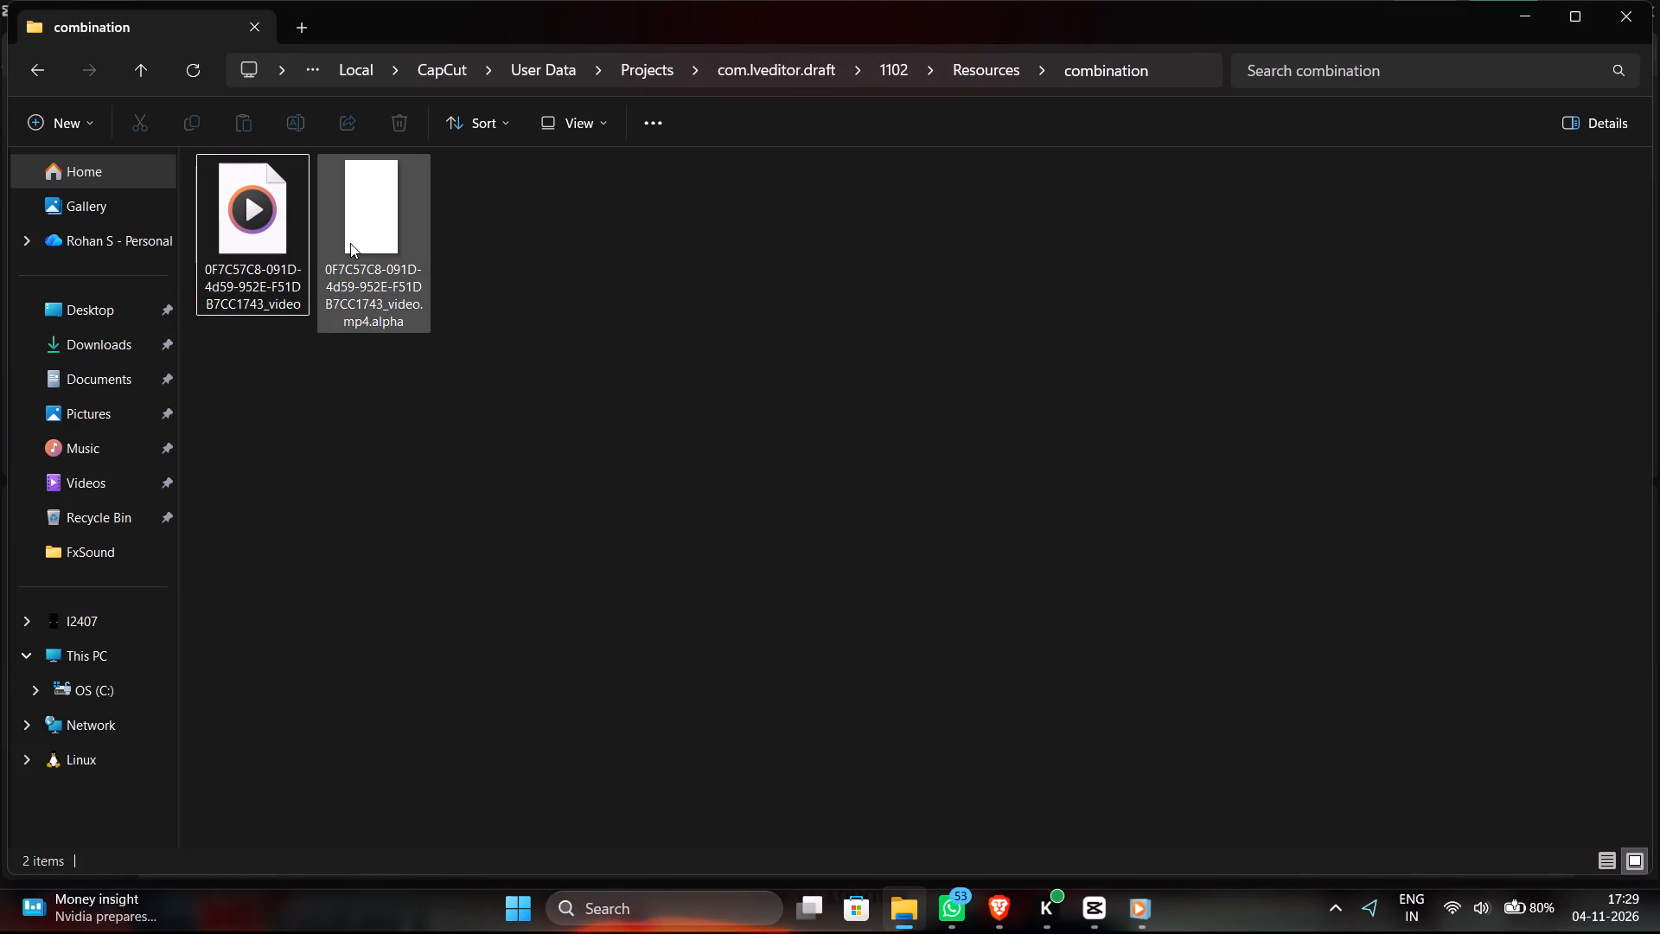
{"action": "left_click", "coordinate": [259, 201]}
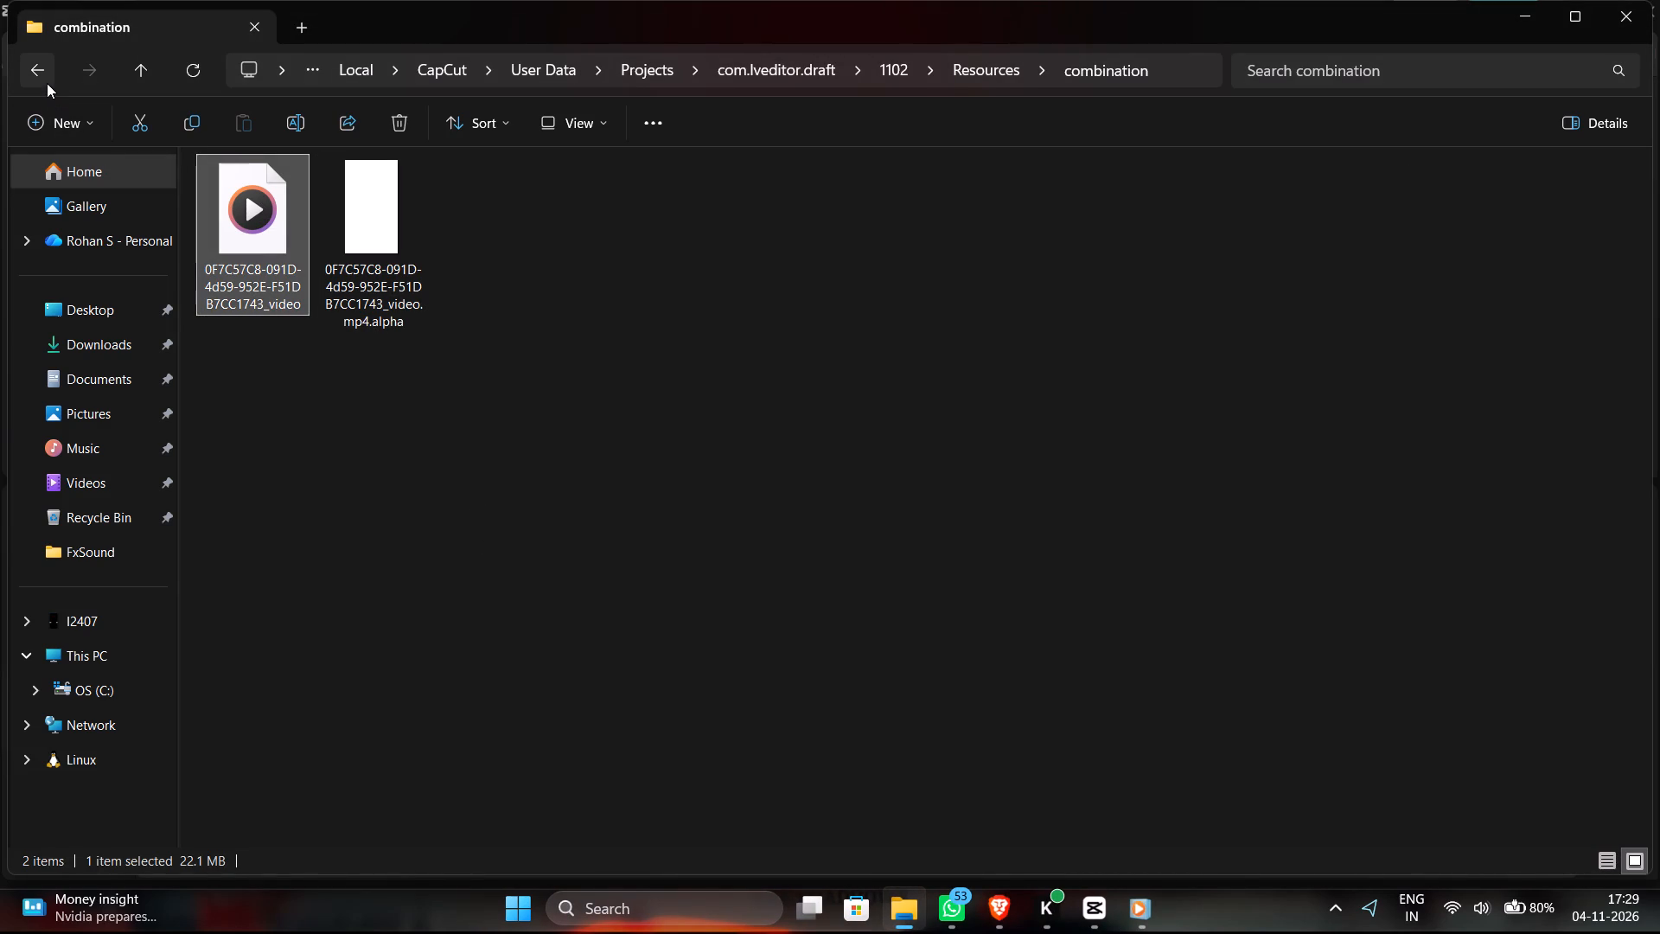
Switch to CapCut, close project 1102 and open the project 1102-copy.
{"action": "key", "text": "alt+Tab"}
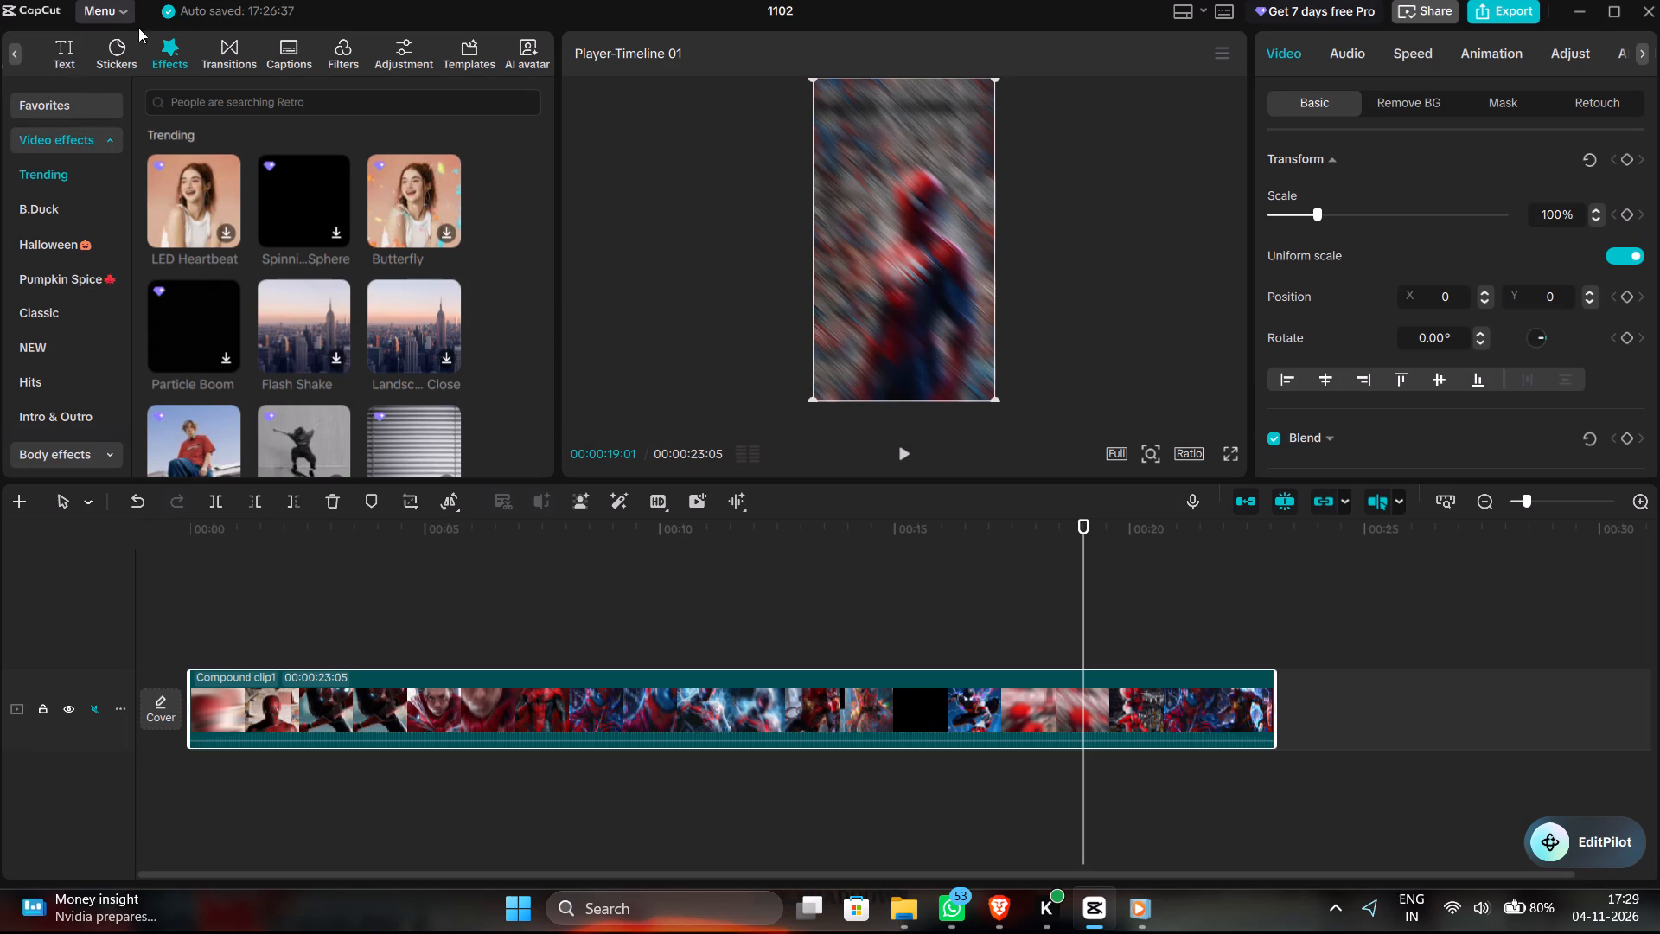
{"action": "left_click", "coordinate": [1659, 5]}
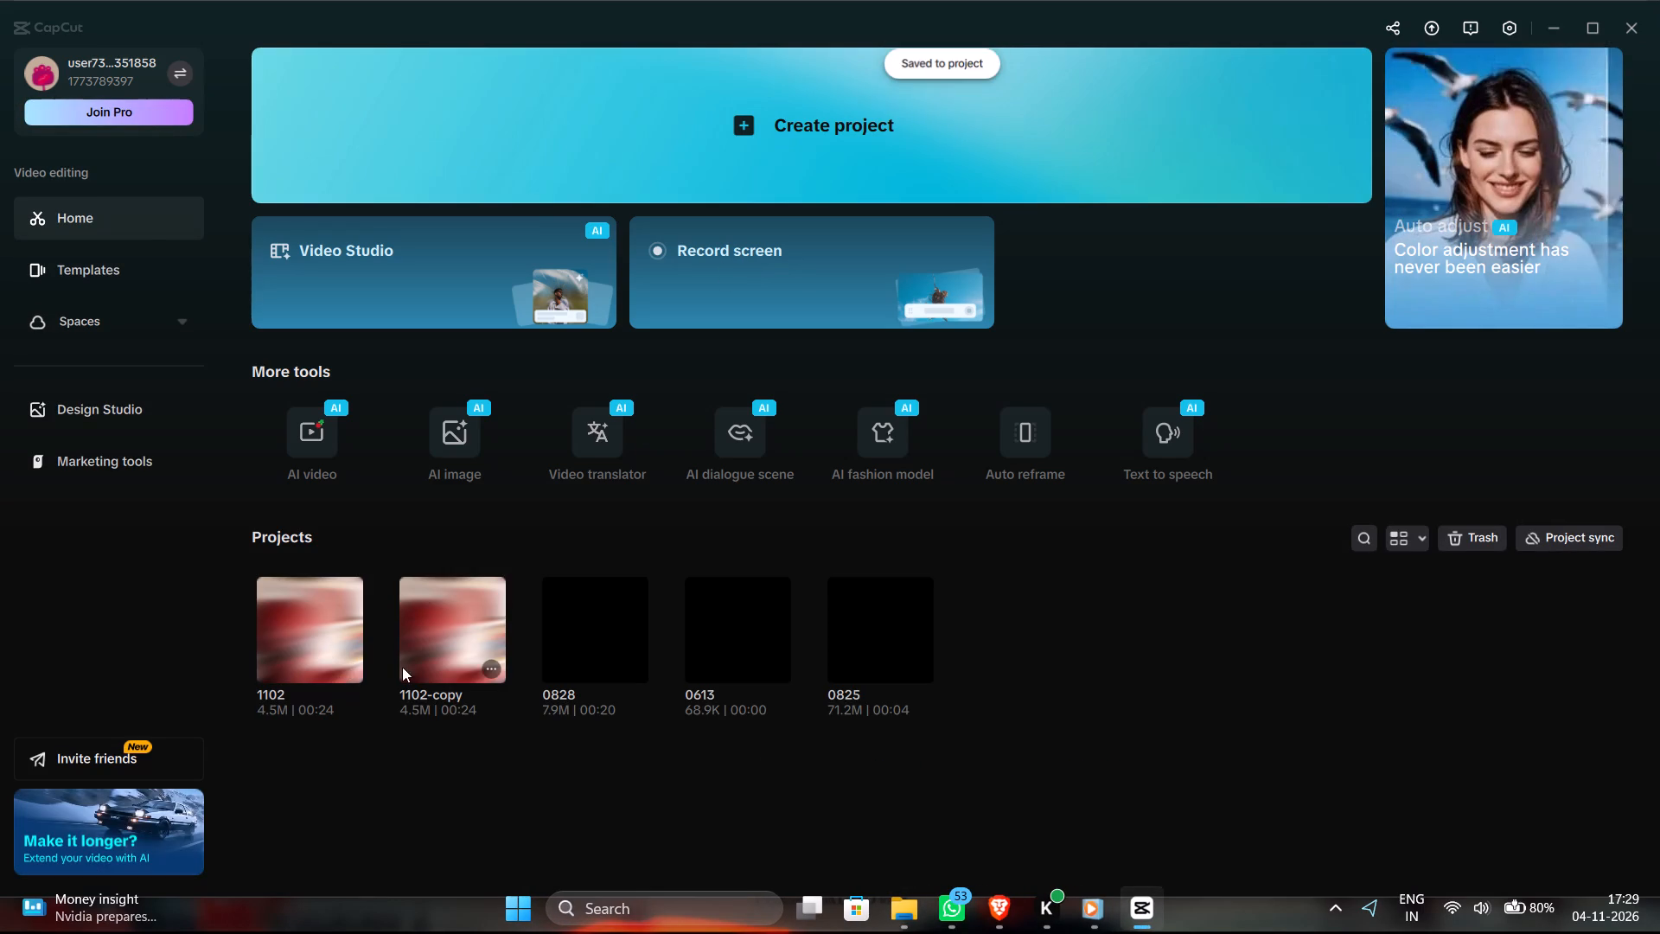
{"action": "left_click", "coordinate": [439, 643]}
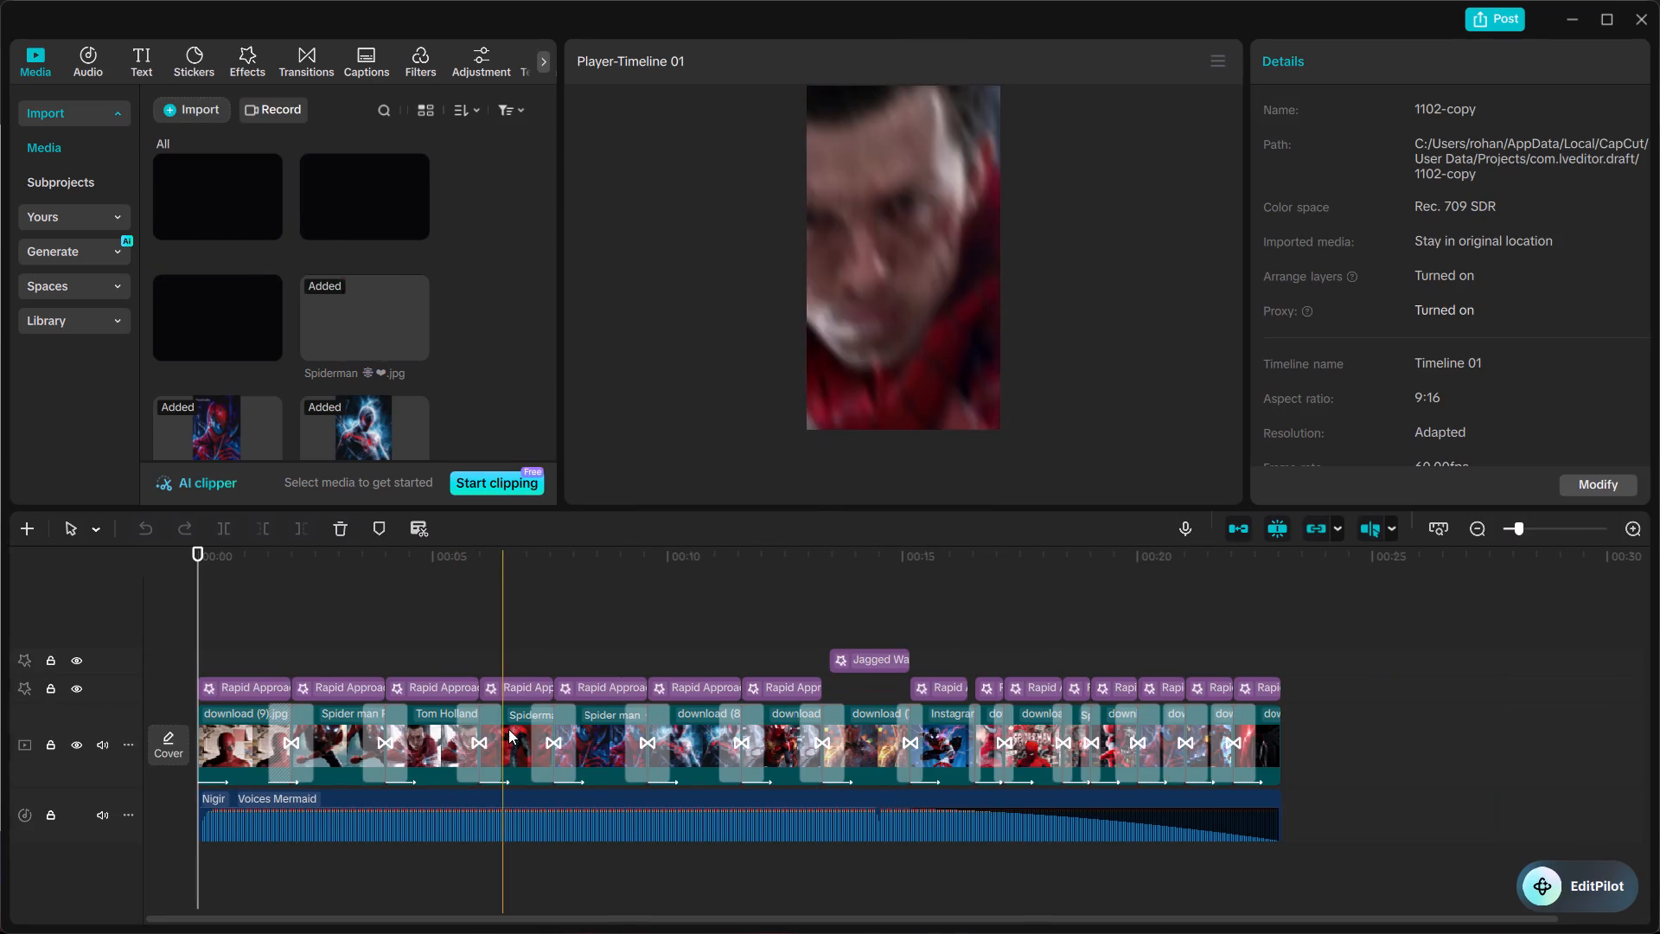
Combine all clips, effects and audio on the timeline of 1102-copy into one compound clip.
{"action": "key", "text": "ctrl+a"}
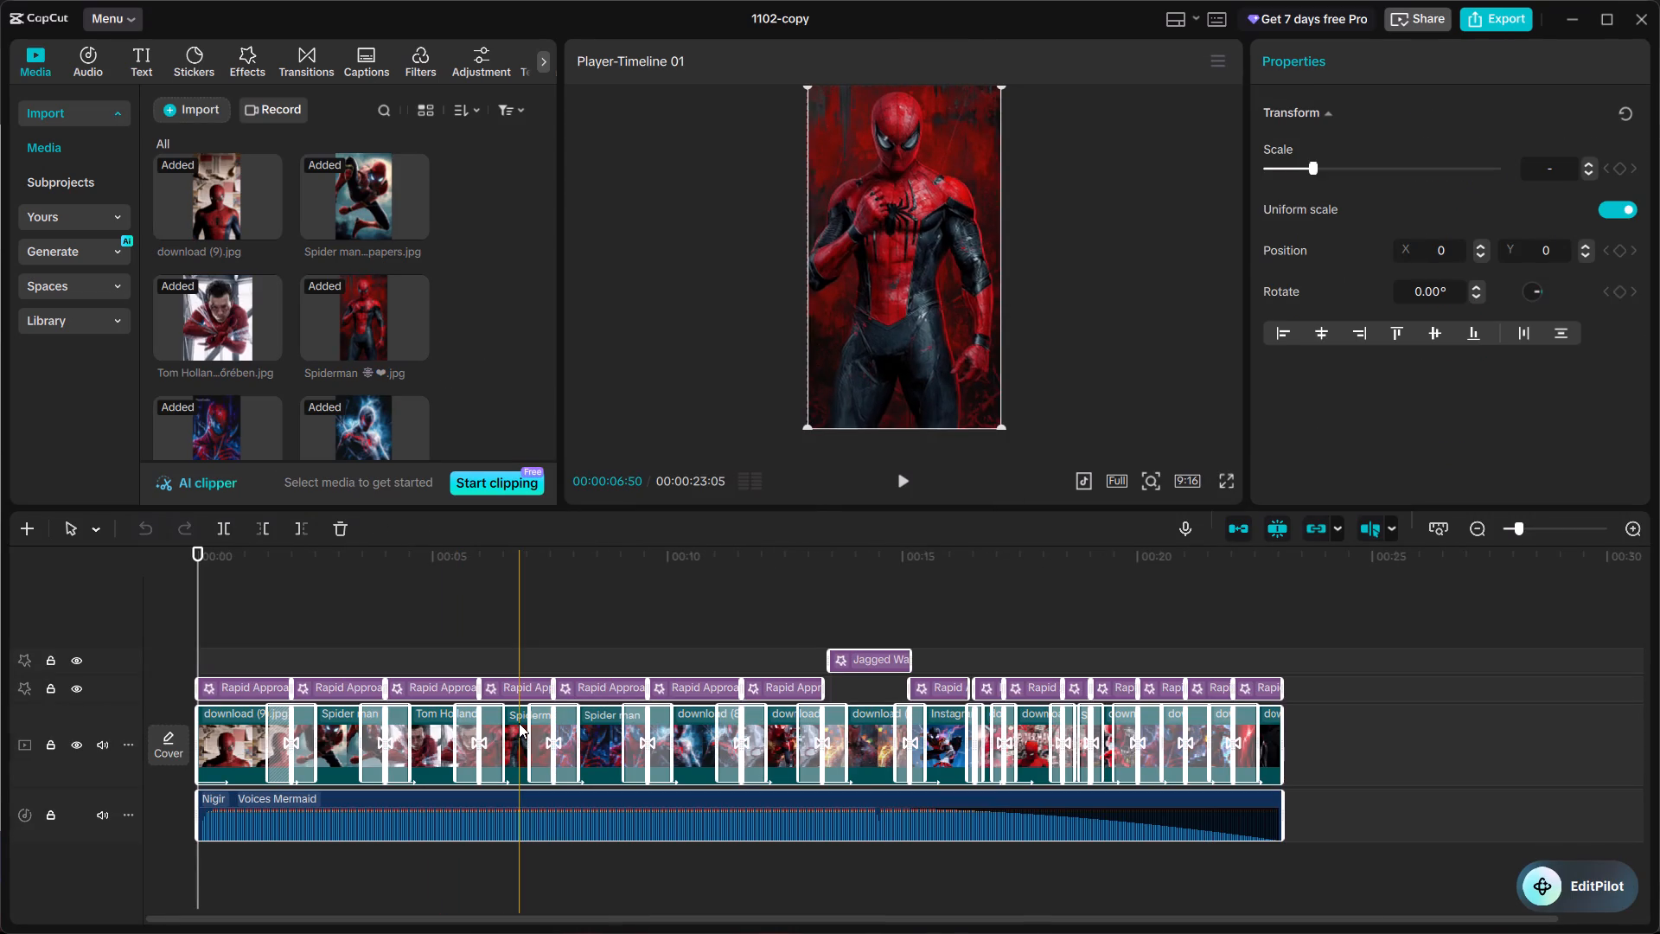
{"action": "right_click", "coordinate": [519, 723]}
{"action": "left_click", "coordinate": [564, 616]}
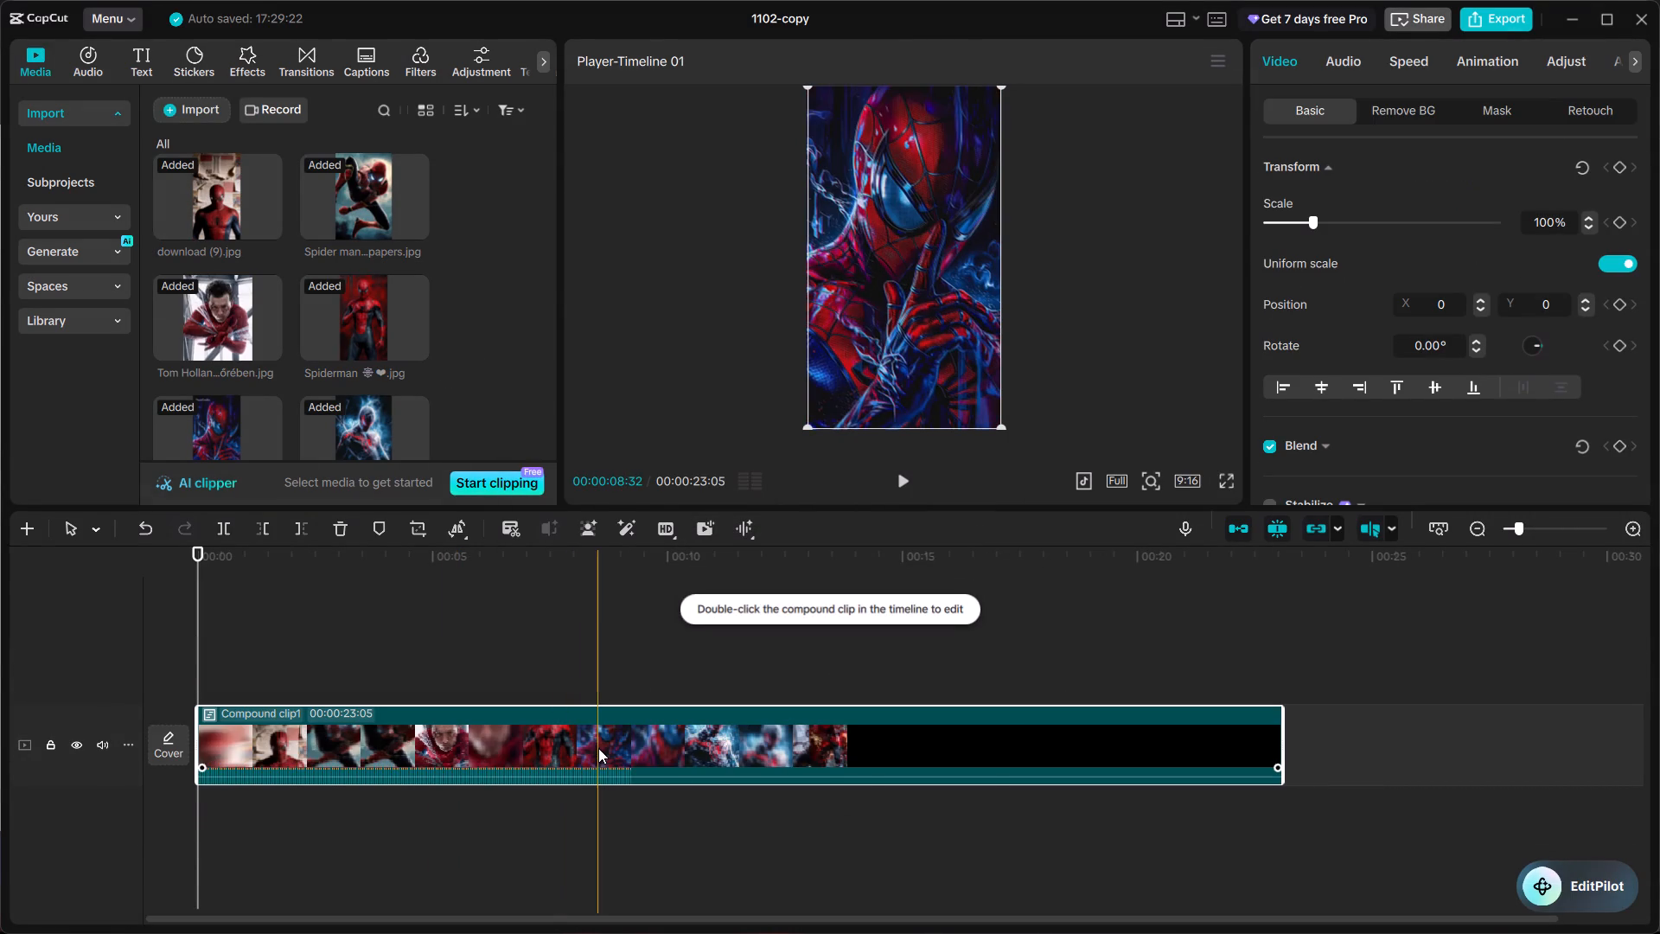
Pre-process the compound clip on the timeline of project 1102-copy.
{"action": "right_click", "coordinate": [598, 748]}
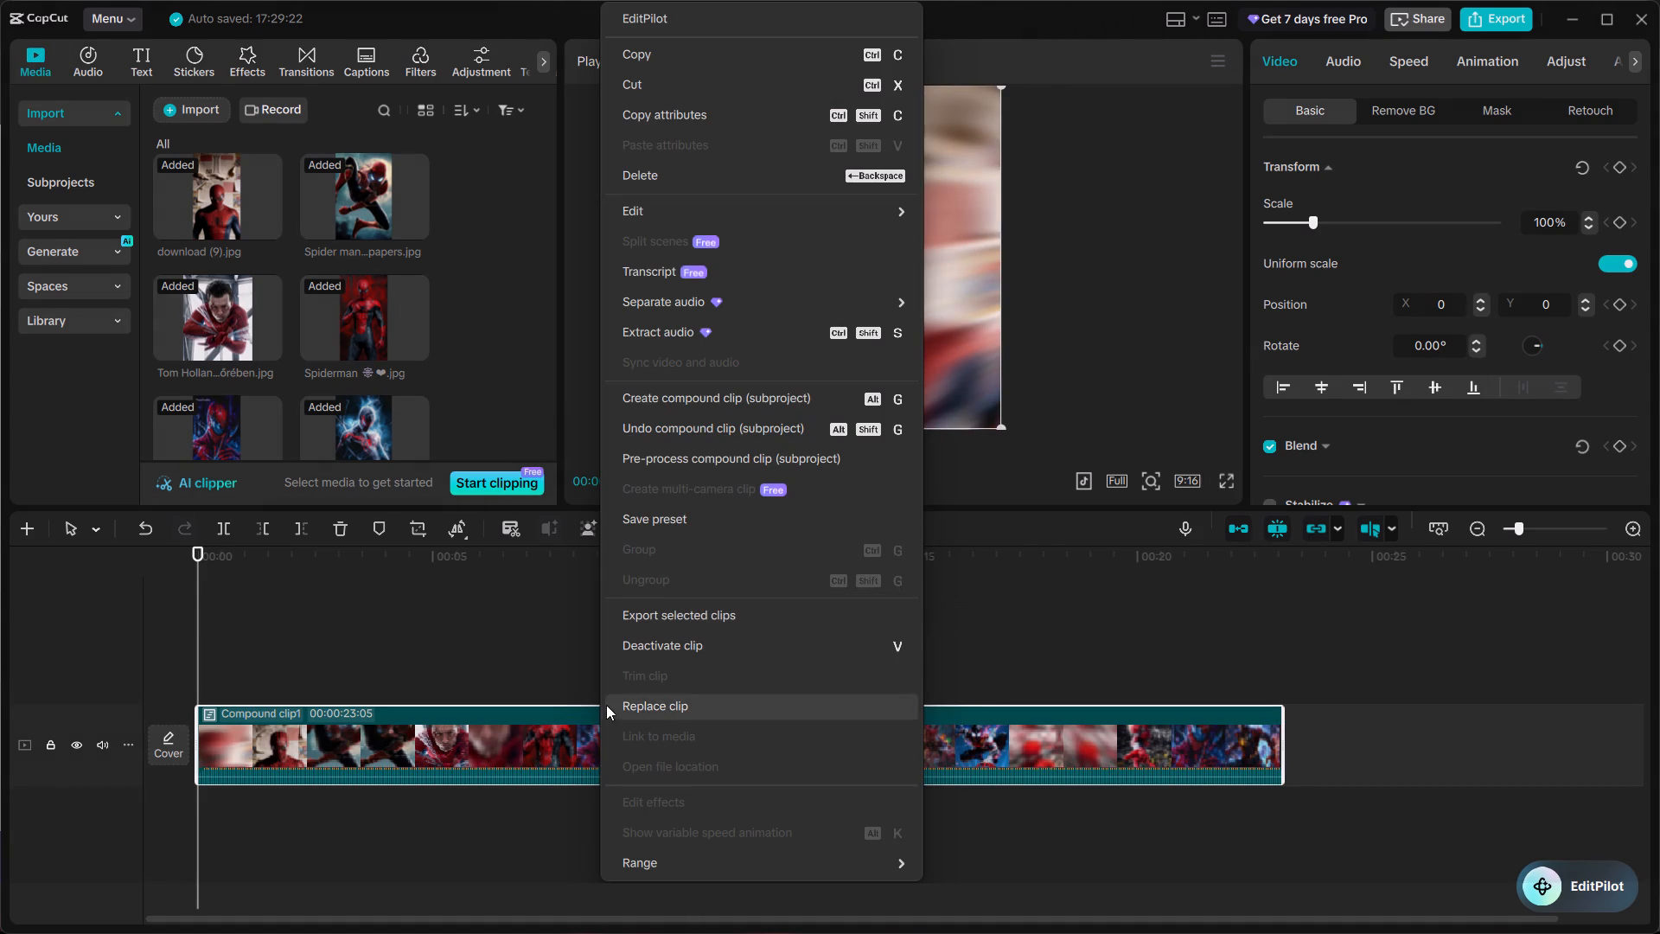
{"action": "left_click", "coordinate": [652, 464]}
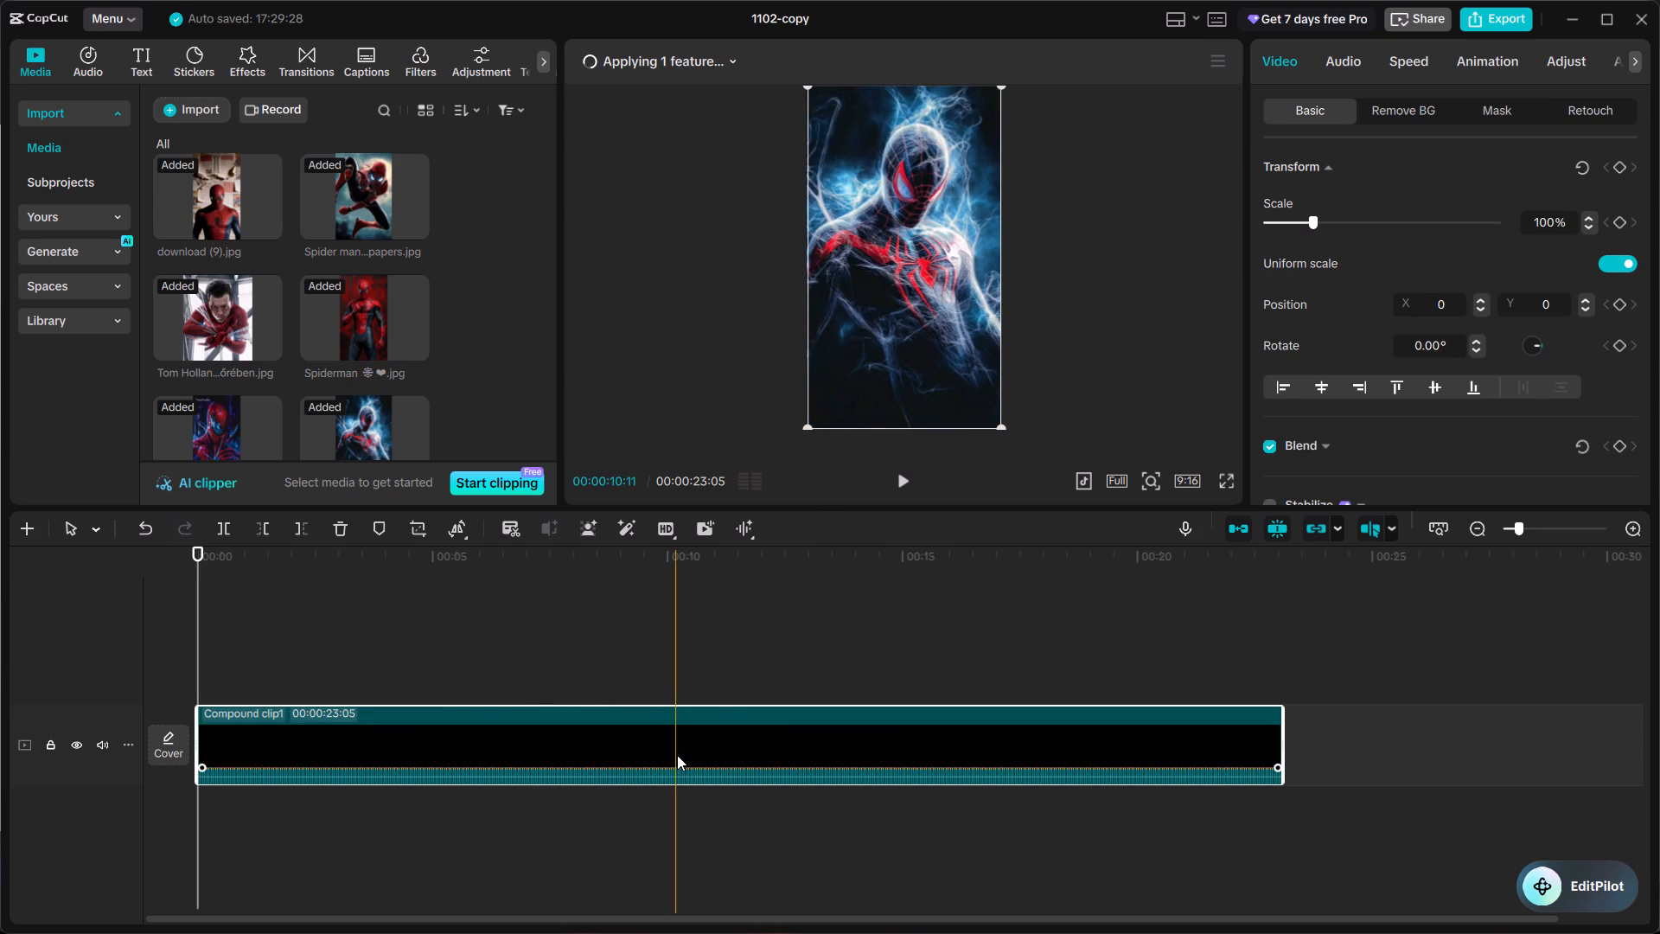
Switch to File Explorer, open 1102-copy > Resources > combination, and try to play the compound clip's mp4 file in Media Player.
{"action": "key", "text": "alt+Tab"}
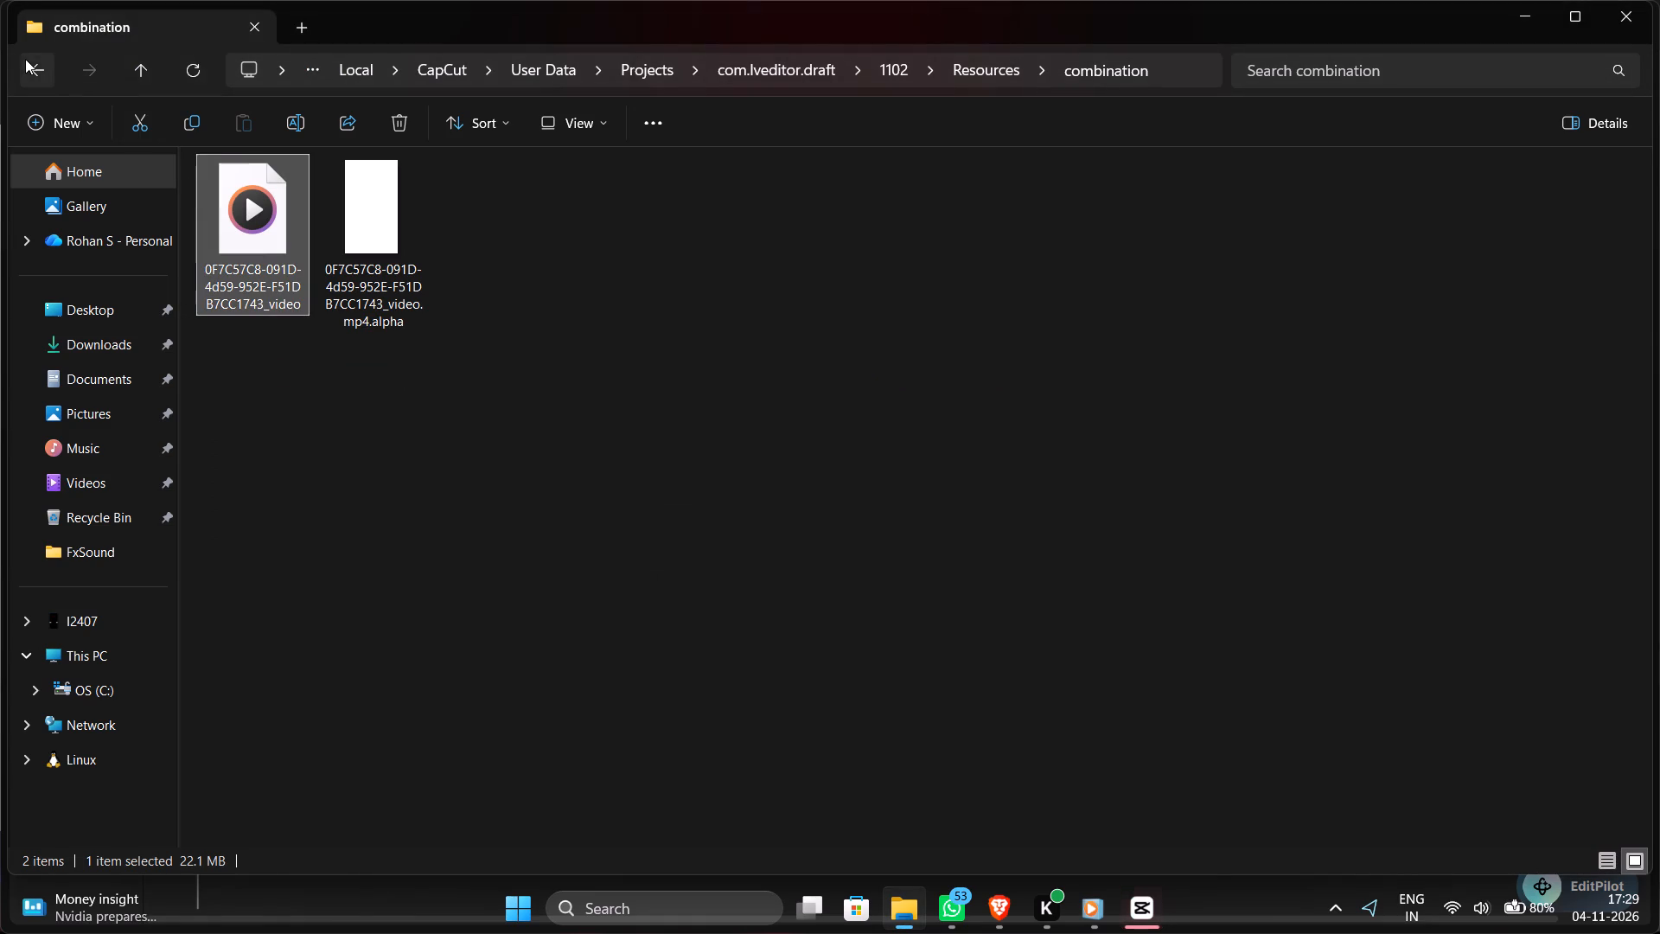
{"action": "left_click", "coordinate": [30, 61]}
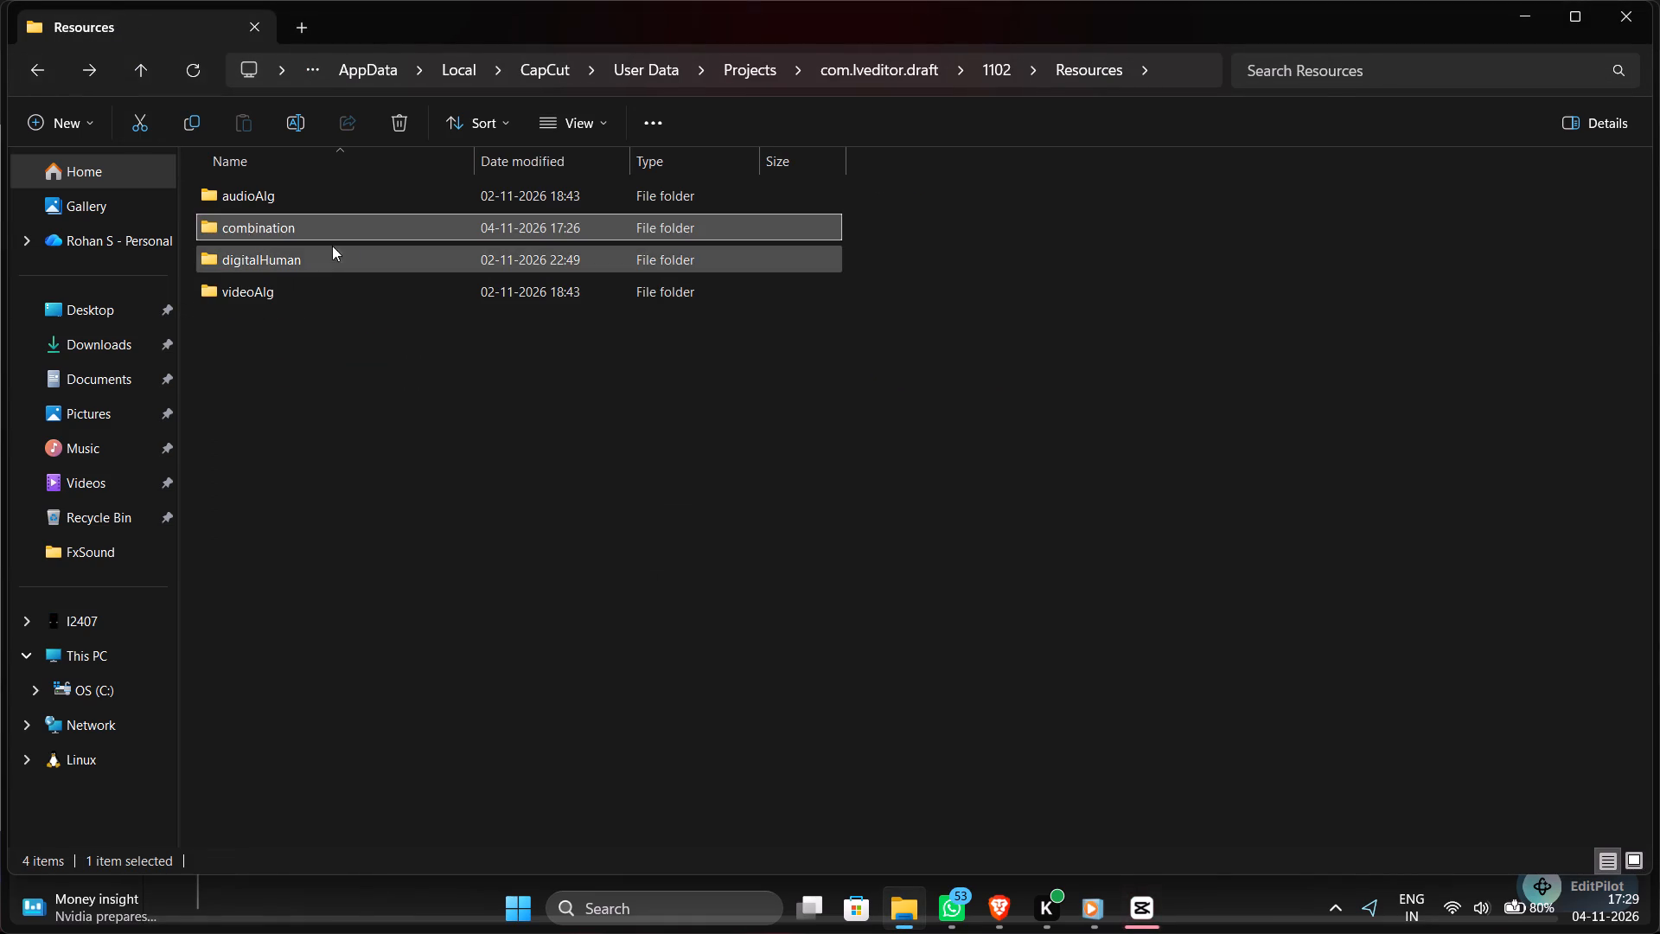
{"action": "left_click", "coordinate": [36, 68]}
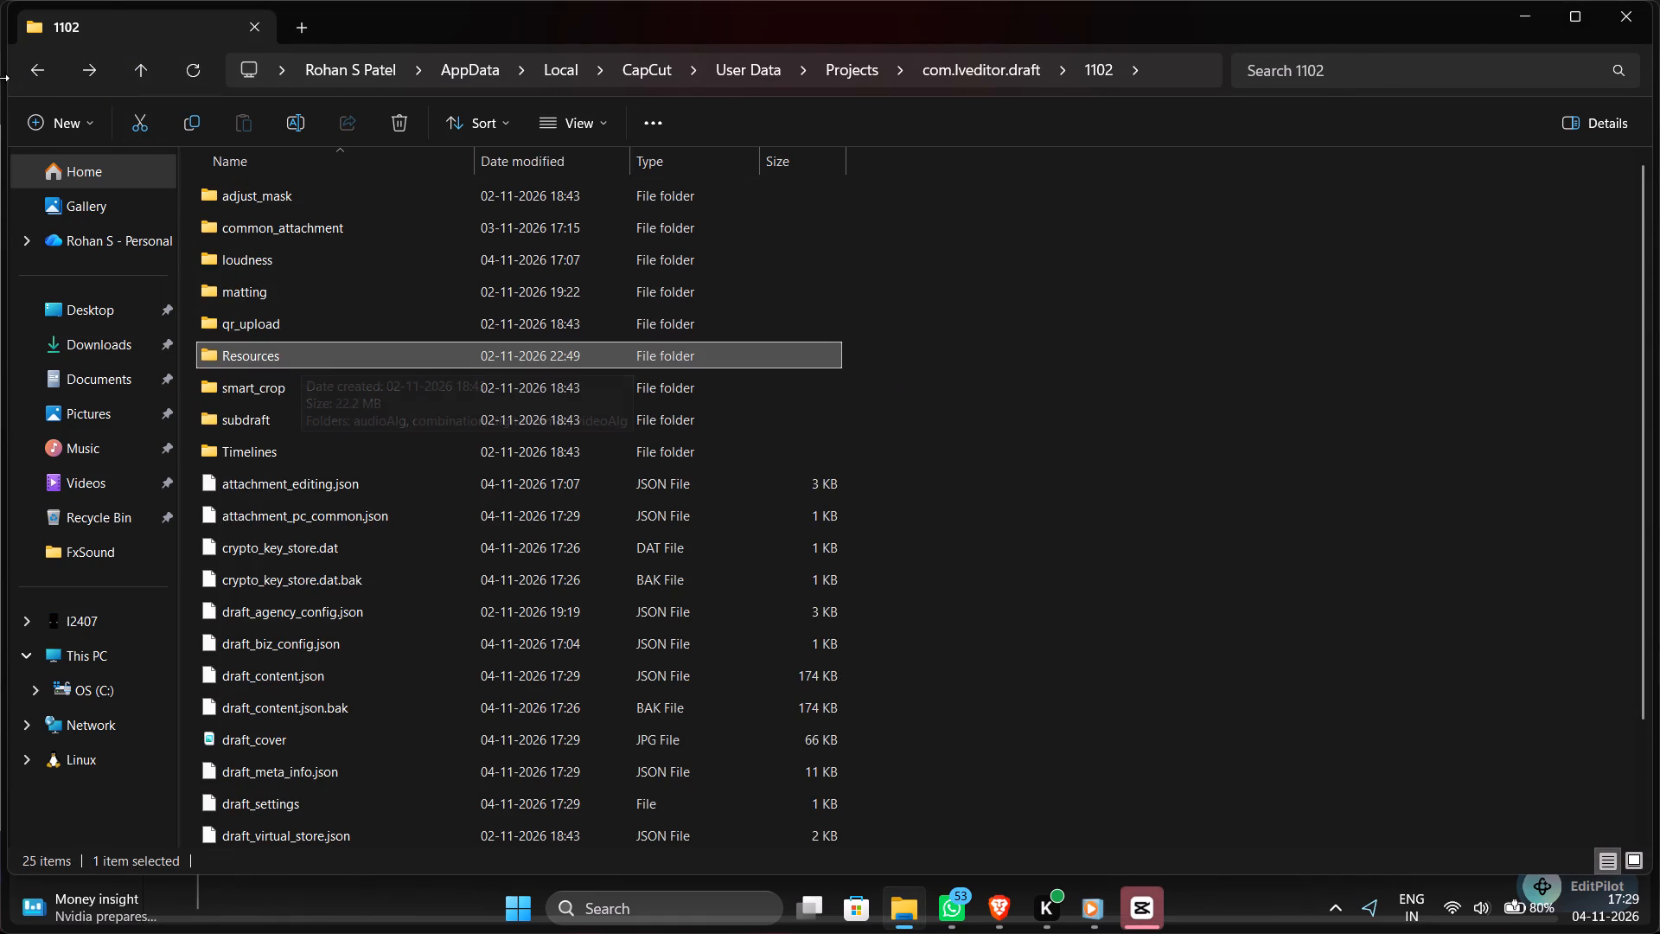
{"action": "left_click", "coordinate": [29, 66]}
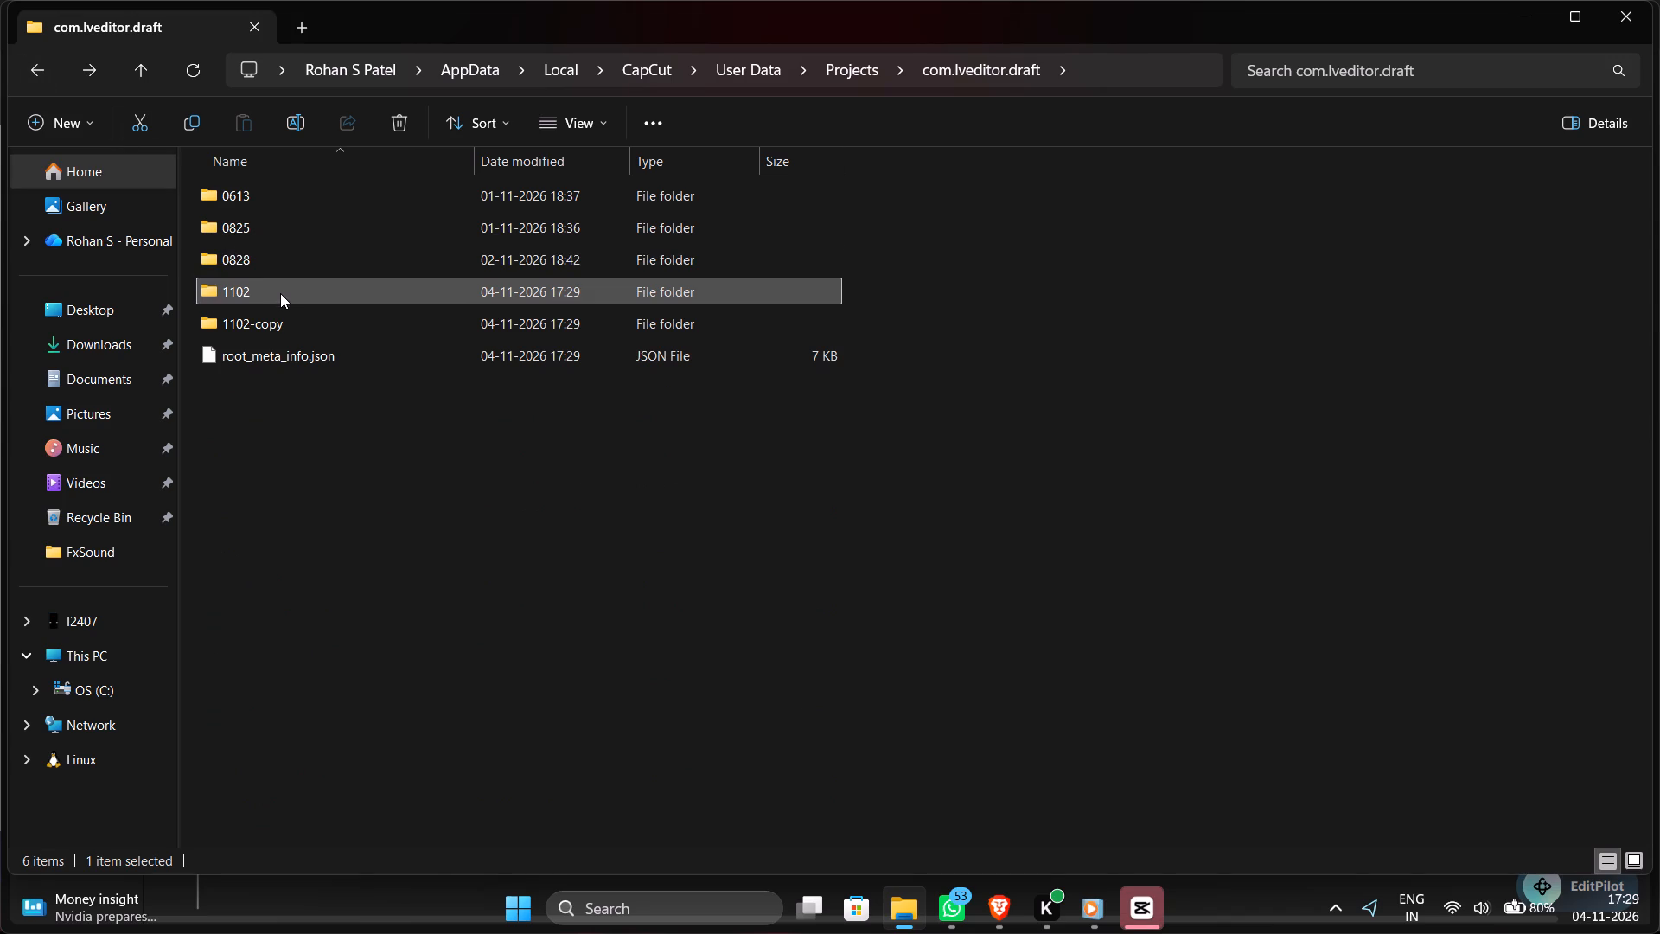
{"action": "double_click", "coordinate": [284, 310]}
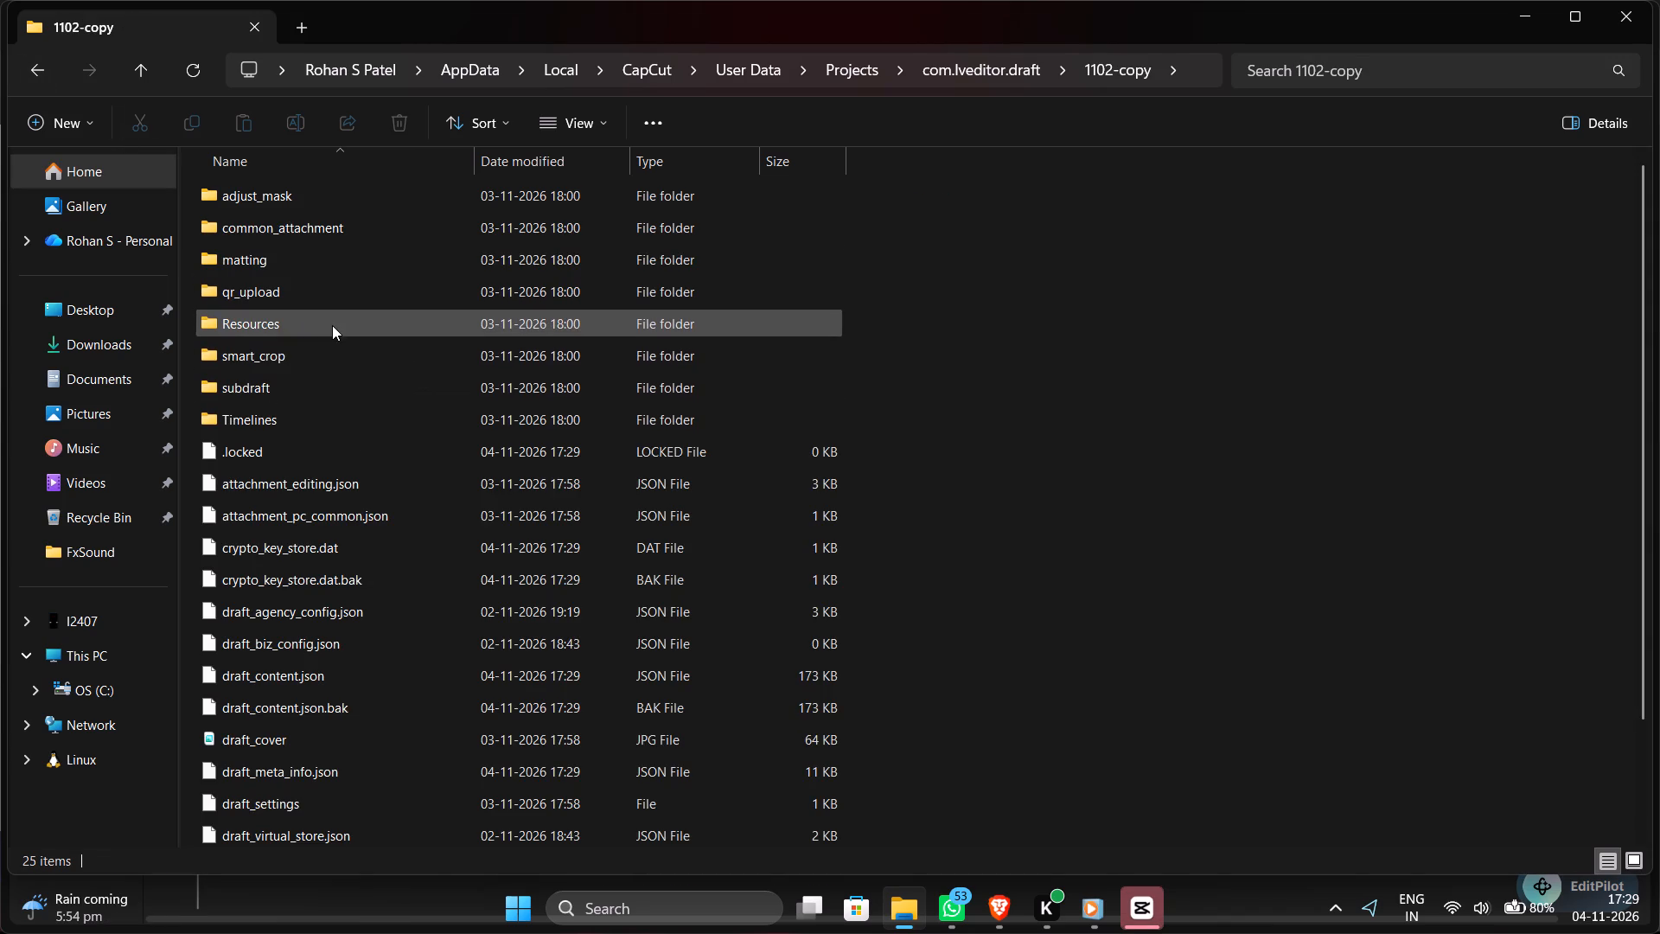
{"action": "double_click", "coordinate": [332, 324]}
{"action": "double_click", "coordinate": [323, 233]}
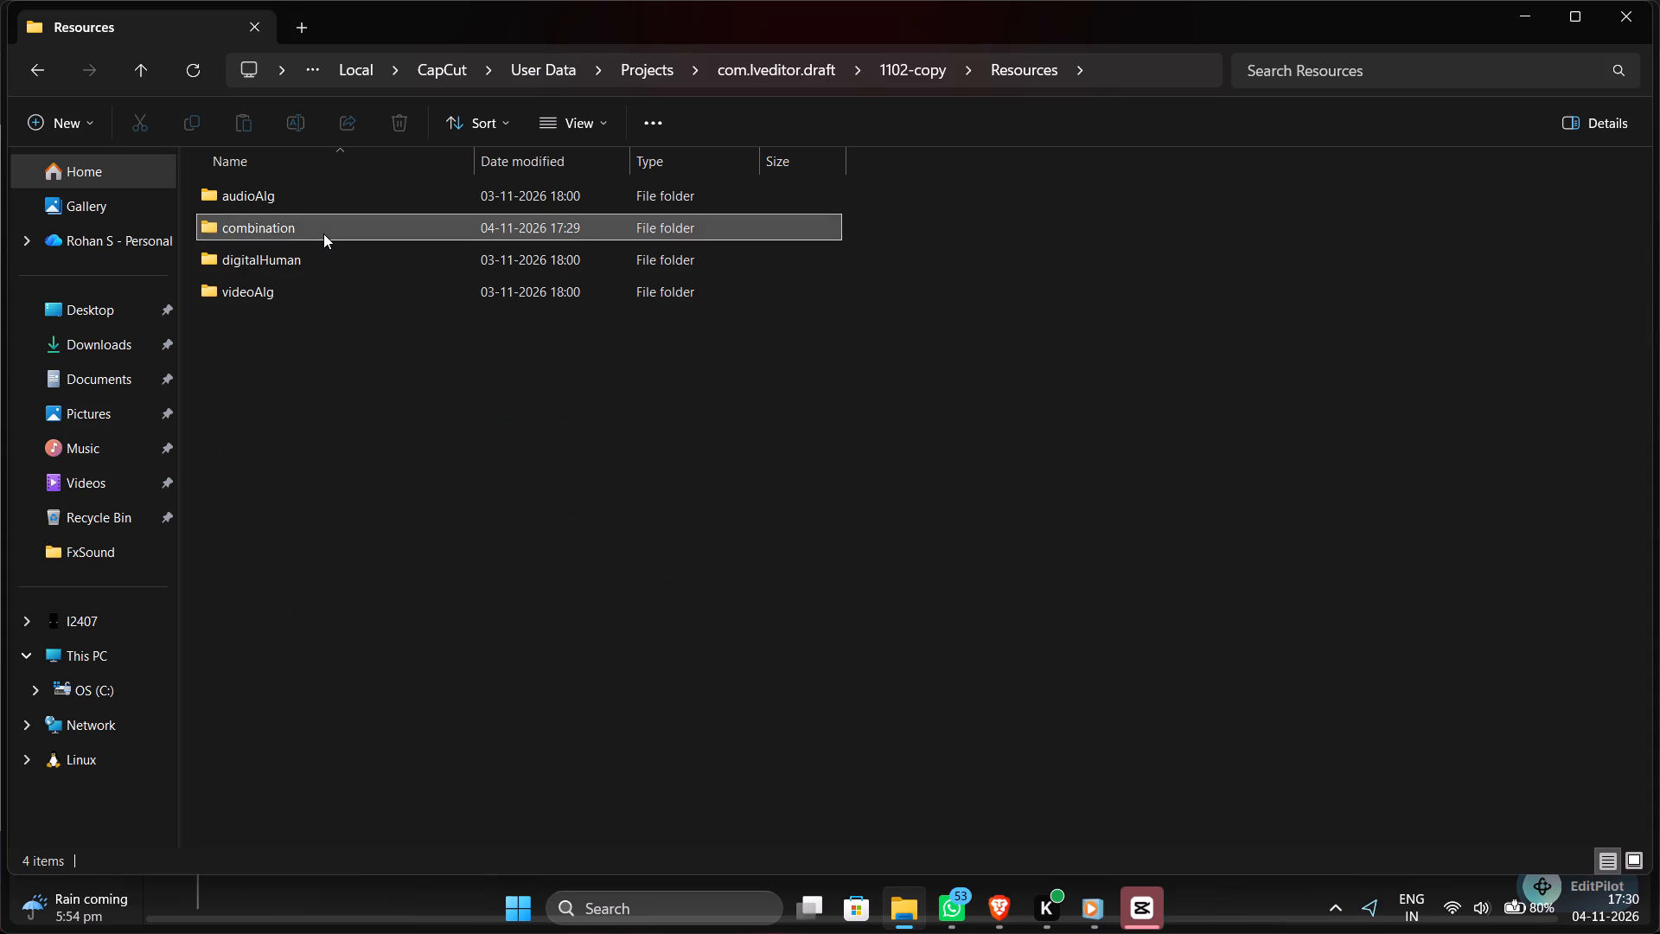
{"action": "left_click", "coordinate": [491, 482]}
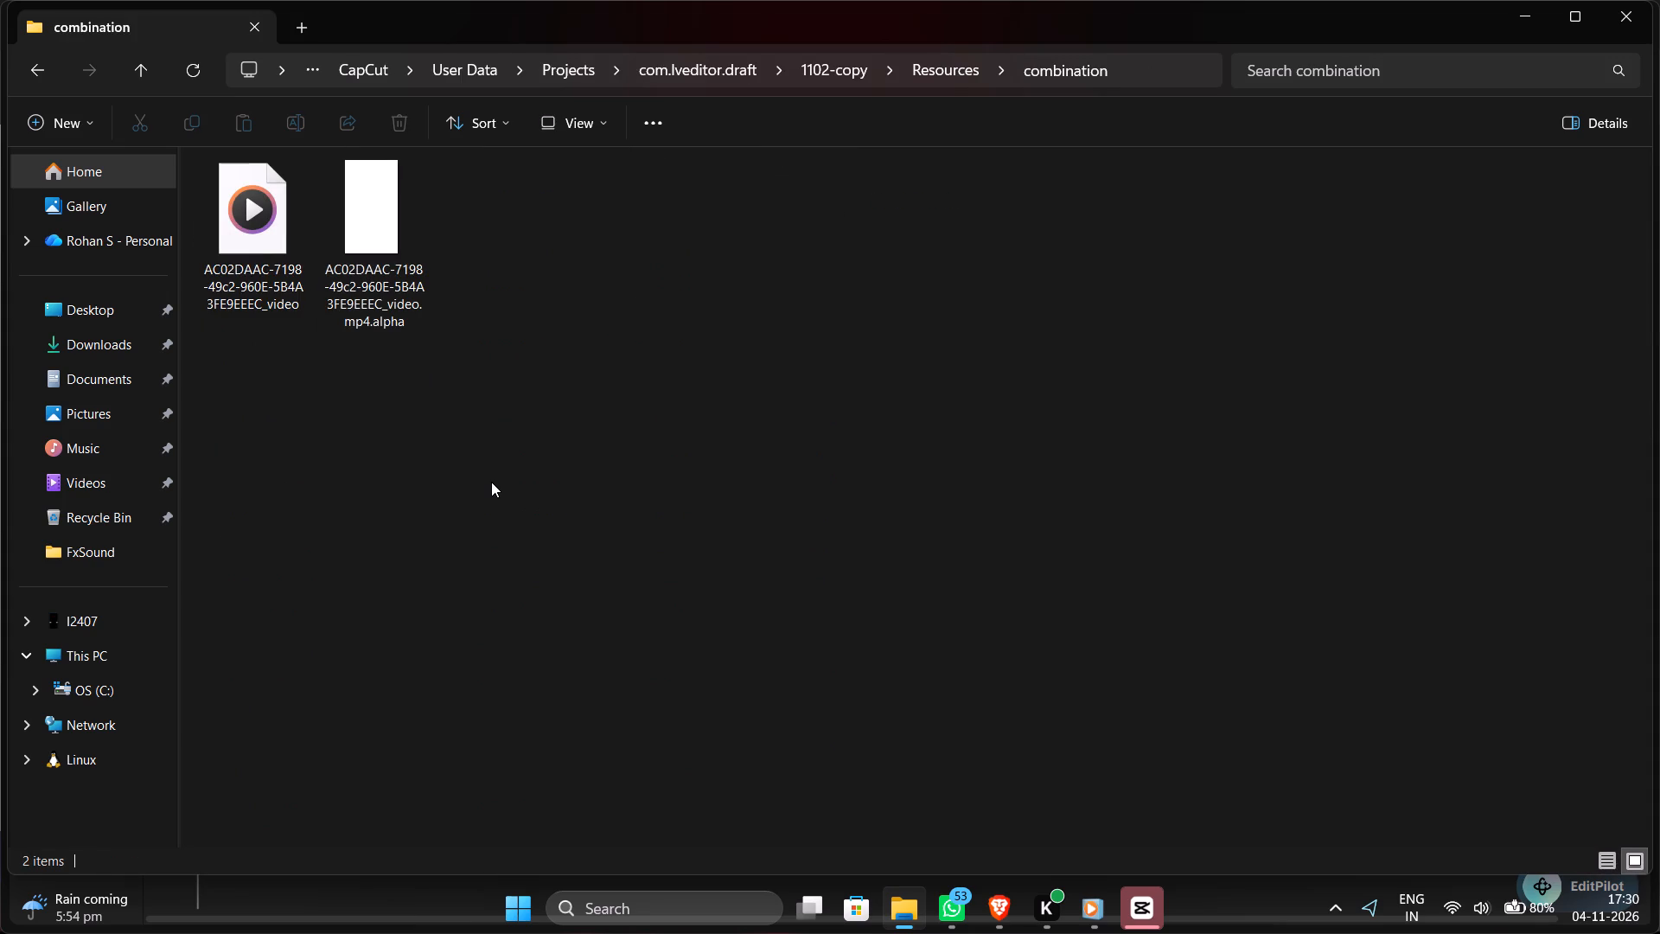
{"action": "double_click", "coordinate": [235, 194]}
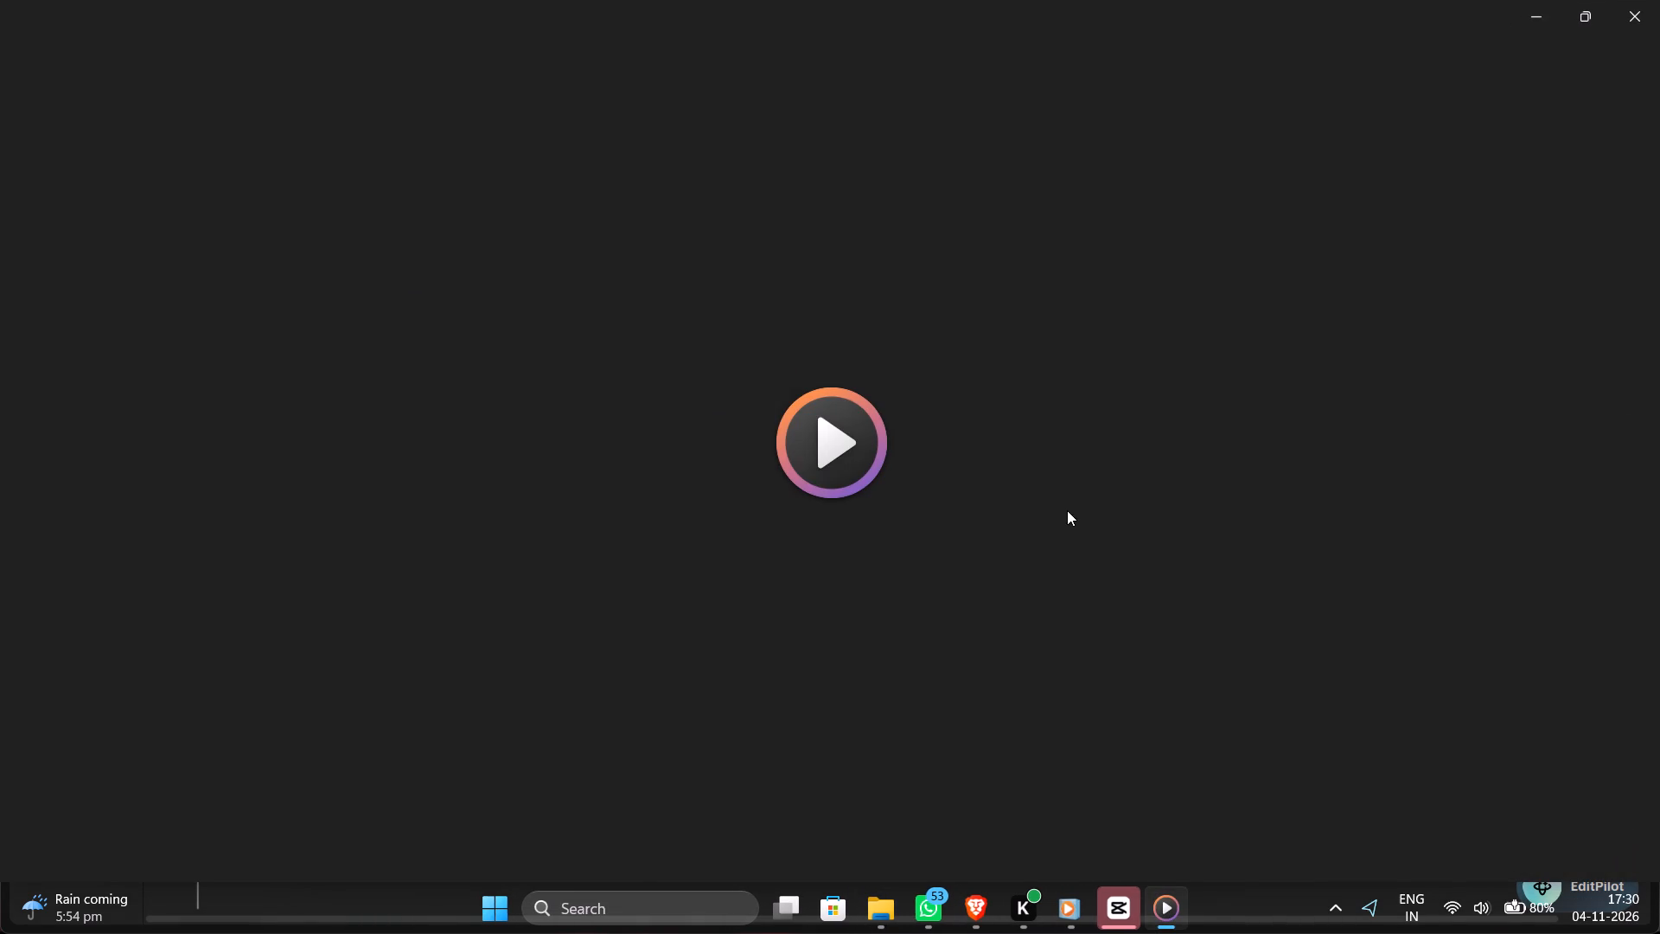
{"action": "left_click", "coordinate": [1659, 0]}
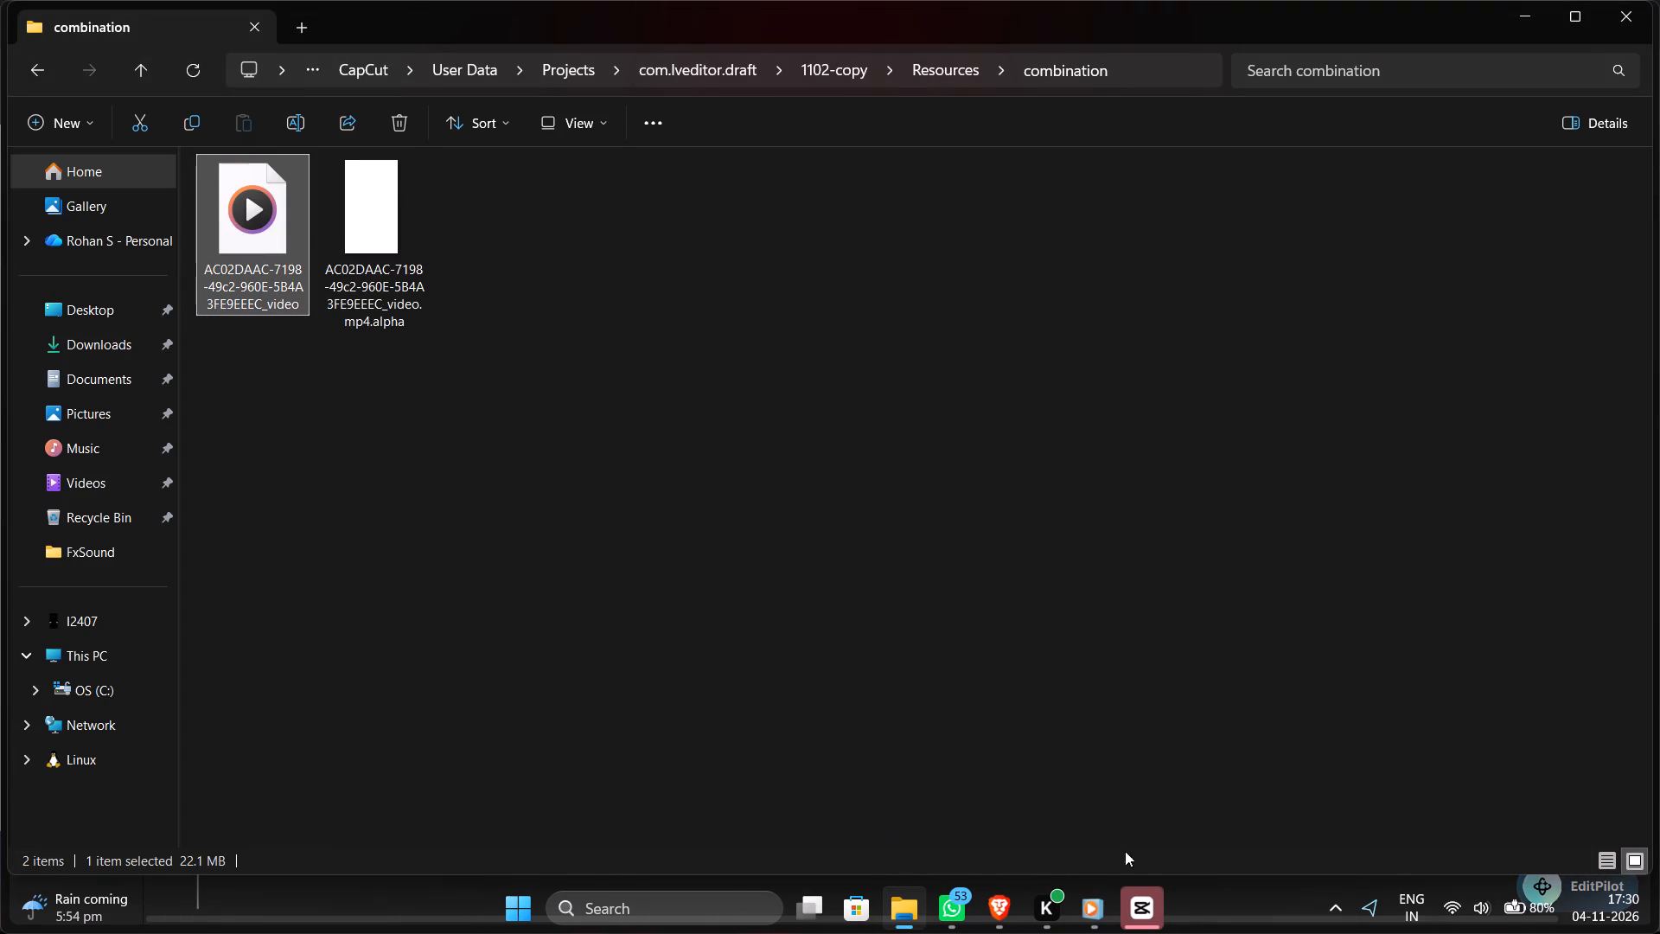
{"action": "left_click", "coordinate": [1183, 848]}
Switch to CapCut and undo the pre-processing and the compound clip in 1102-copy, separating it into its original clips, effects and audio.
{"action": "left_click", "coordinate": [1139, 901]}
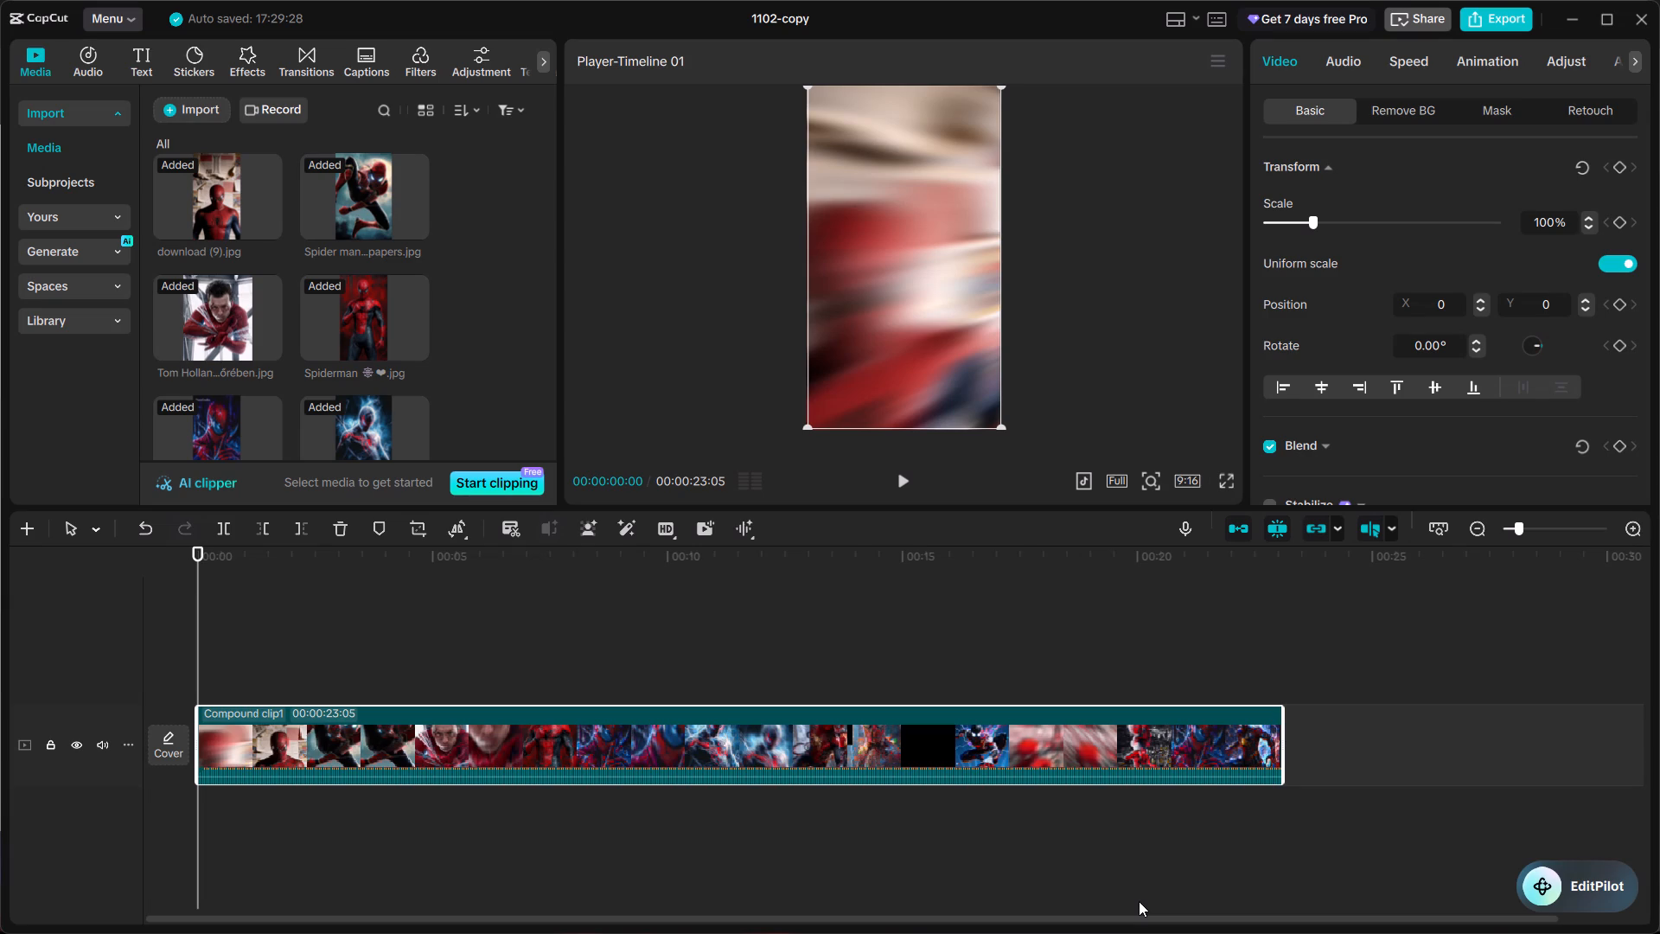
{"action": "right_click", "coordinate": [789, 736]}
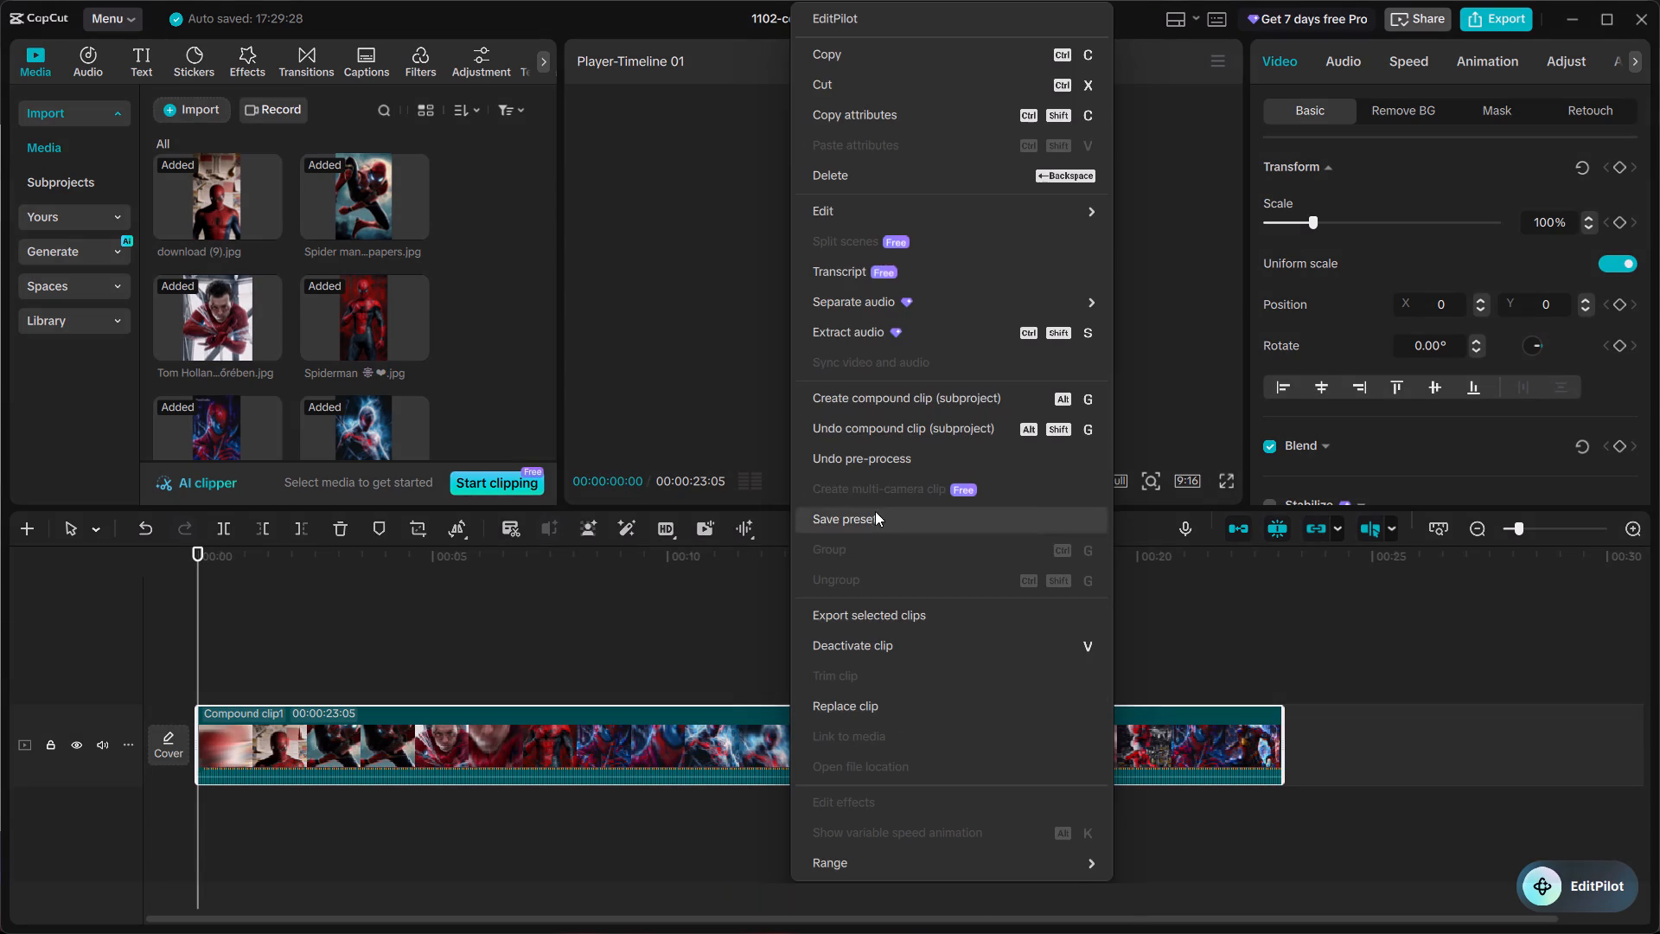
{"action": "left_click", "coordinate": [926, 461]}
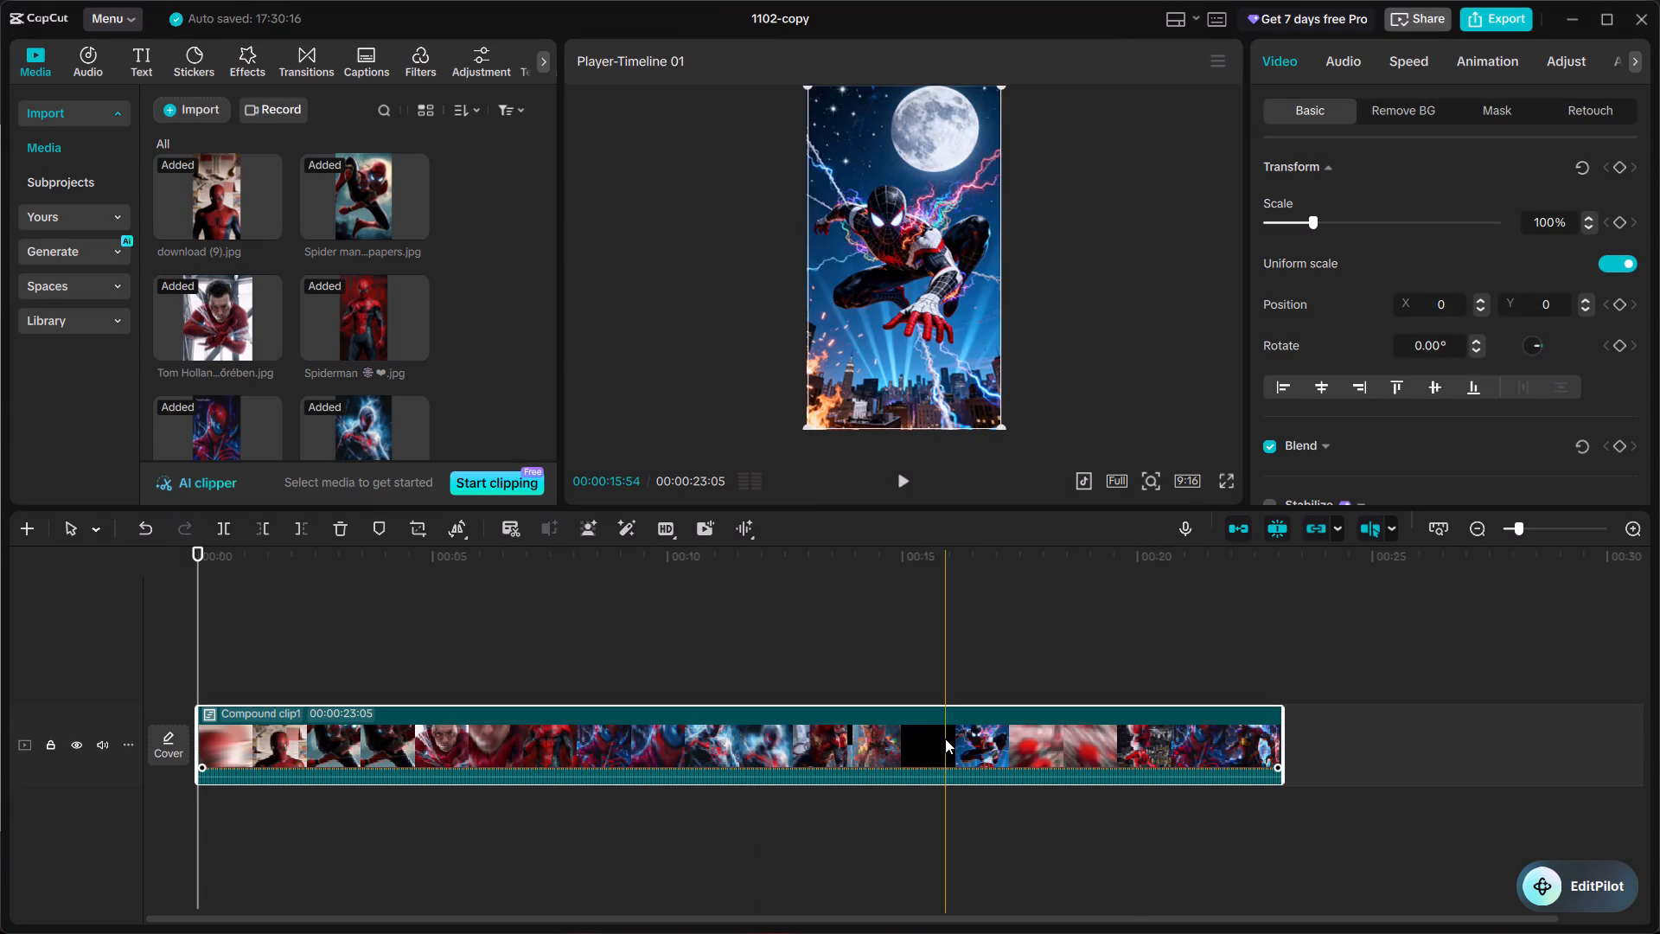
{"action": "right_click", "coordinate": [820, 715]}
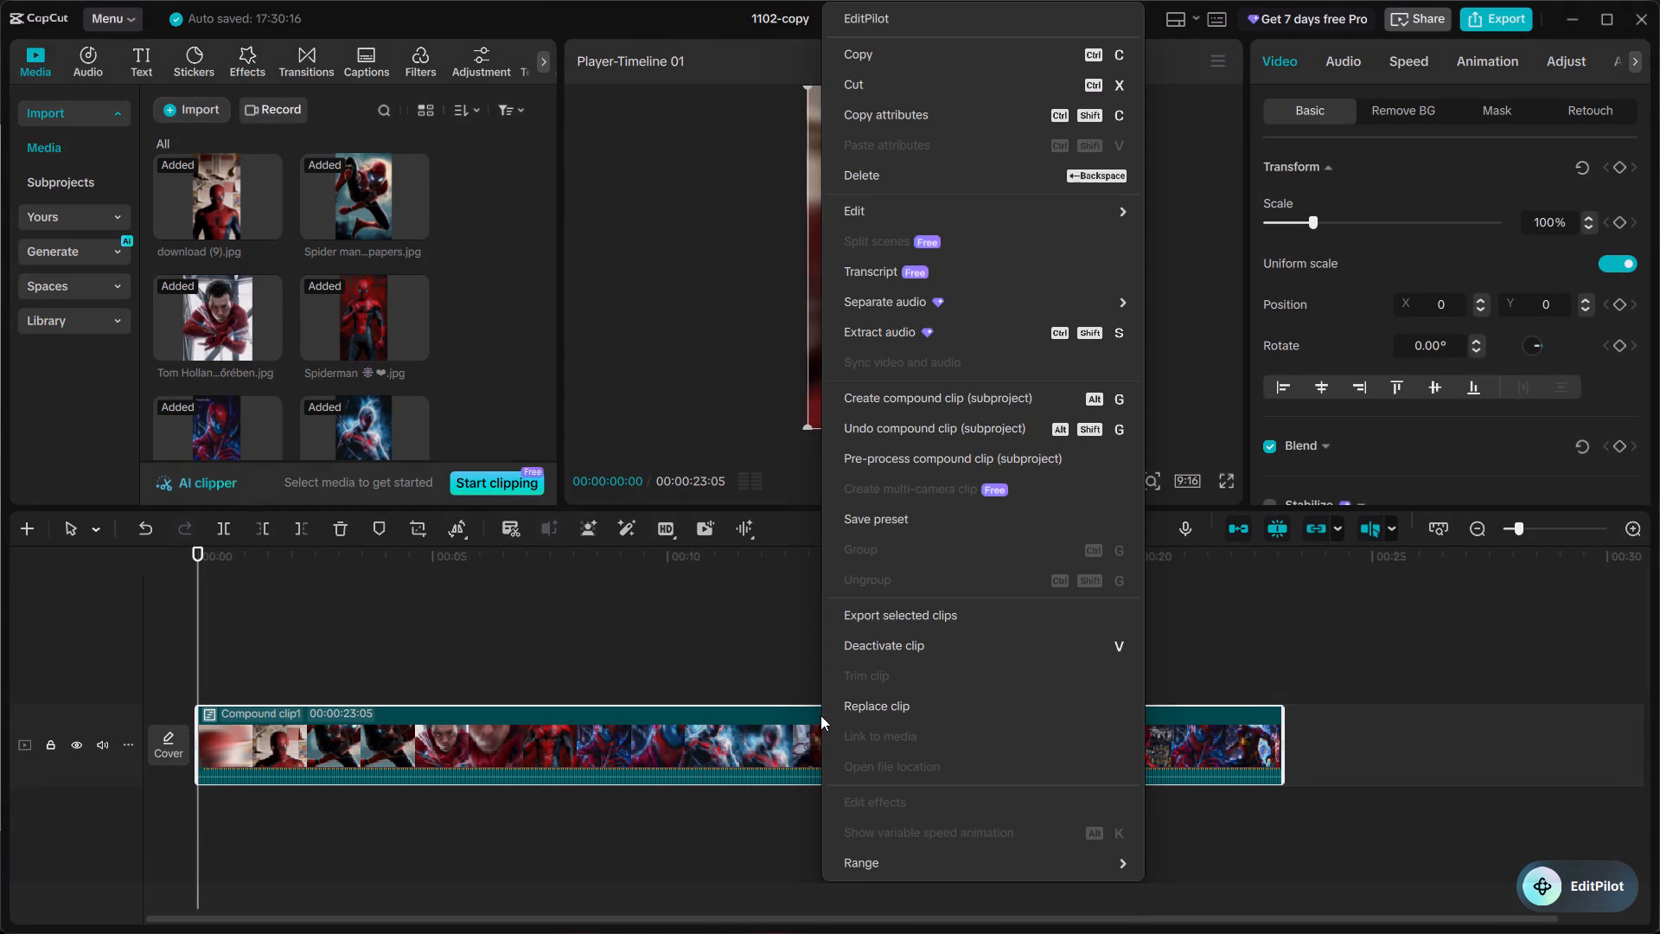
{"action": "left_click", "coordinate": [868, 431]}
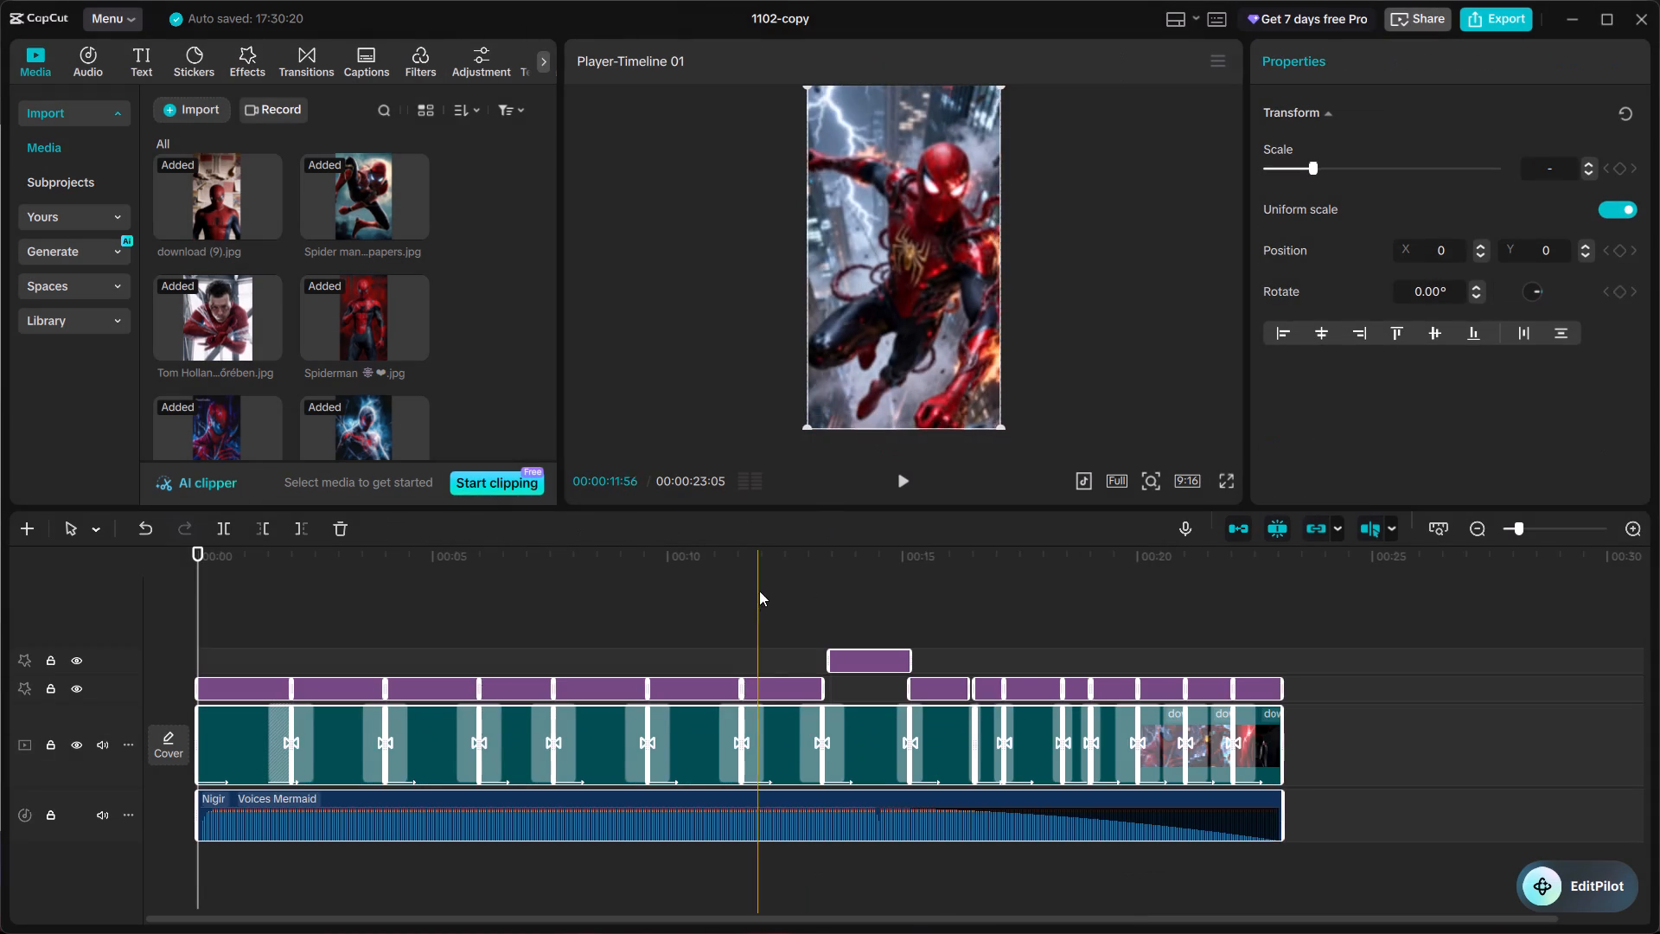
Close project 1102-copy and open project 1102.
{"action": "left_click", "coordinate": [1651, 23]}
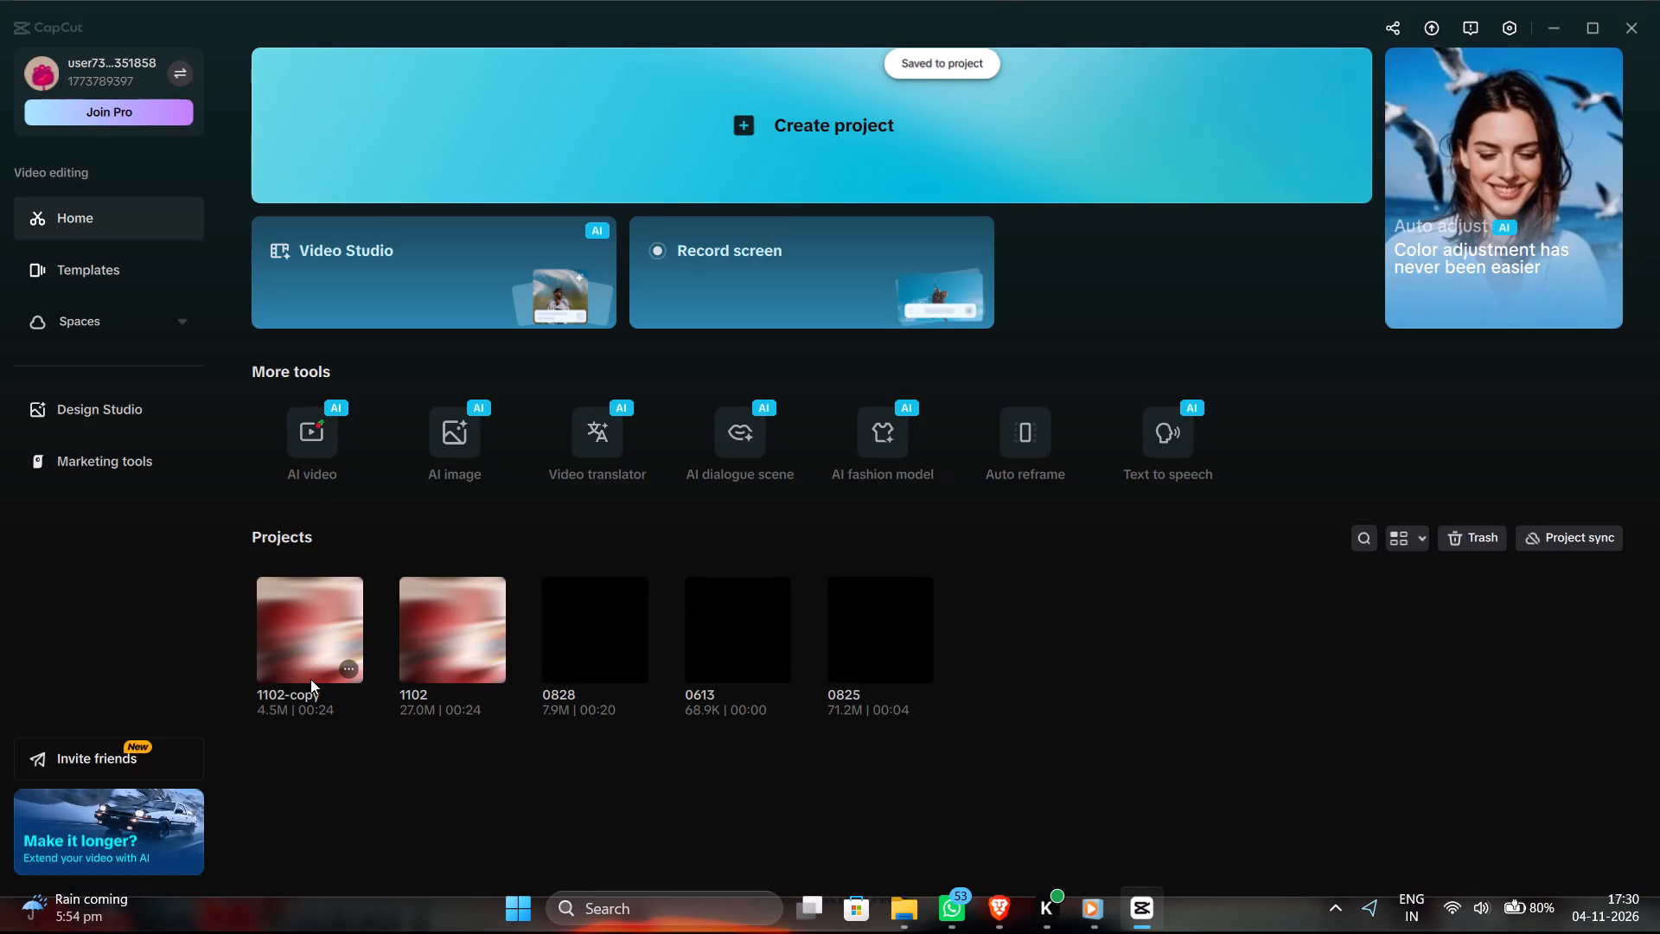
{"action": "left_click", "coordinate": [456, 625]}
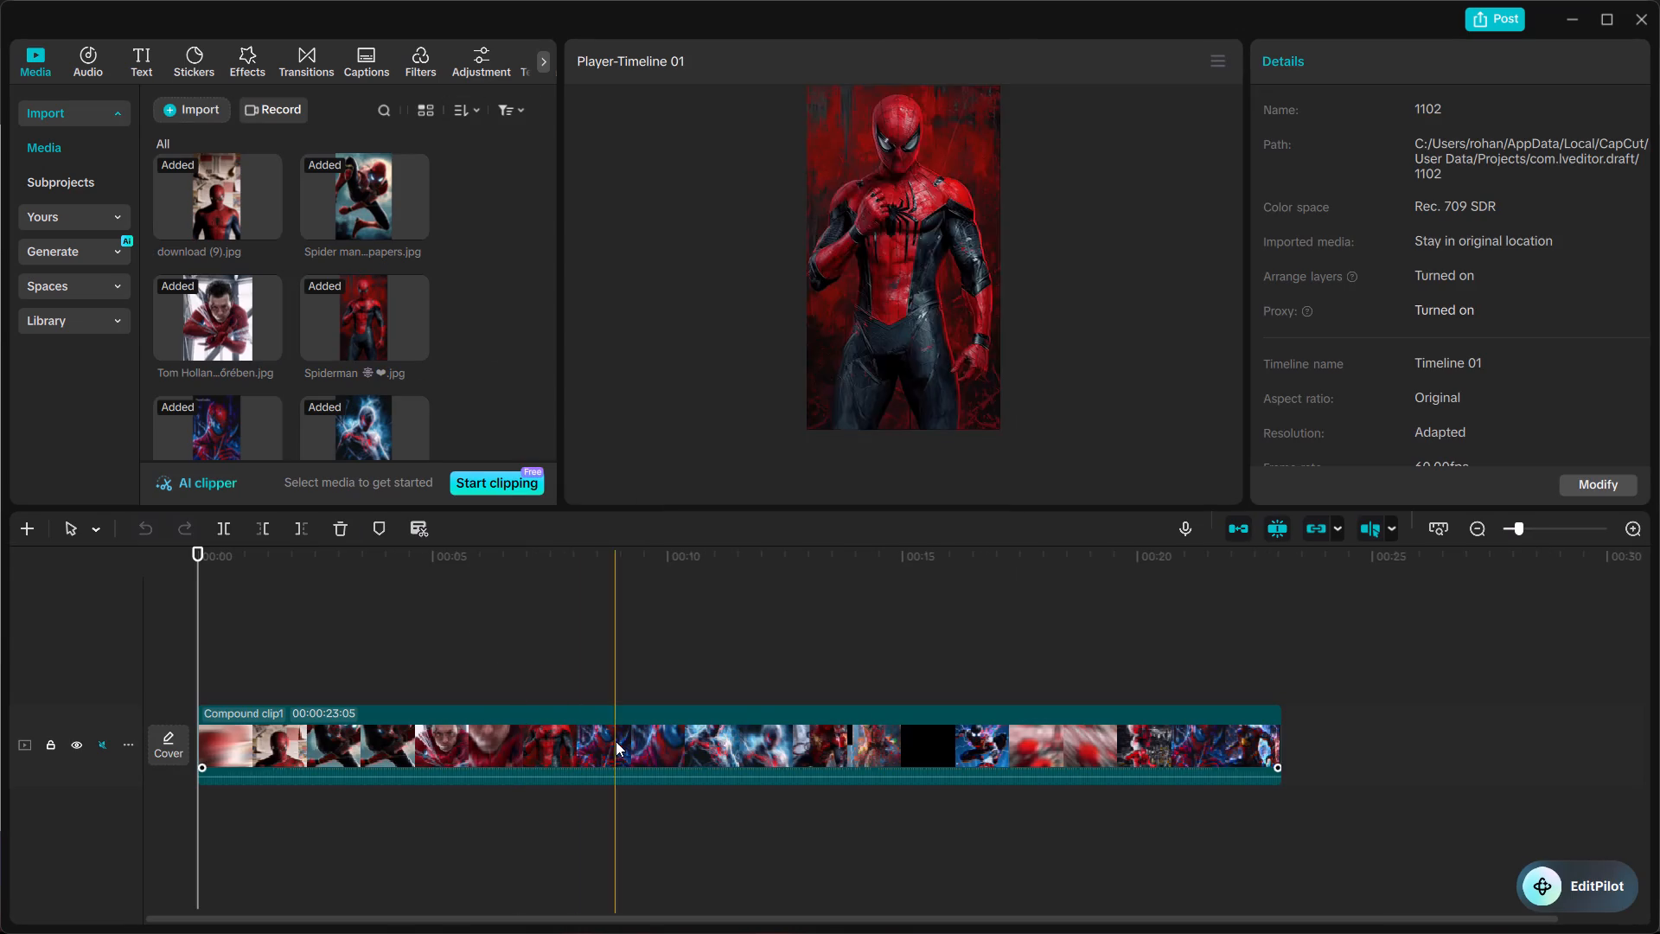
Undo the compound clip on the timeline of project 1102, splitting it back into its separate clips, effects and audio.
{"action": "right_click", "coordinate": [616, 741]}
{"action": "left_click", "coordinate": [686, 438]}
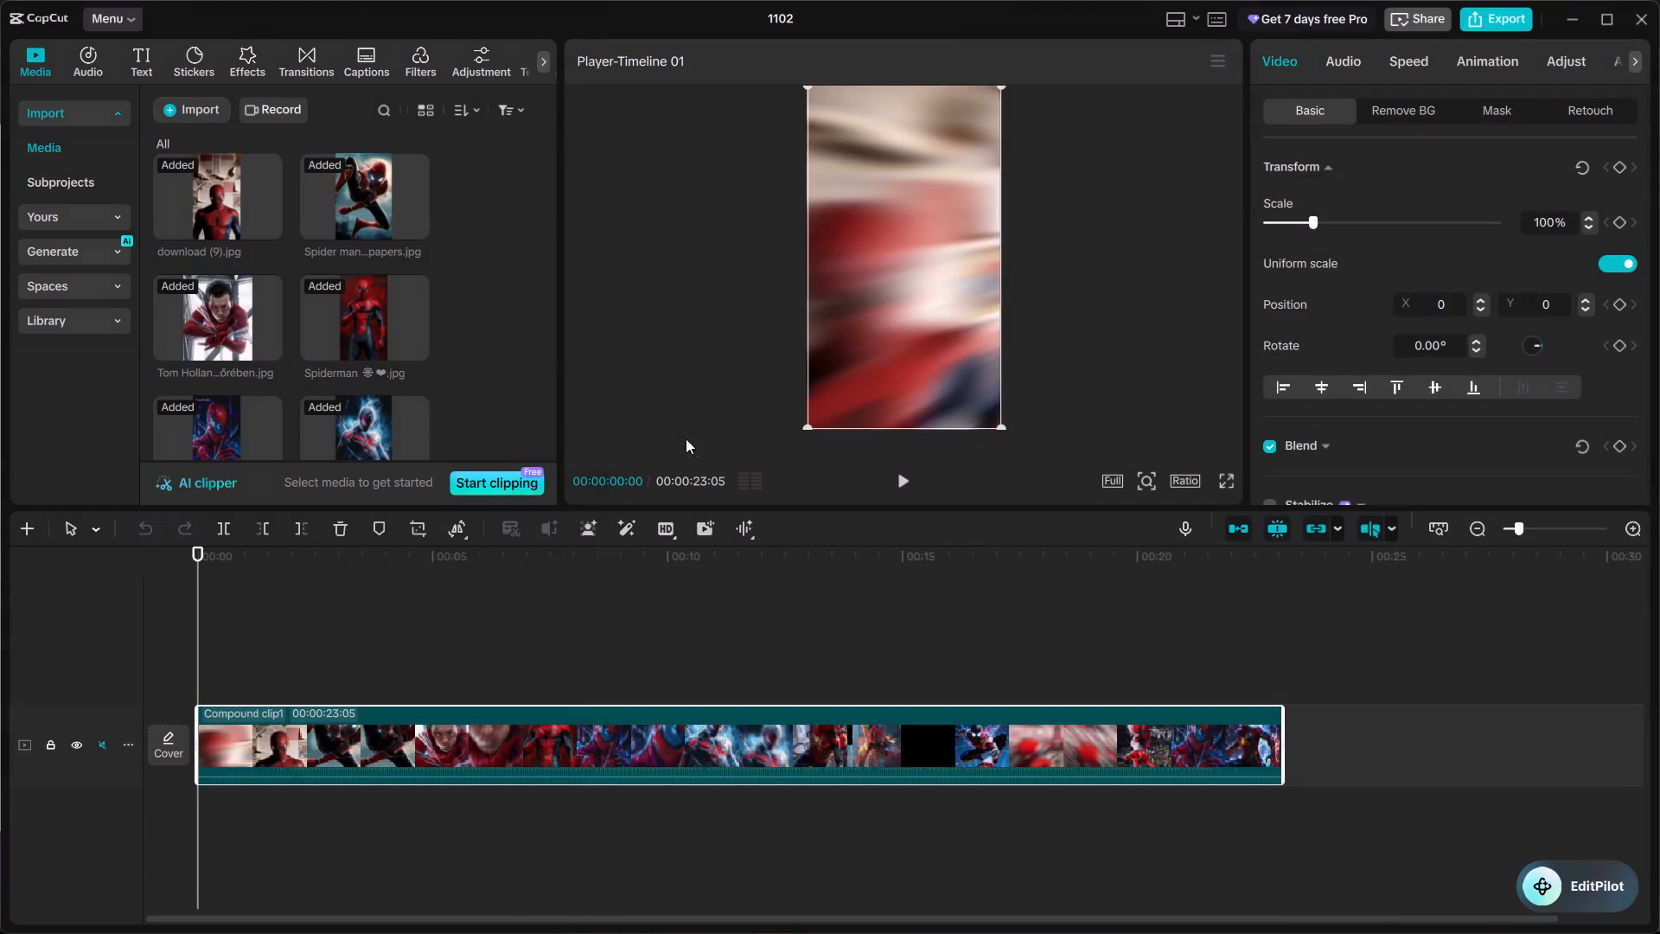
{"action": "right_click", "coordinate": [684, 751]}
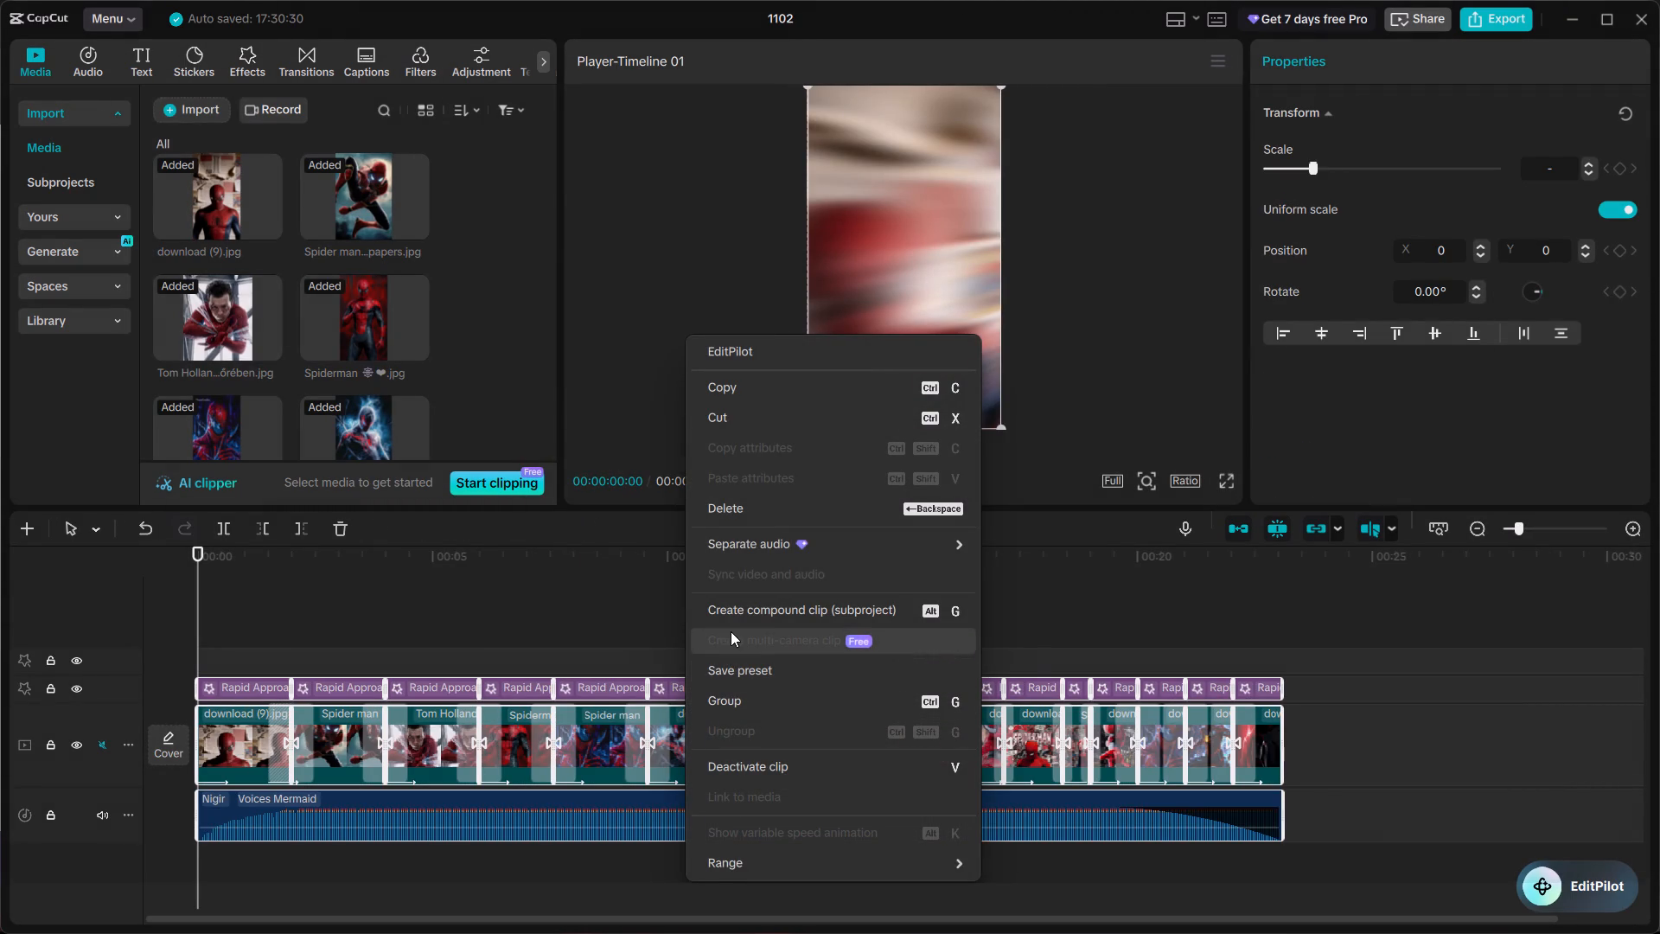
{"action": "left_click", "coordinate": [632, 631]}
{"action": "left_click", "coordinate": [632, 631]}
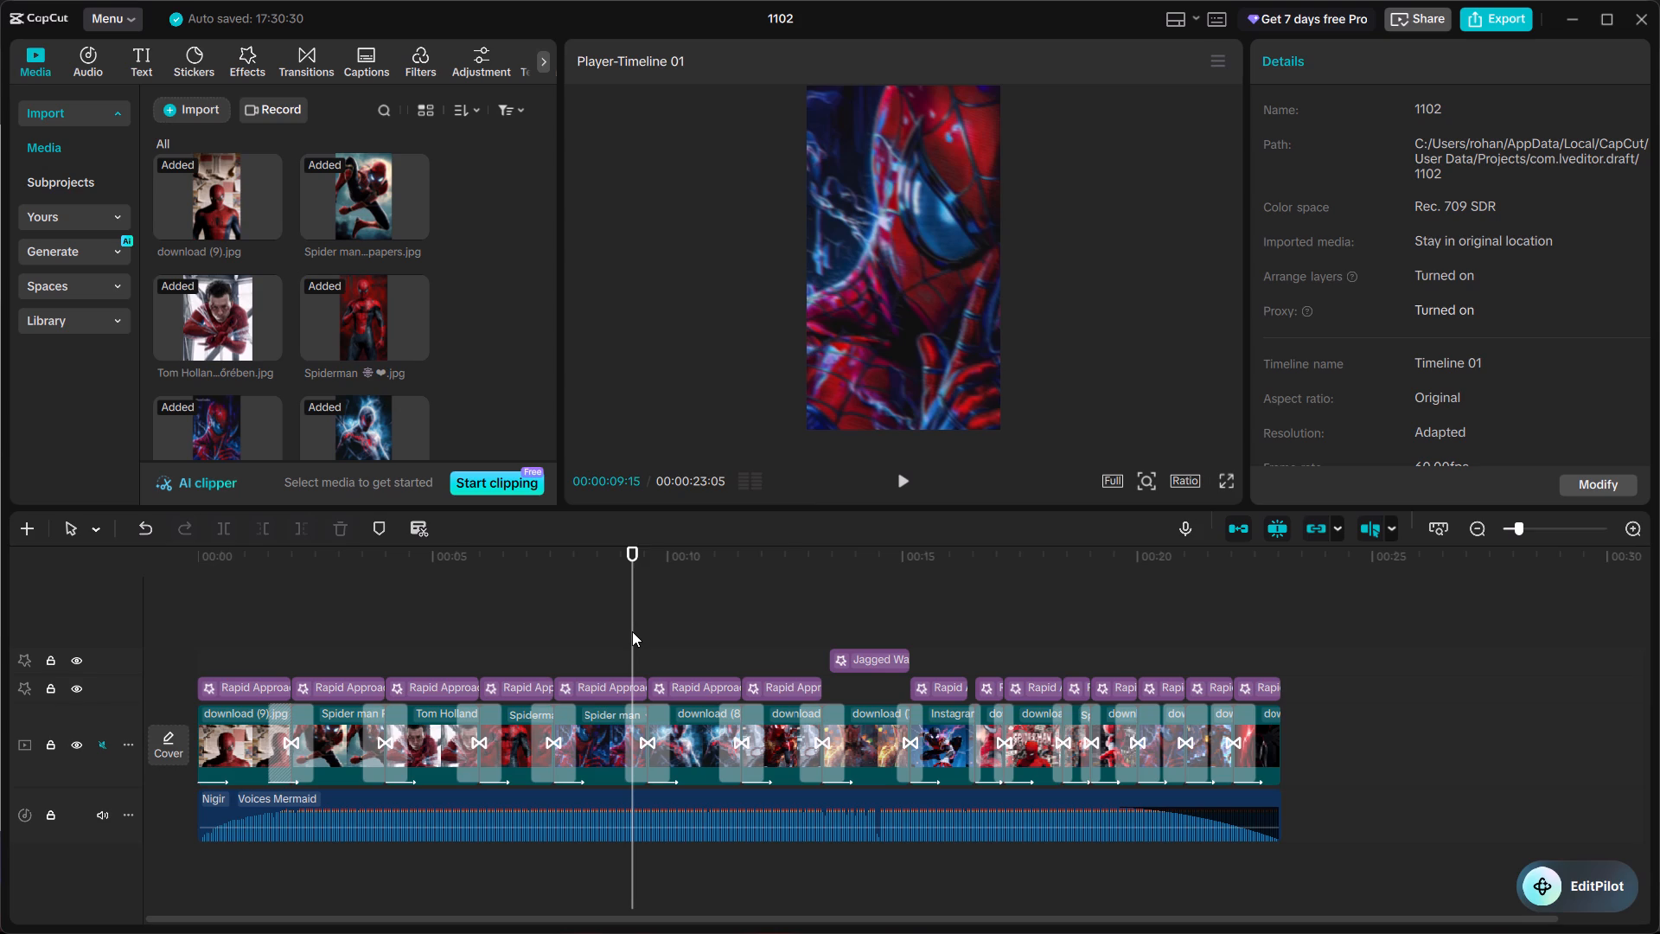
{"action": "left_click", "coordinate": [1608, 24]}
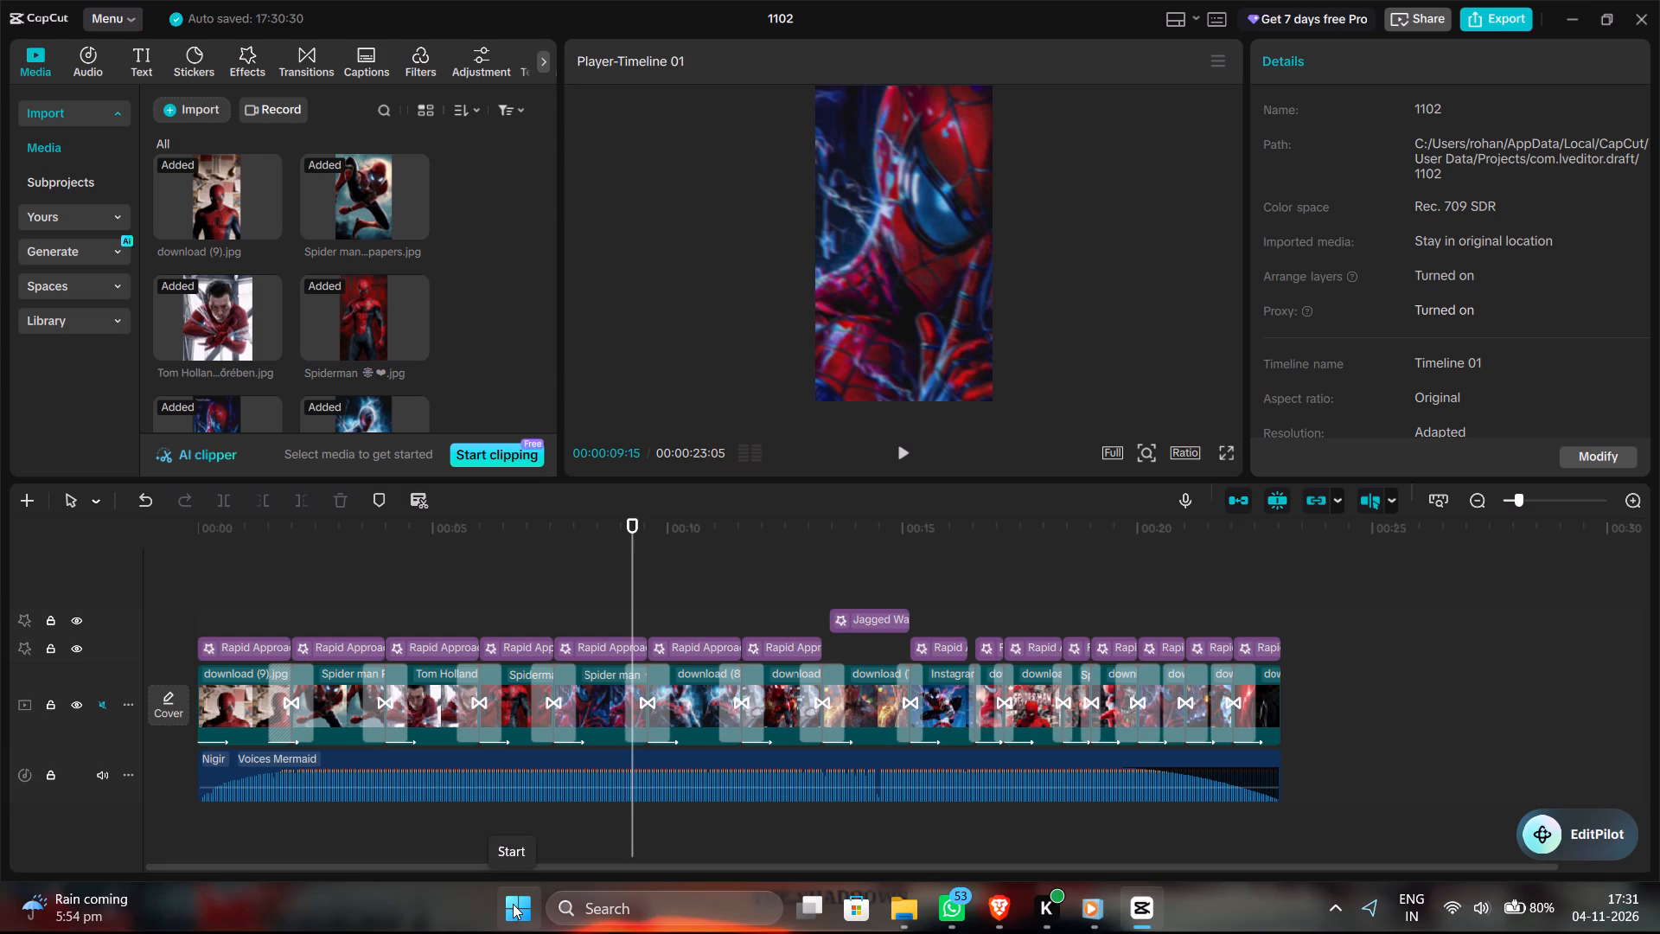
Open the appdata folder through the Run command and browse to Local > CapCut.
{"action": "key", "text": "super+r"}
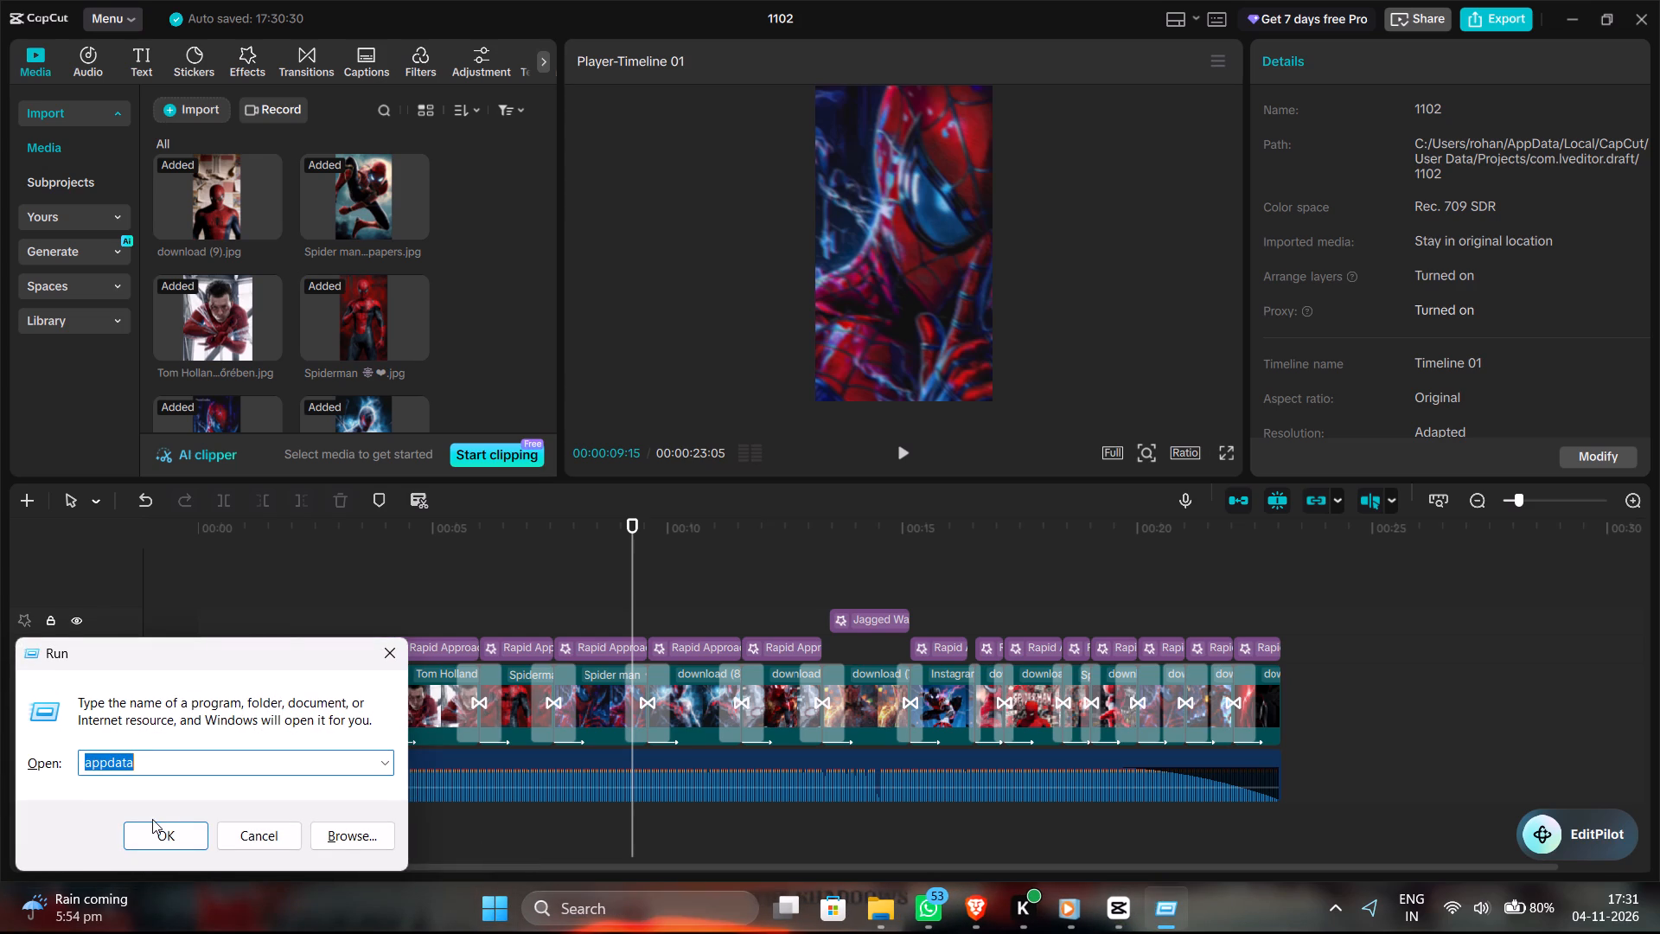
{"action": "left_click", "coordinate": [152, 819]}
{"action": "left_click", "coordinate": [153, 826]}
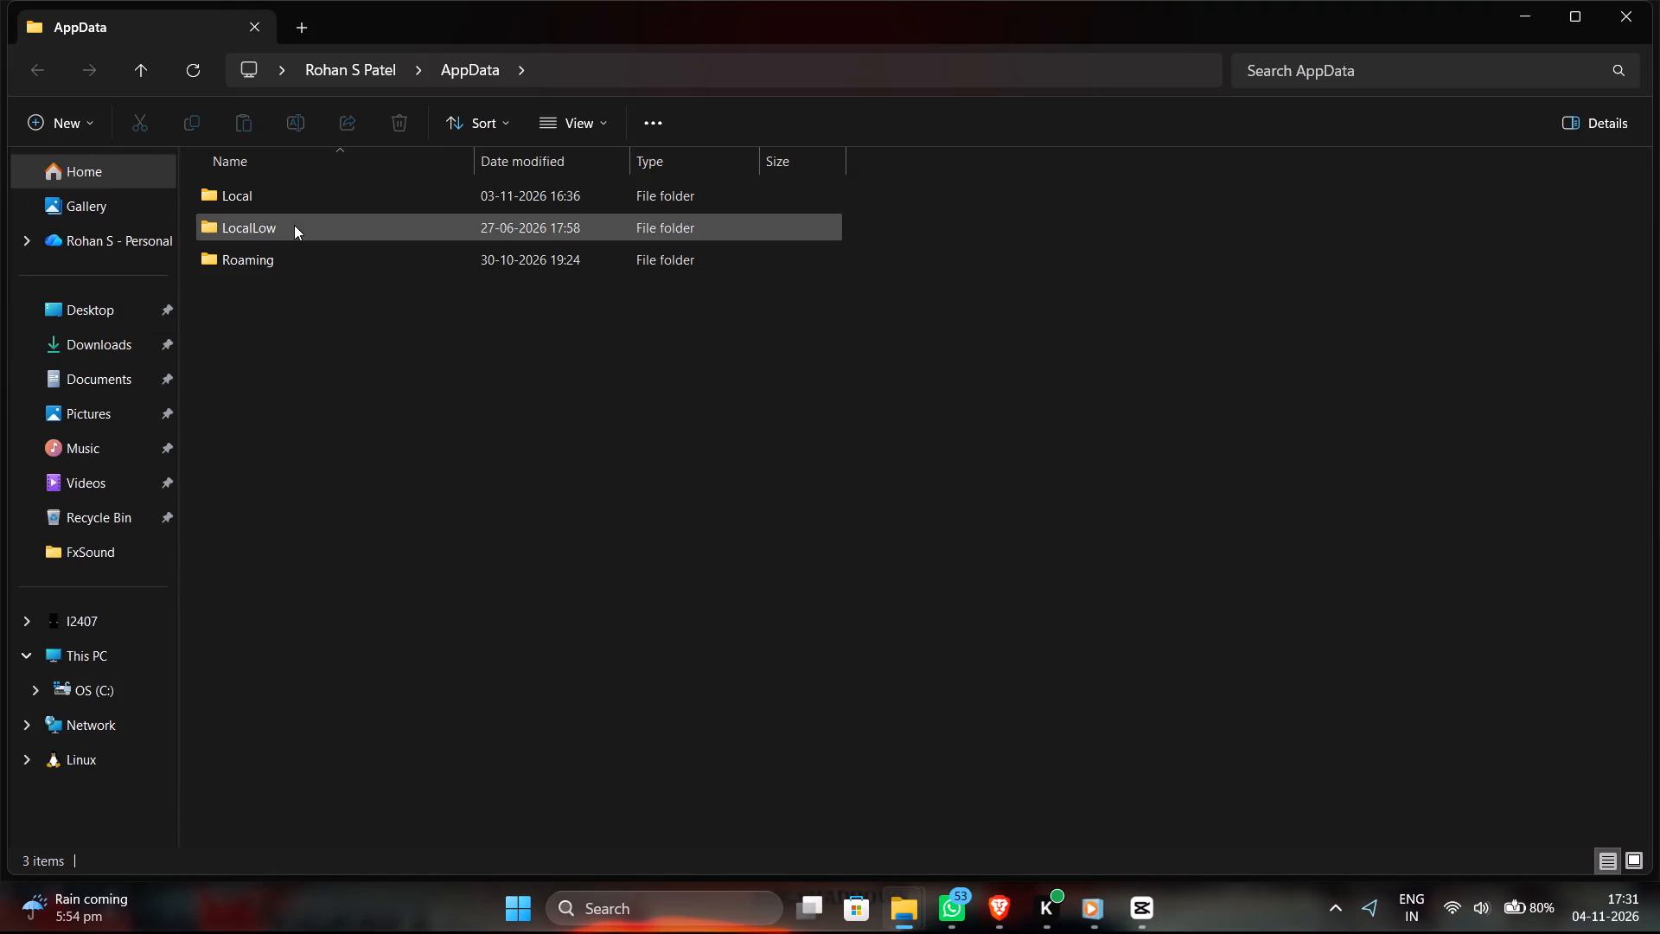
{"action": "left_click", "coordinate": [302, 207]}
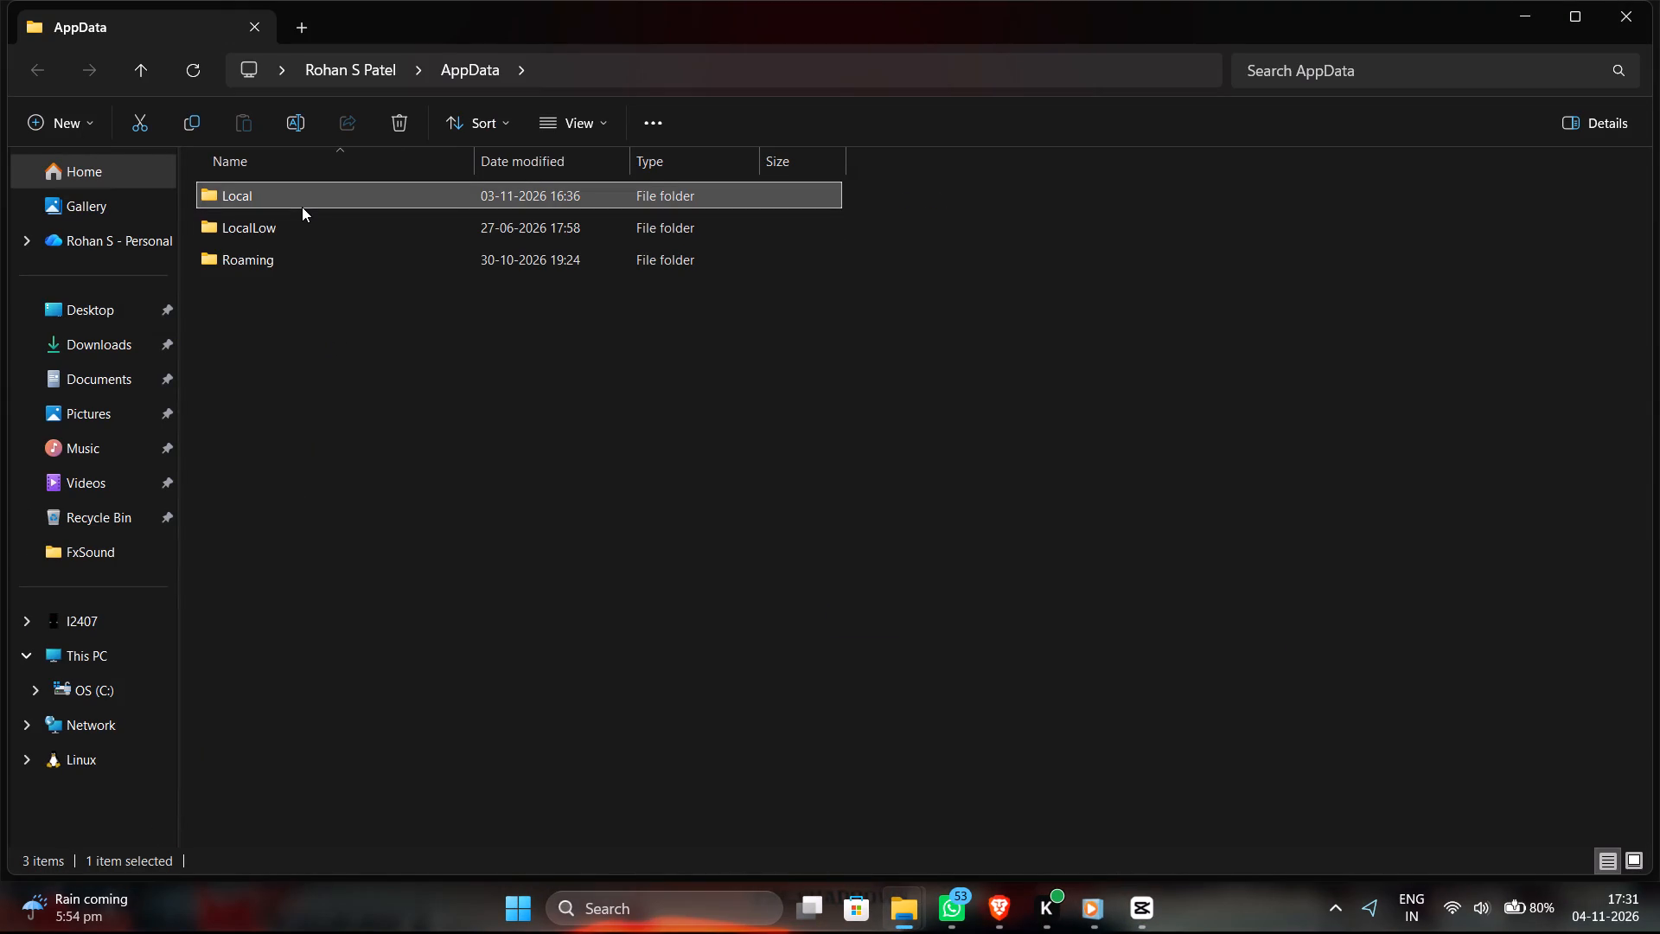
{"action": "double_click", "coordinate": [302, 207]}
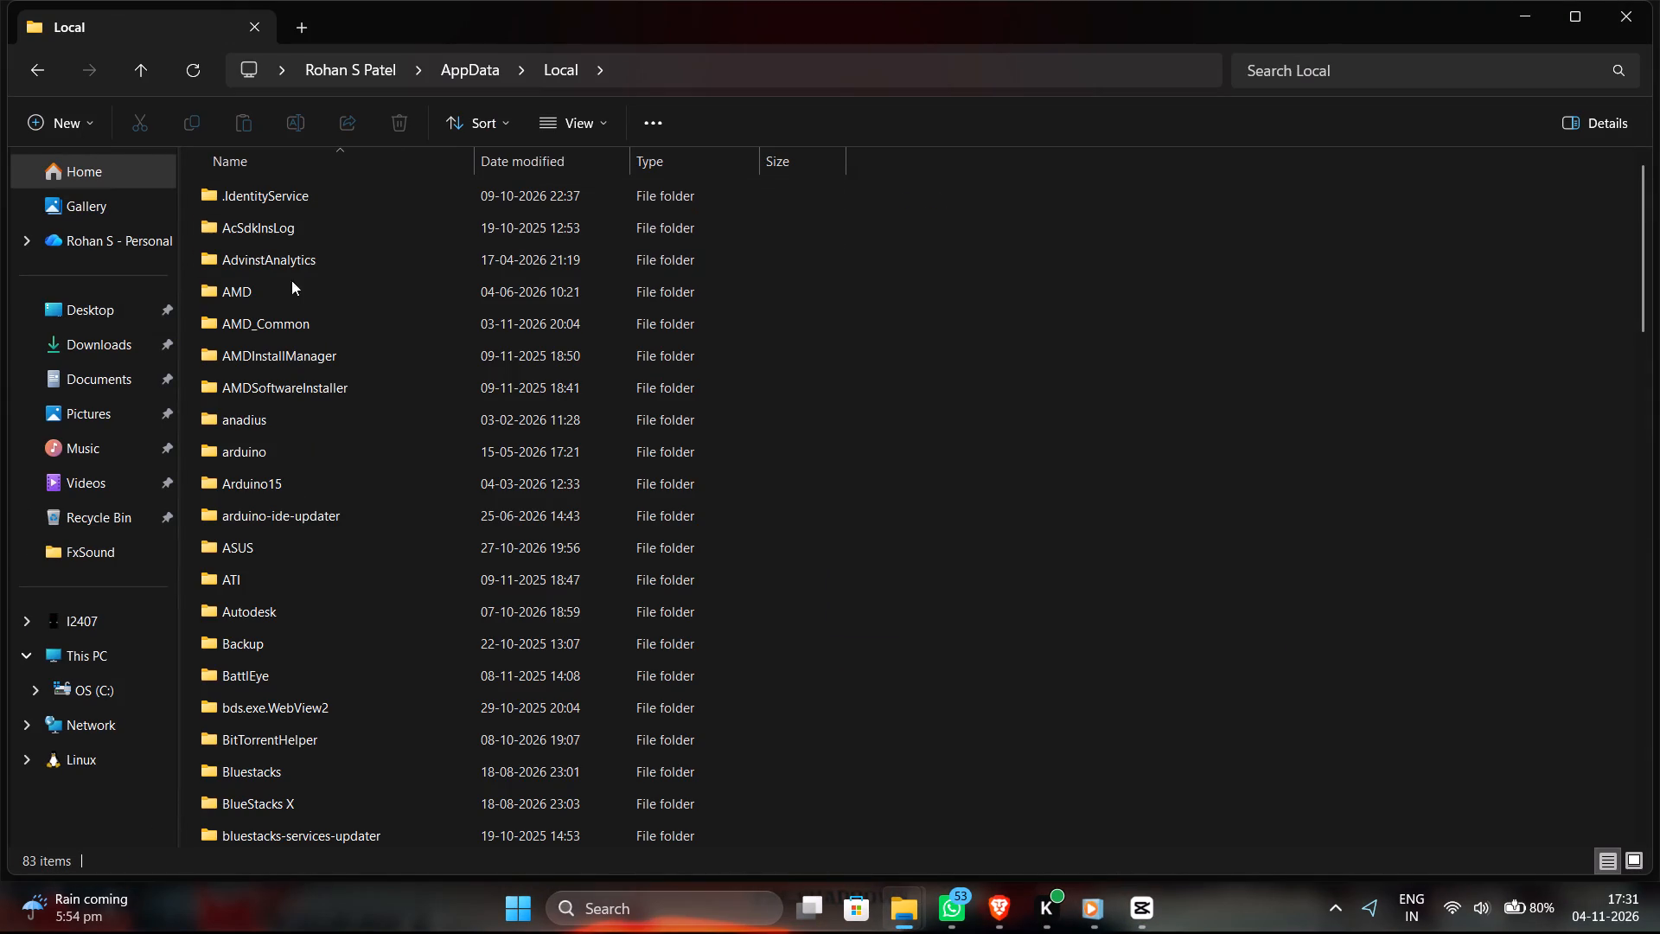
{"action": "scroll", "coordinate": [269, 485], "scroll_direction": "down", "scroll_amount": 2}
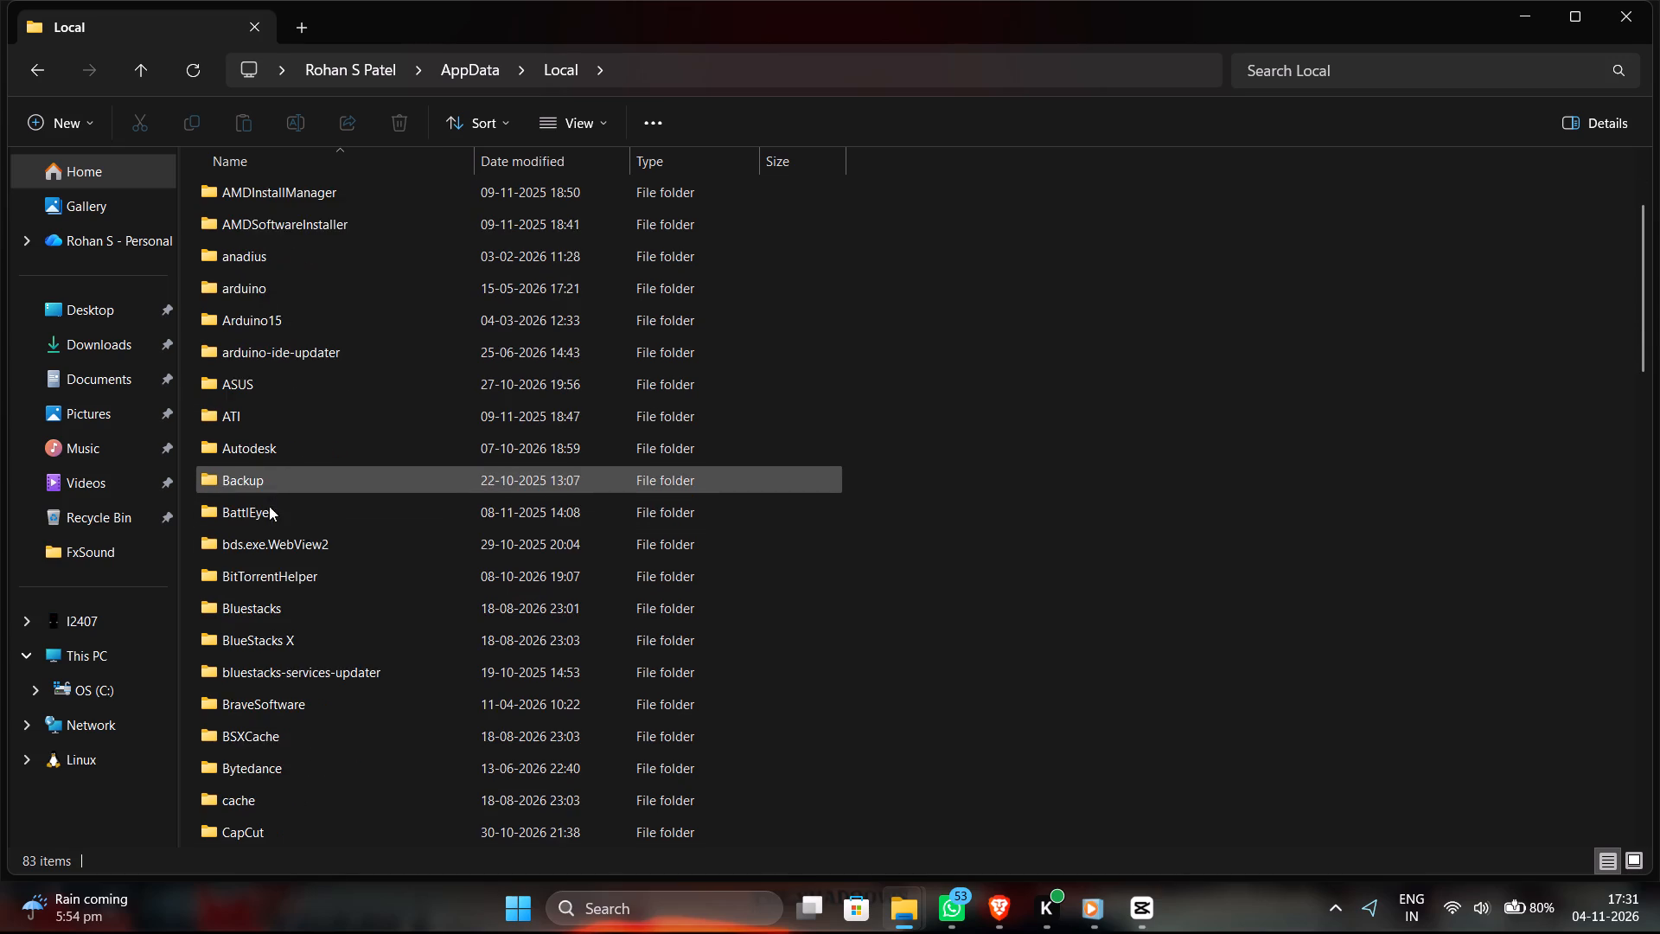
{"action": "scroll", "coordinate": [240, 742], "scroll_direction": "down", "scroll_amount": 1}
{"action": "double_click", "coordinate": [257, 710]}
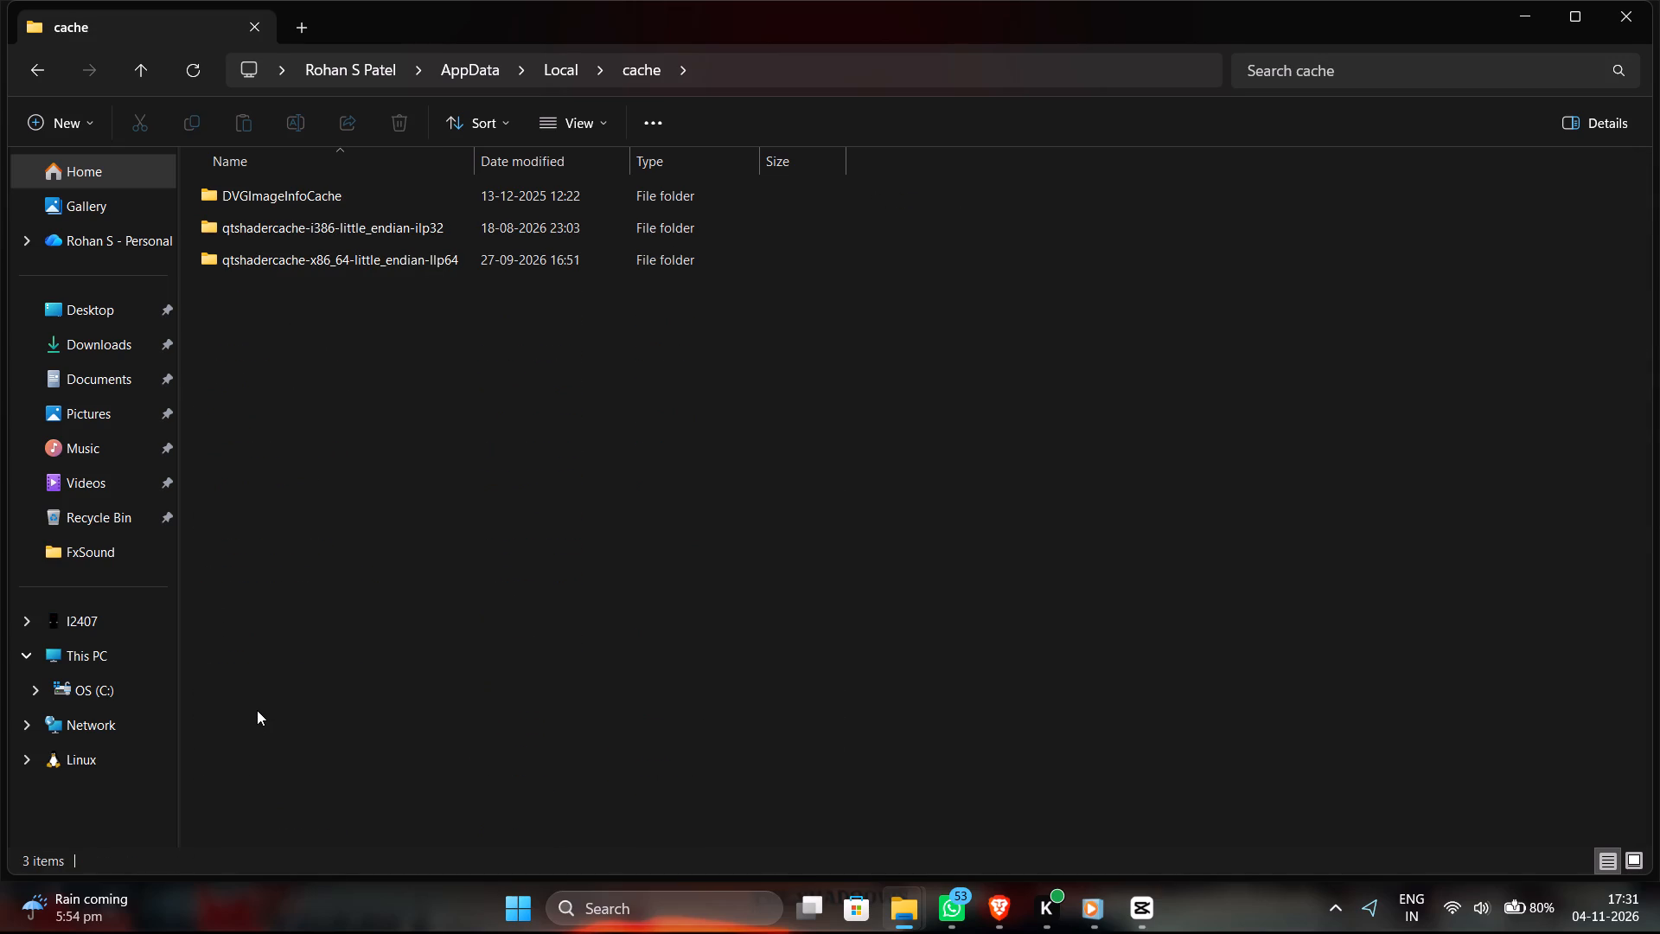
{"action": "left_click", "coordinate": [38, 69]}
{"action": "scroll", "coordinate": [283, 816], "scroll_direction": "down", "scroll_amount": 1}
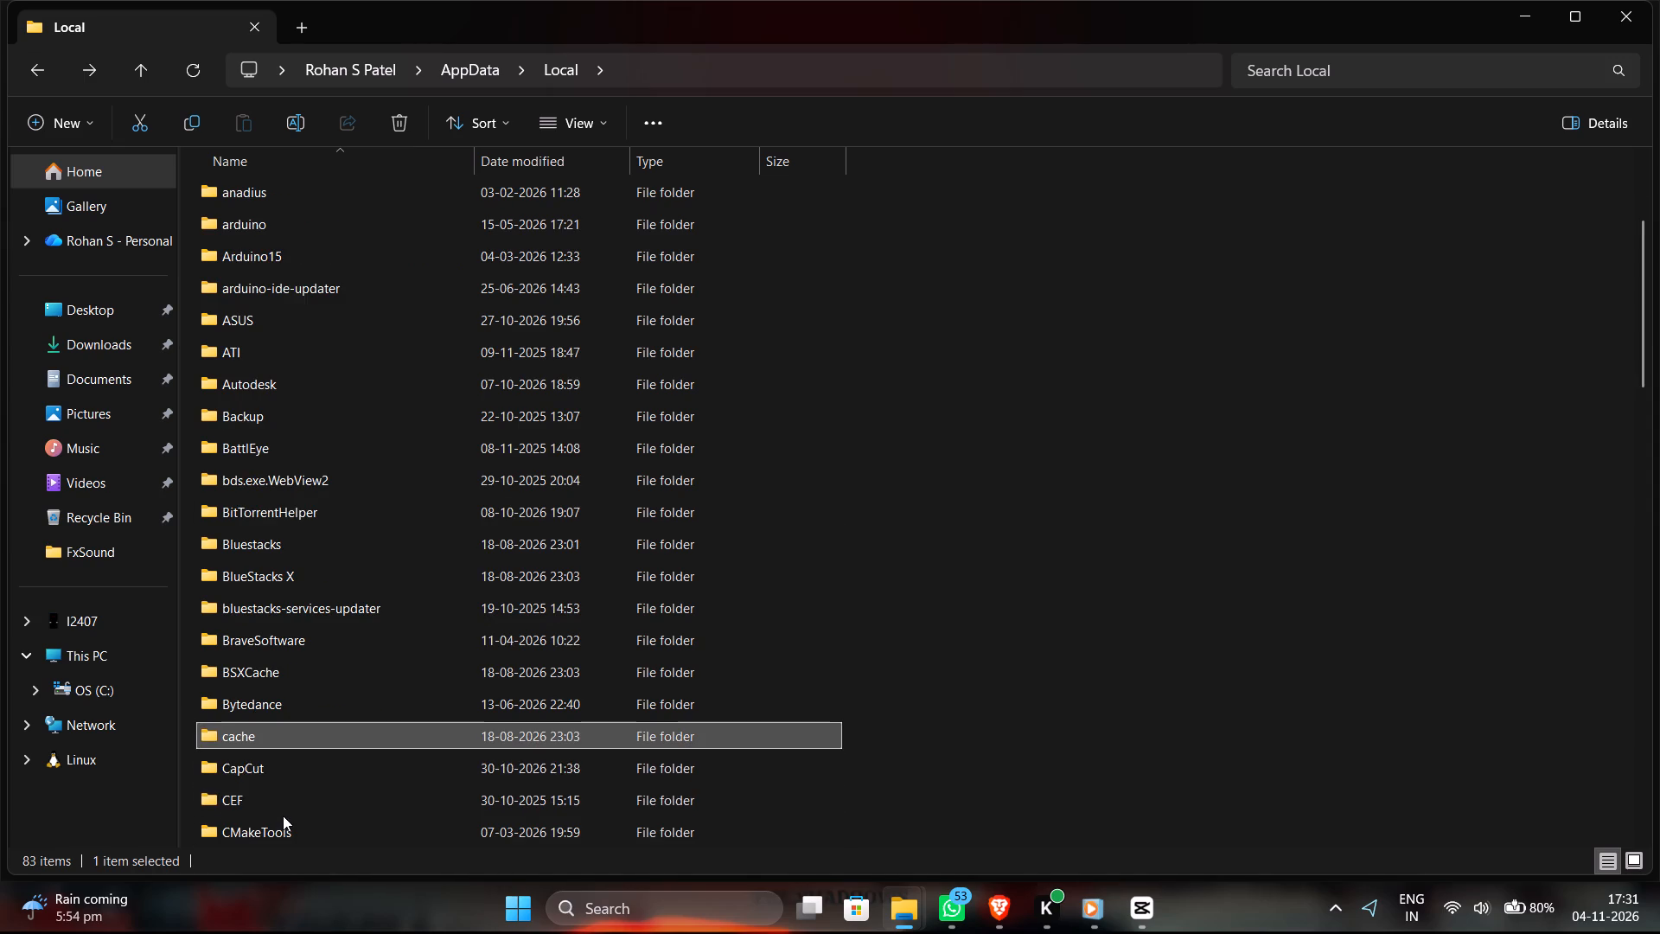
{"action": "double_click", "coordinate": [273, 777]}
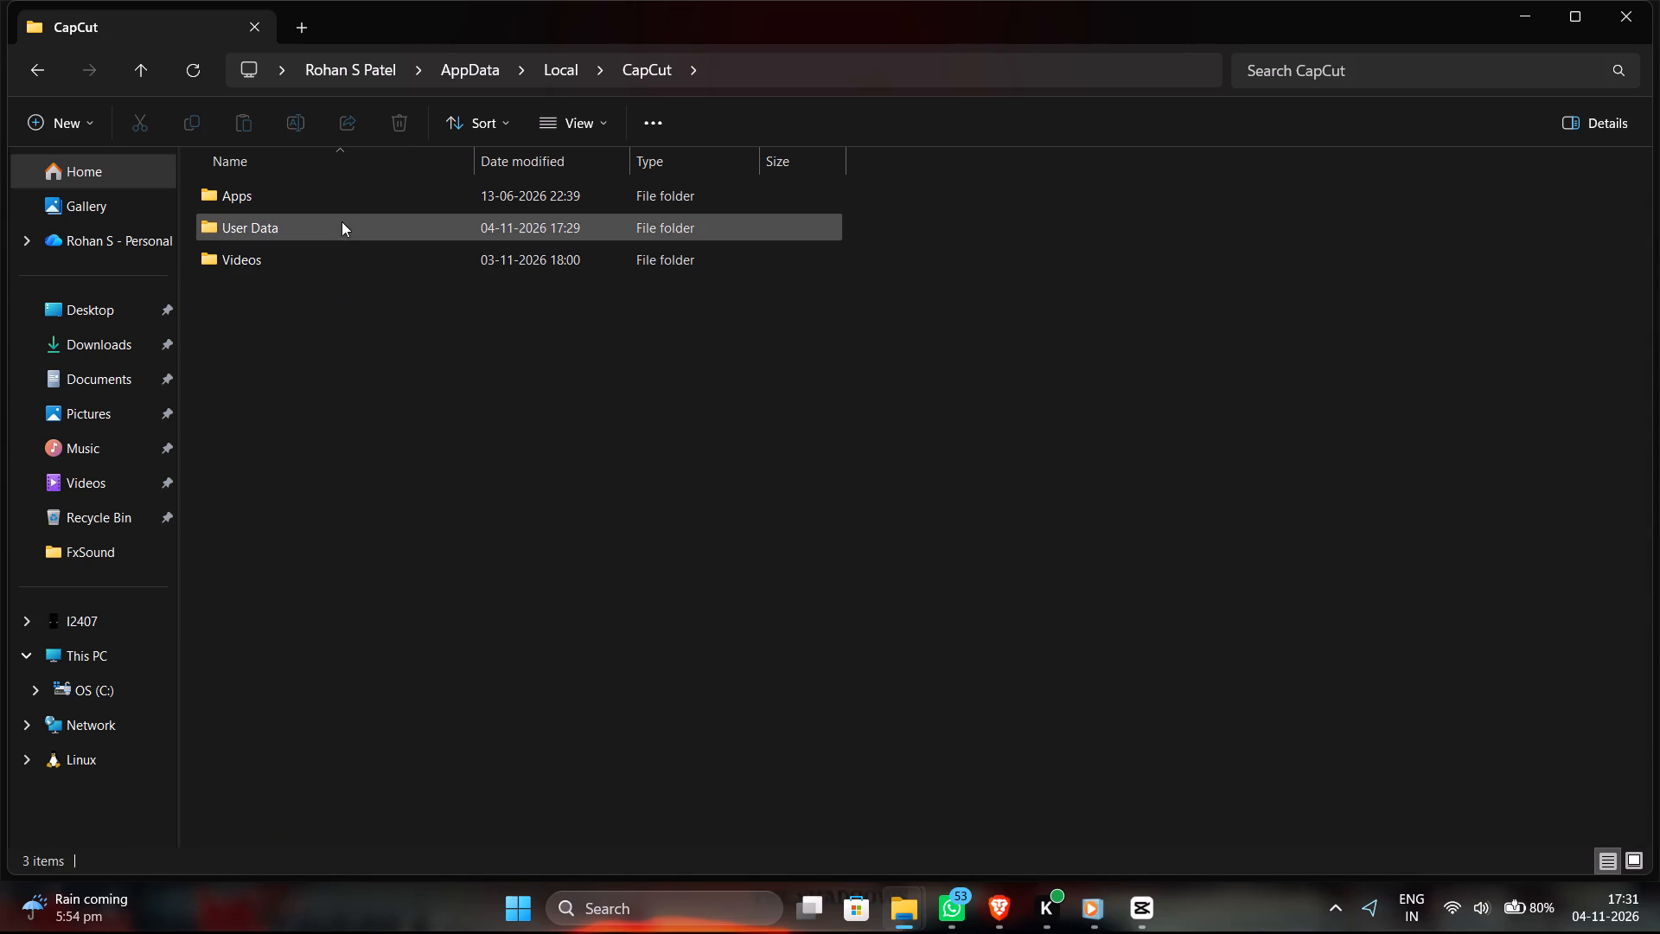
Browse to User Data > Projects > com.lveditor.draft > 1102 > Resources > combination.
{"action": "left_click", "coordinate": [342, 223]}
{"action": "double_click", "coordinate": [342, 223]}
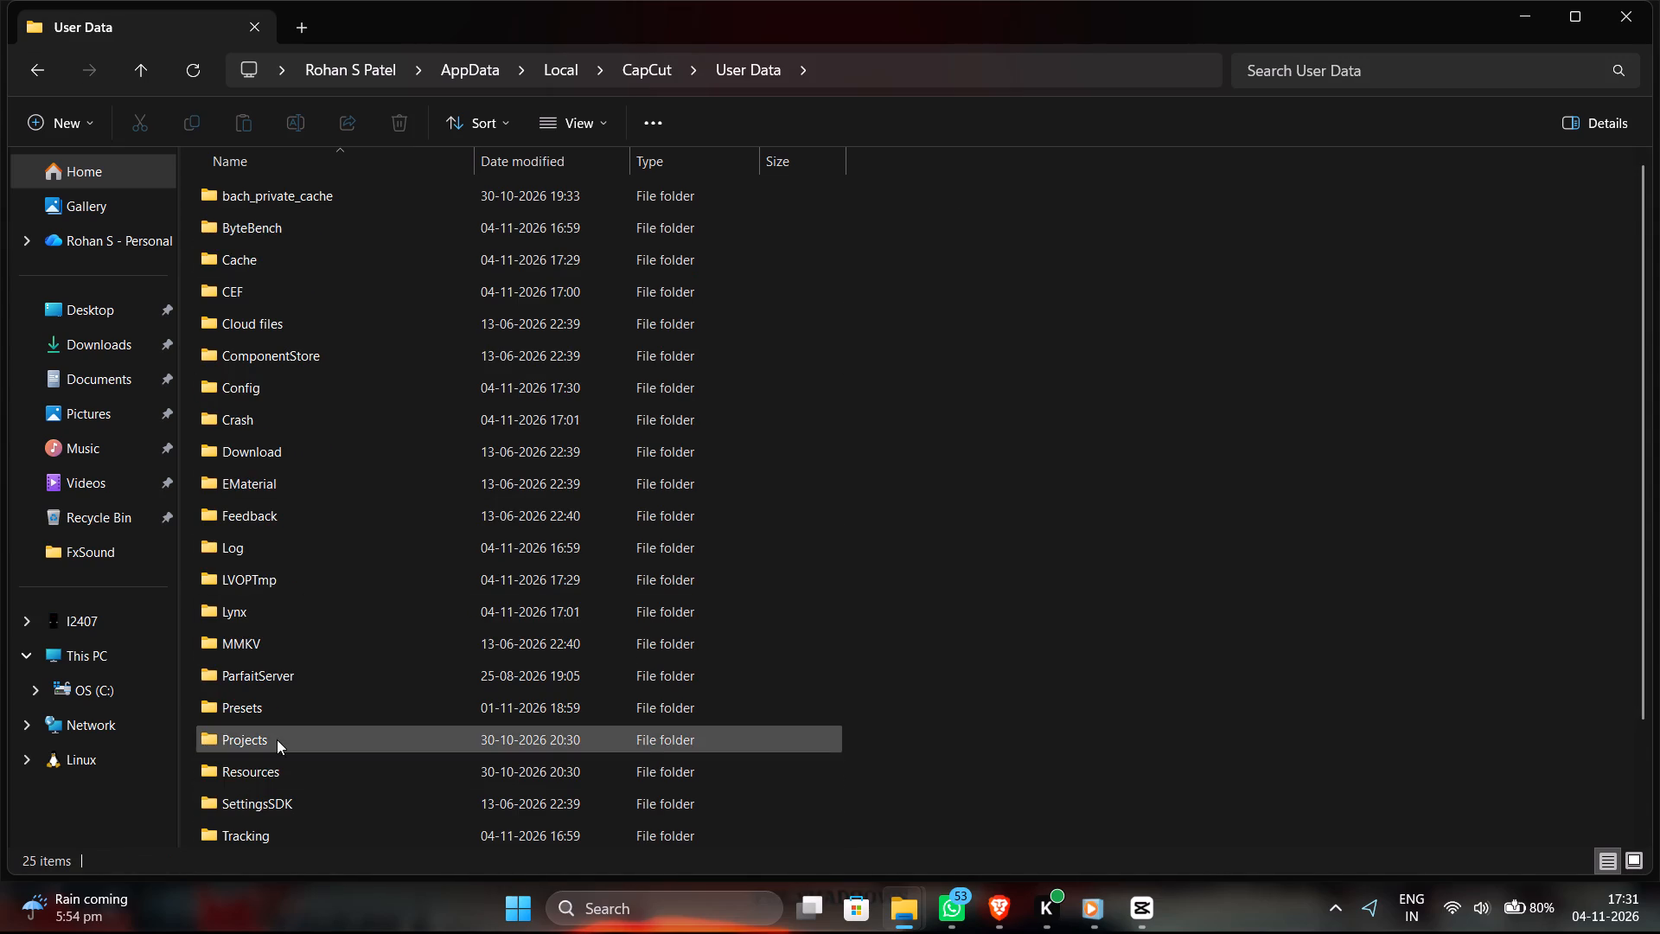
{"action": "left_click", "coordinate": [306, 753]}
{"action": "double_click", "coordinate": [338, 740]}
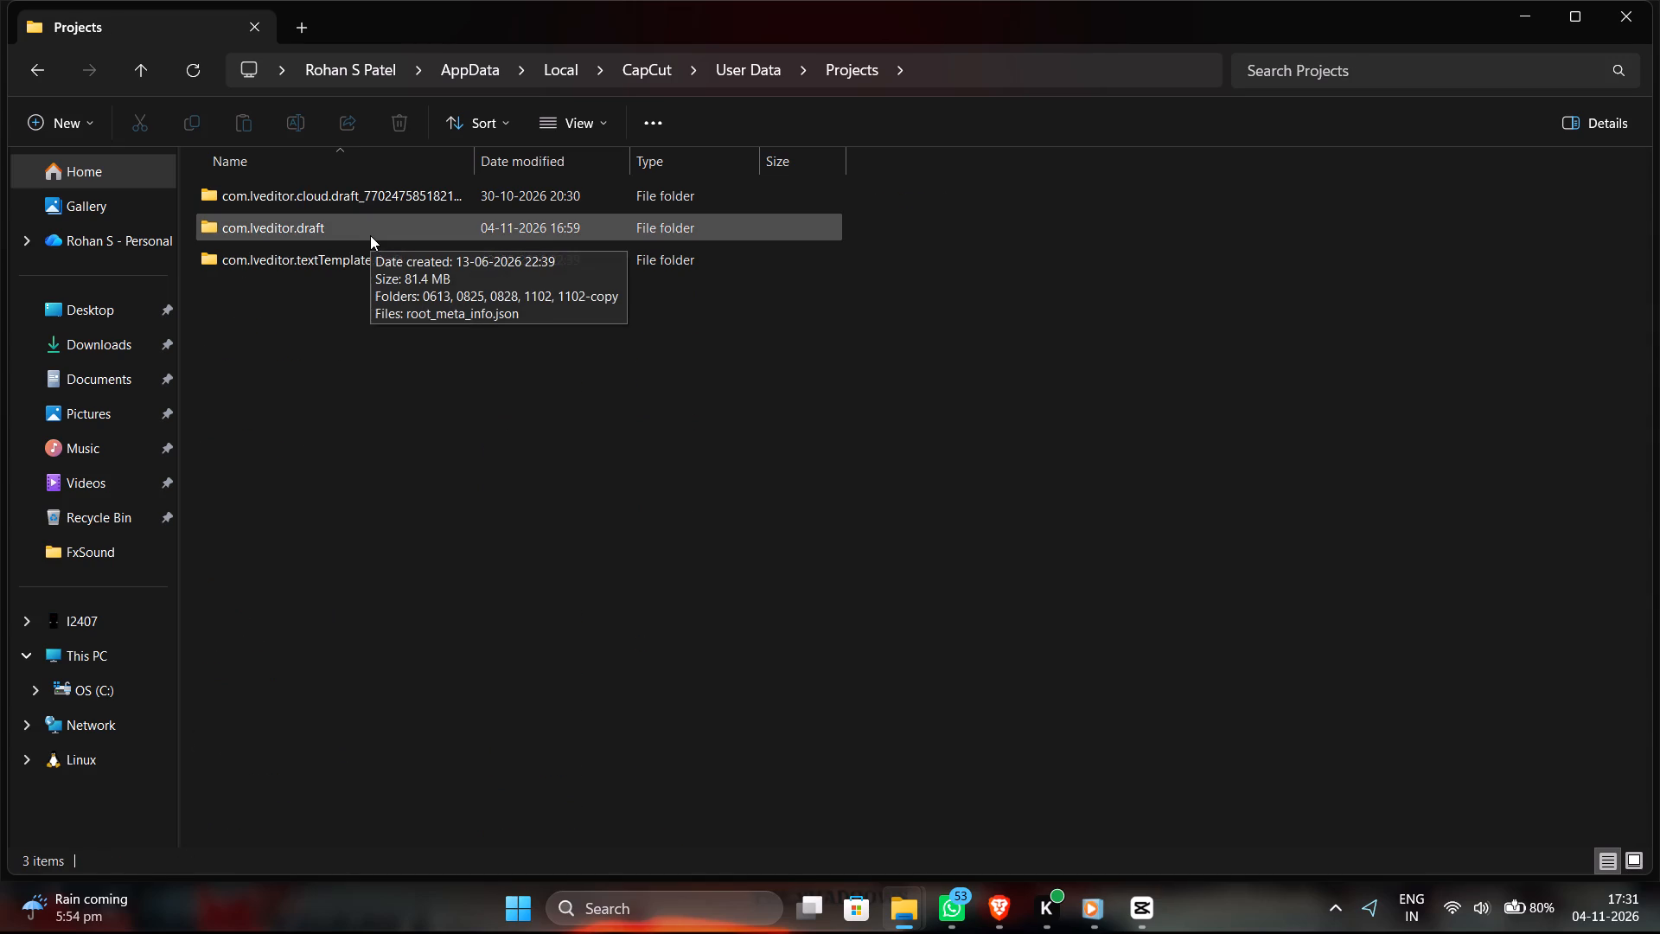
{"action": "double_click", "coordinate": [417, 191]}
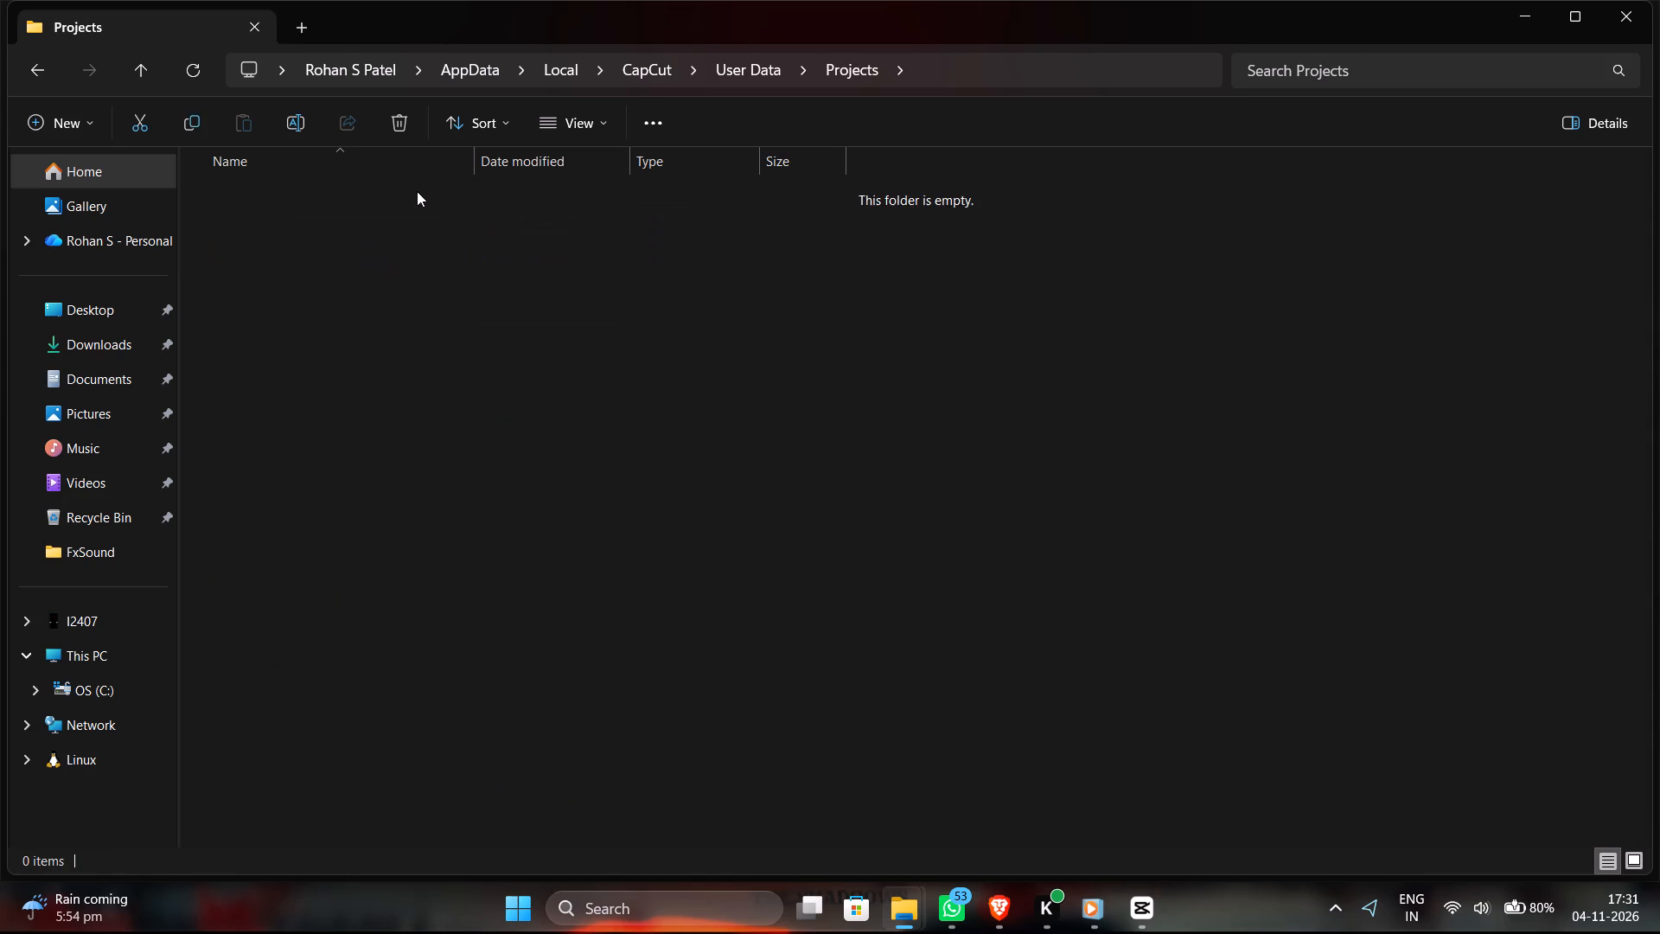
{"action": "left_click", "coordinate": [25, 58]}
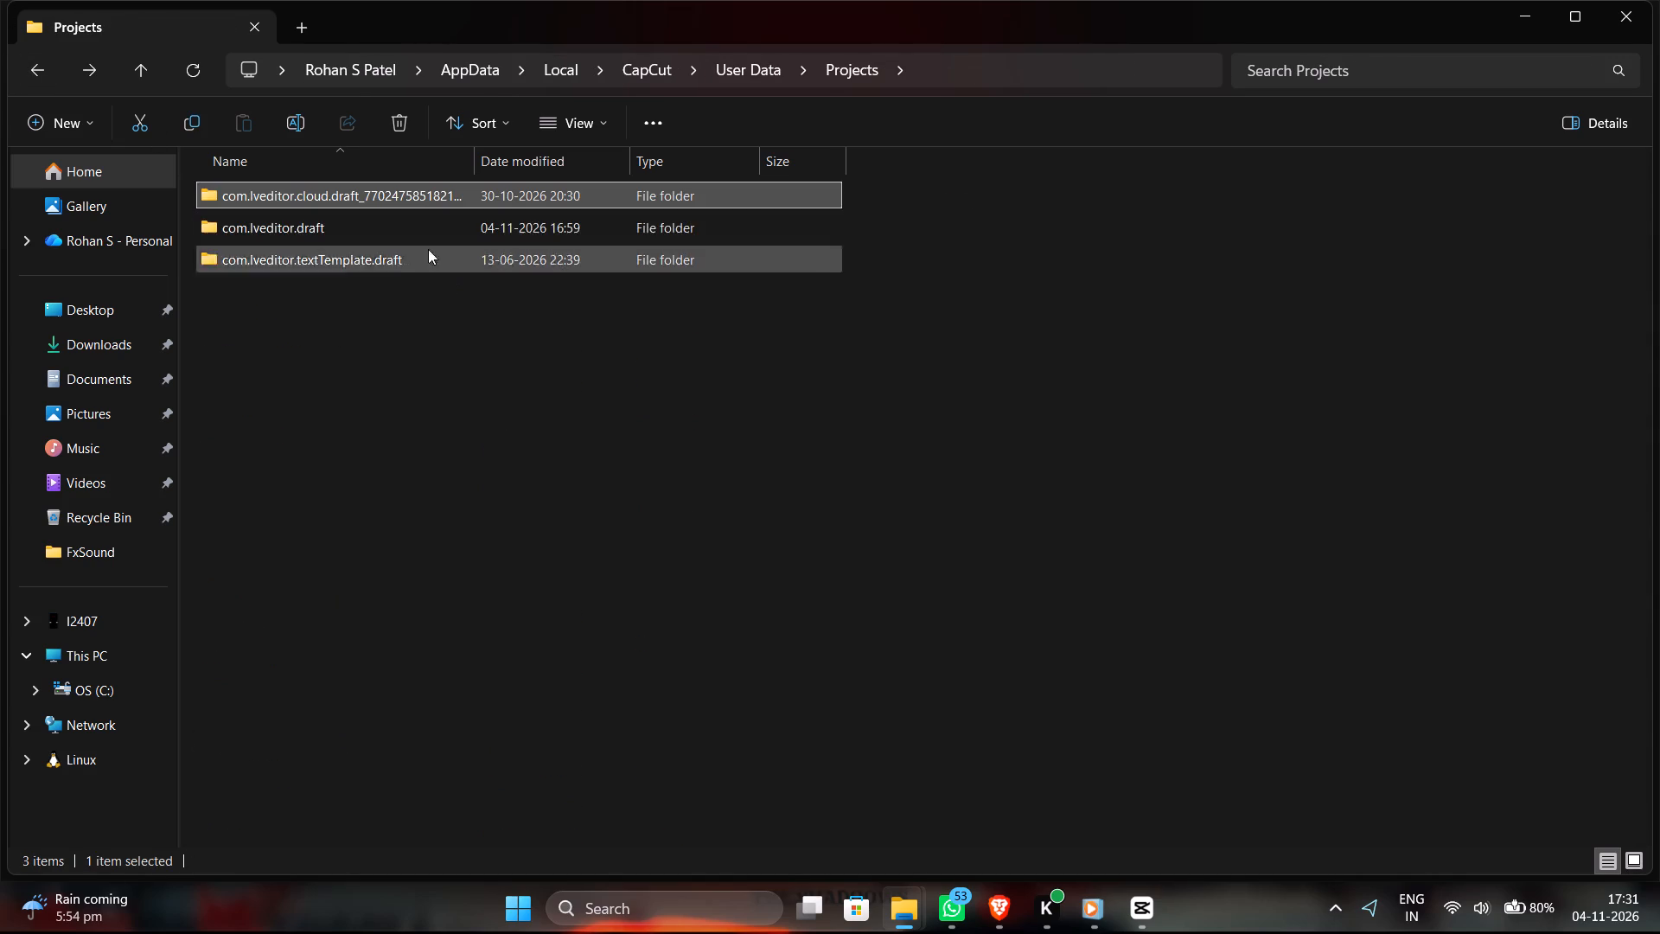
{"action": "double_click", "coordinate": [401, 215]}
{"action": "double_click", "coordinate": [309, 293]}
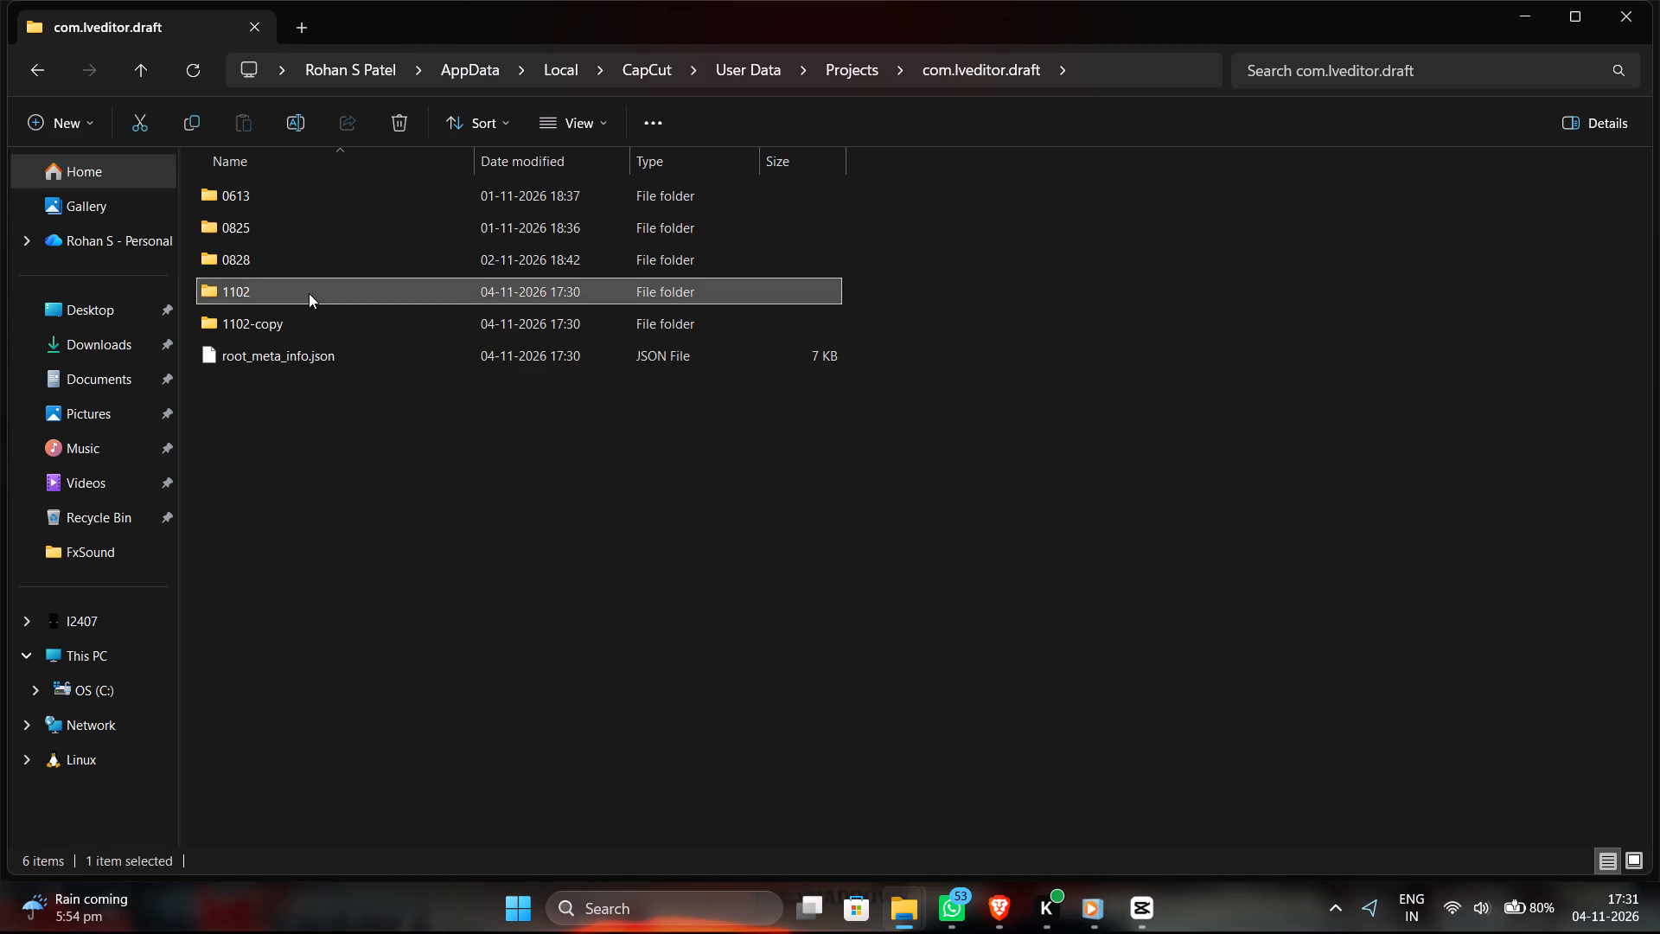
{"action": "left_click", "coordinate": [300, 365]}
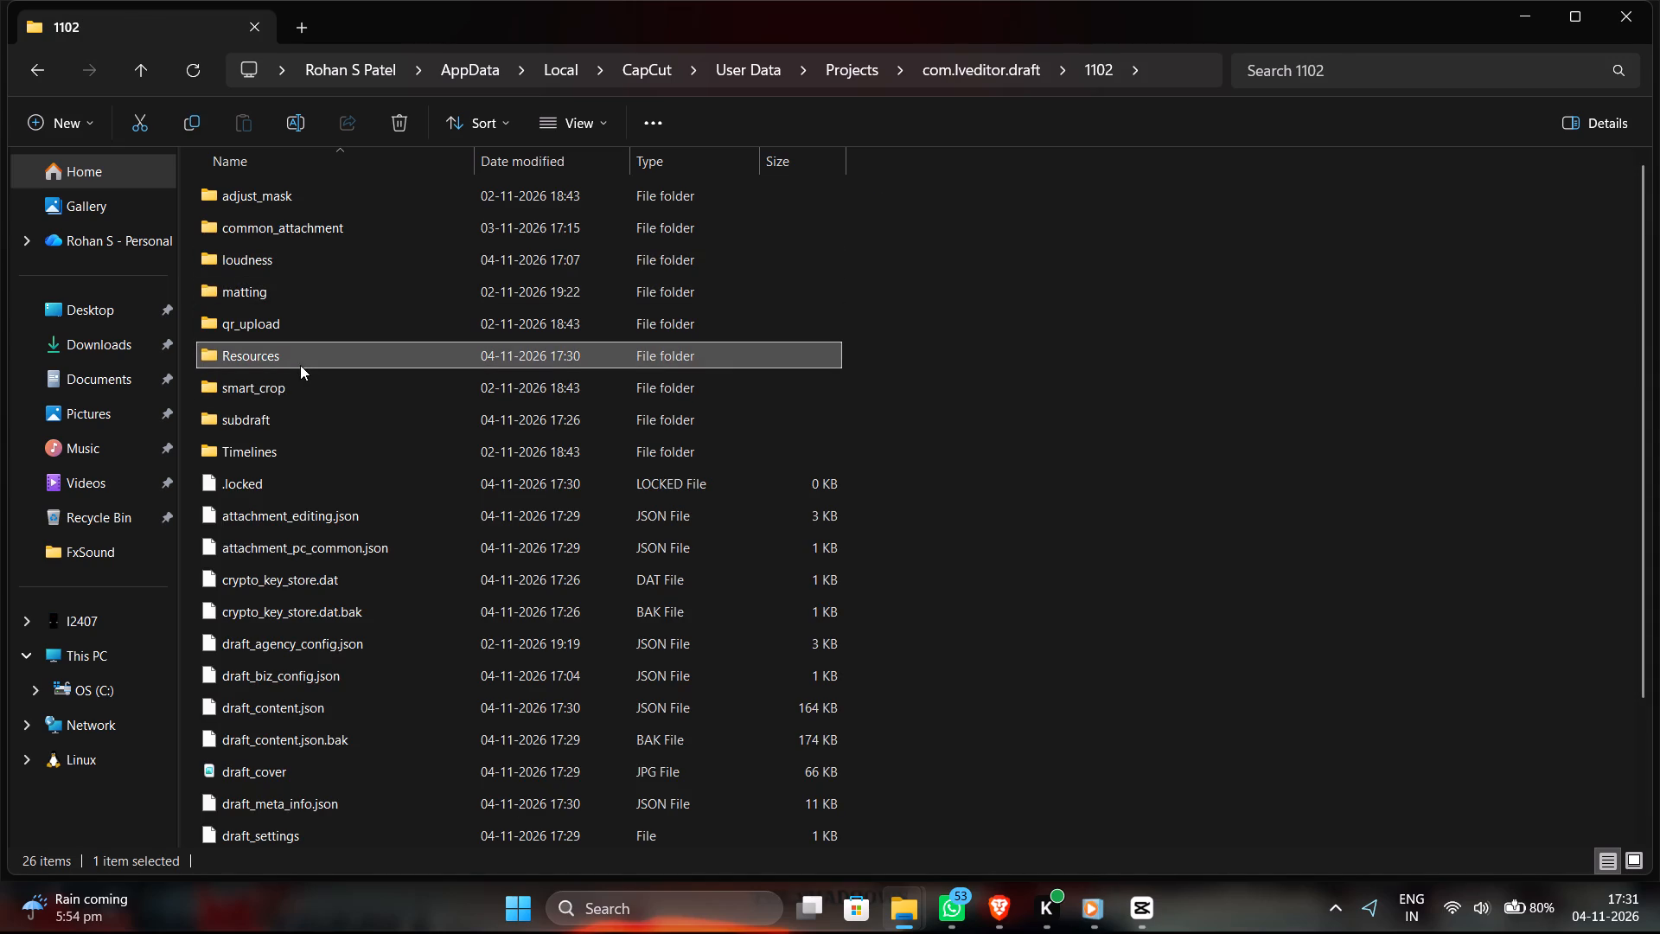
{"action": "left_click", "coordinate": [300, 365]}
{"action": "left_click", "coordinate": [300, 365]}
{"action": "double_click", "coordinate": [292, 232]}
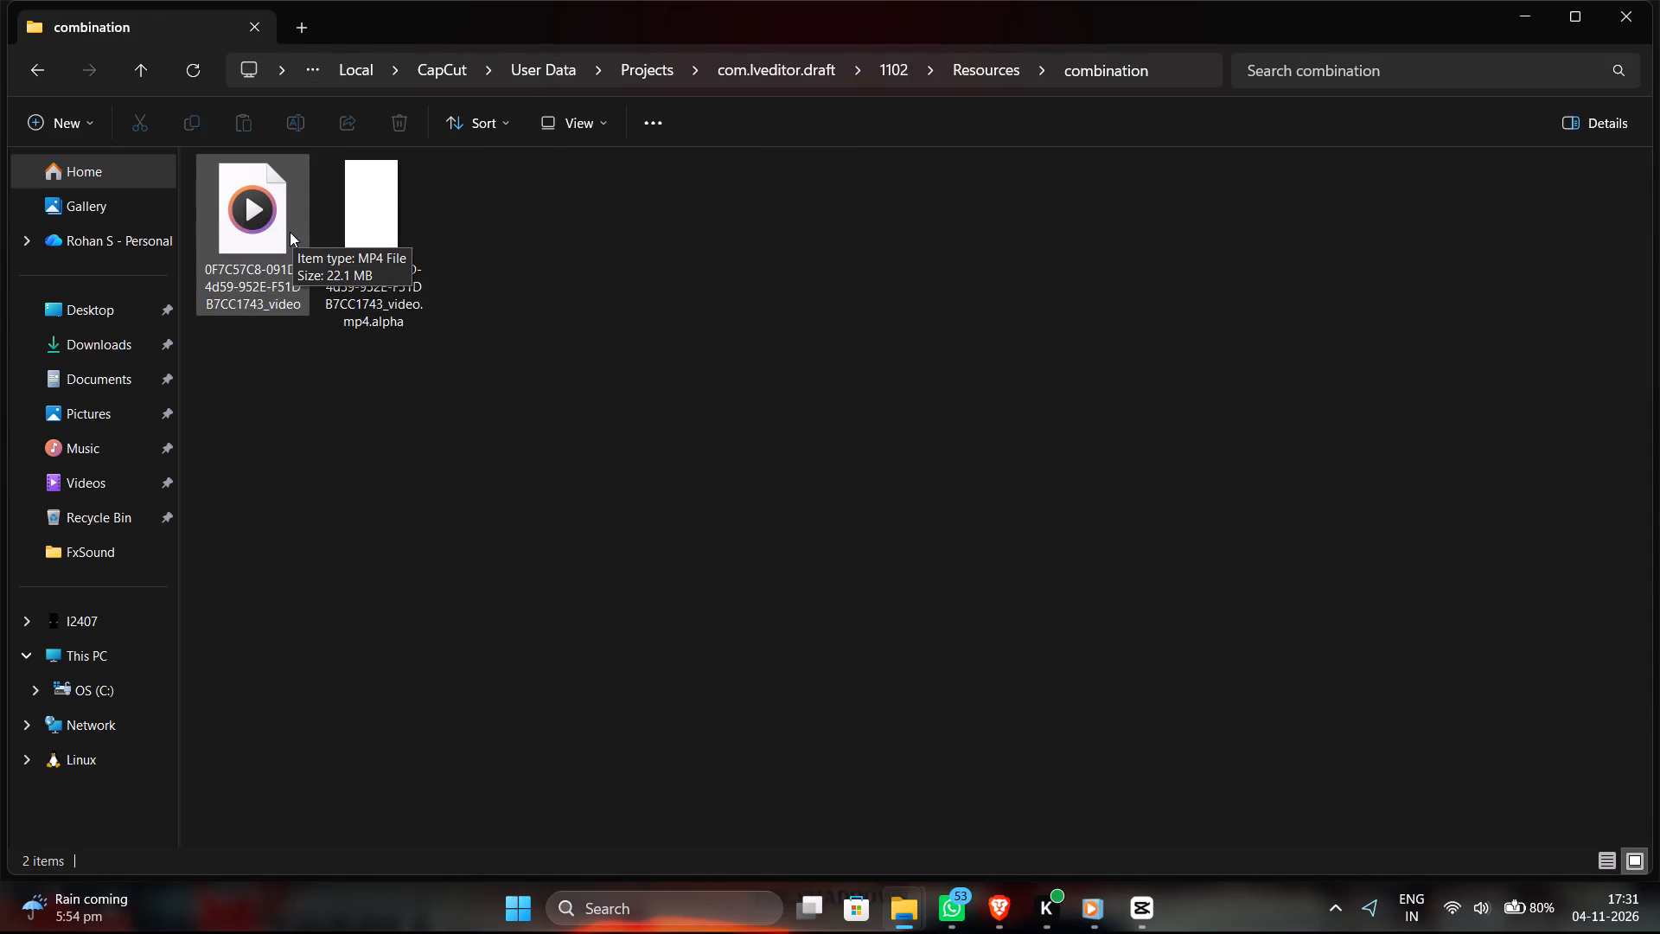
Open the MP4 file from the combination folder to check whether it plays, and close the player.
{"action": "double_click", "coordinate": [290, 232]}
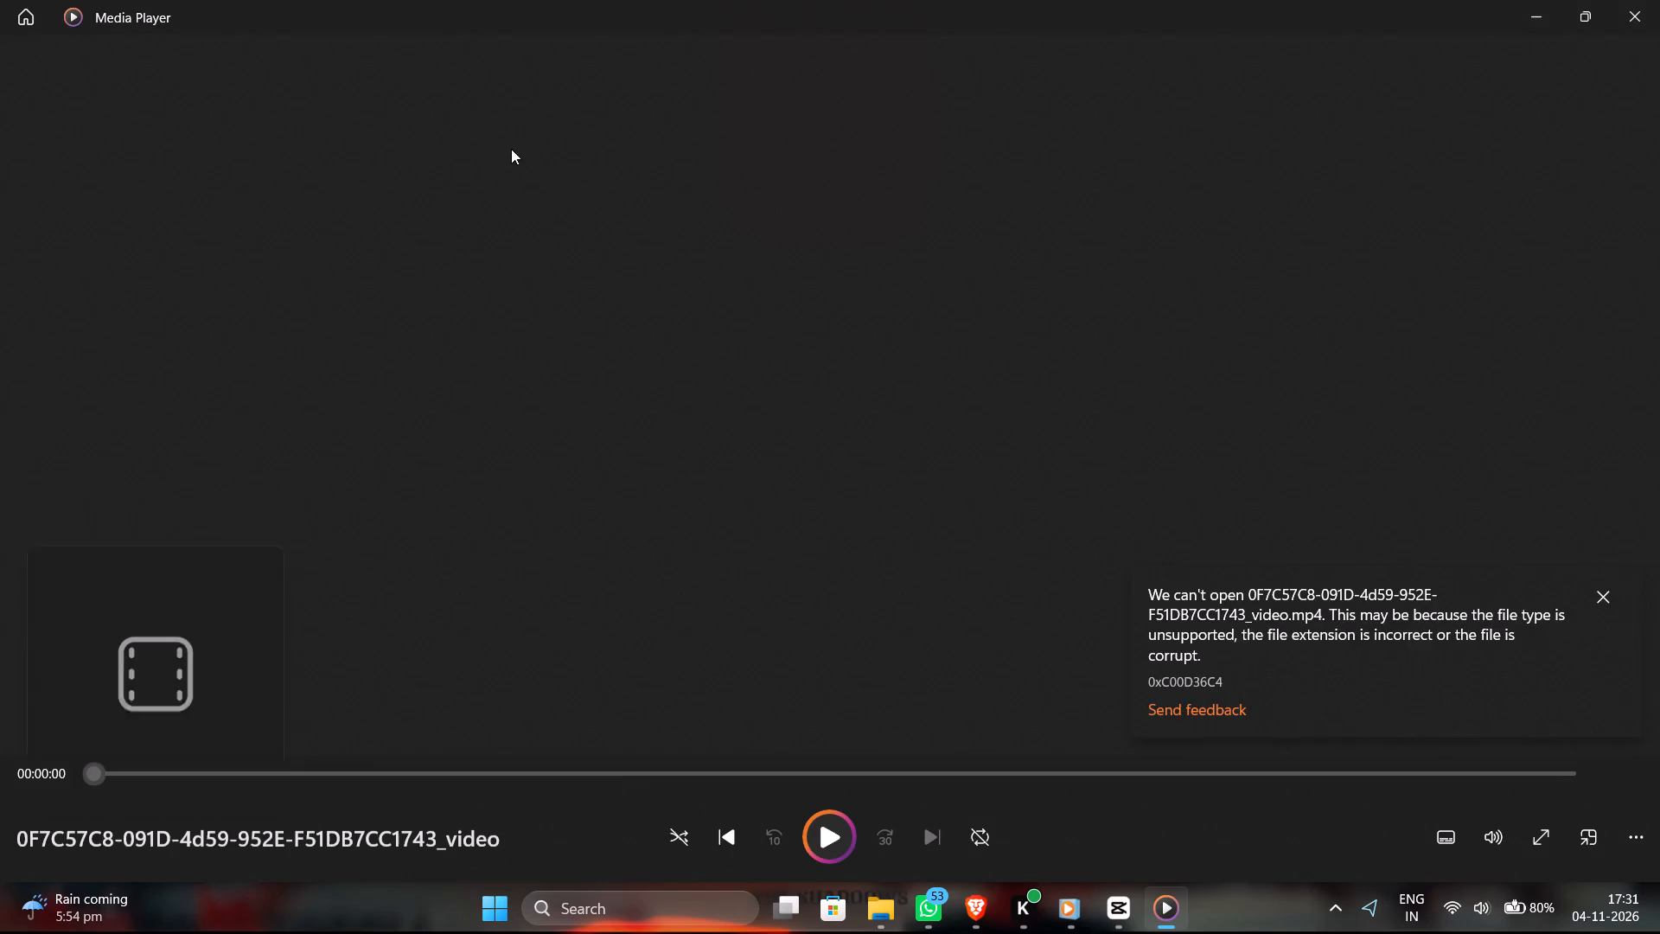
{"action": "left_click", "coordinate": [1659, 0]}
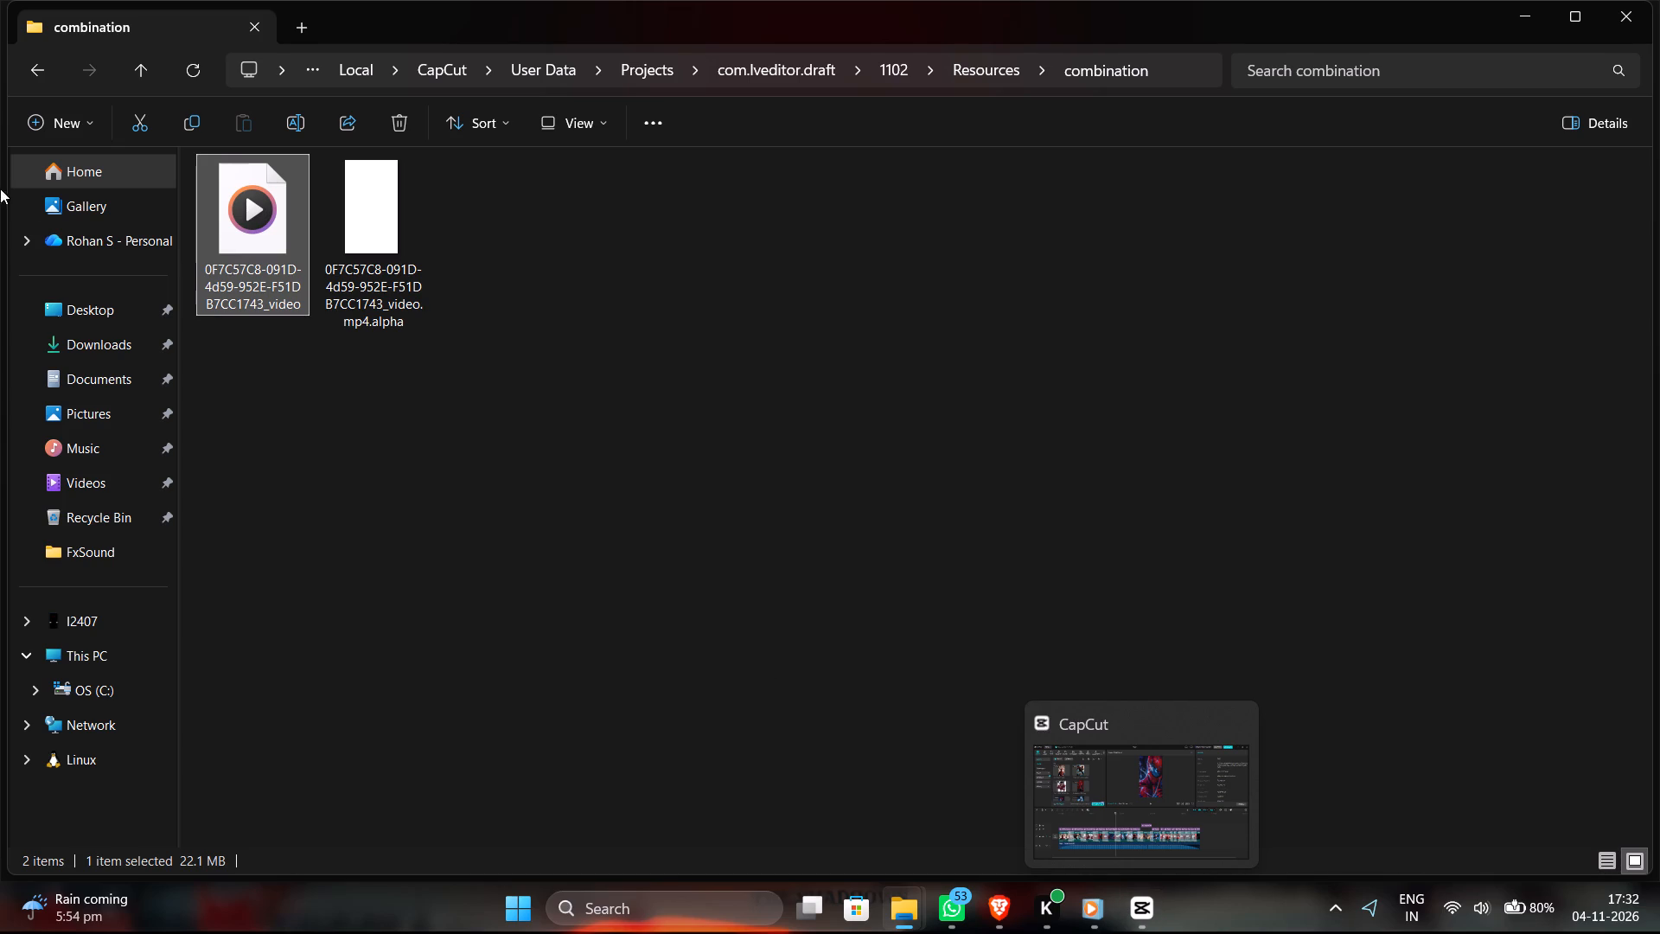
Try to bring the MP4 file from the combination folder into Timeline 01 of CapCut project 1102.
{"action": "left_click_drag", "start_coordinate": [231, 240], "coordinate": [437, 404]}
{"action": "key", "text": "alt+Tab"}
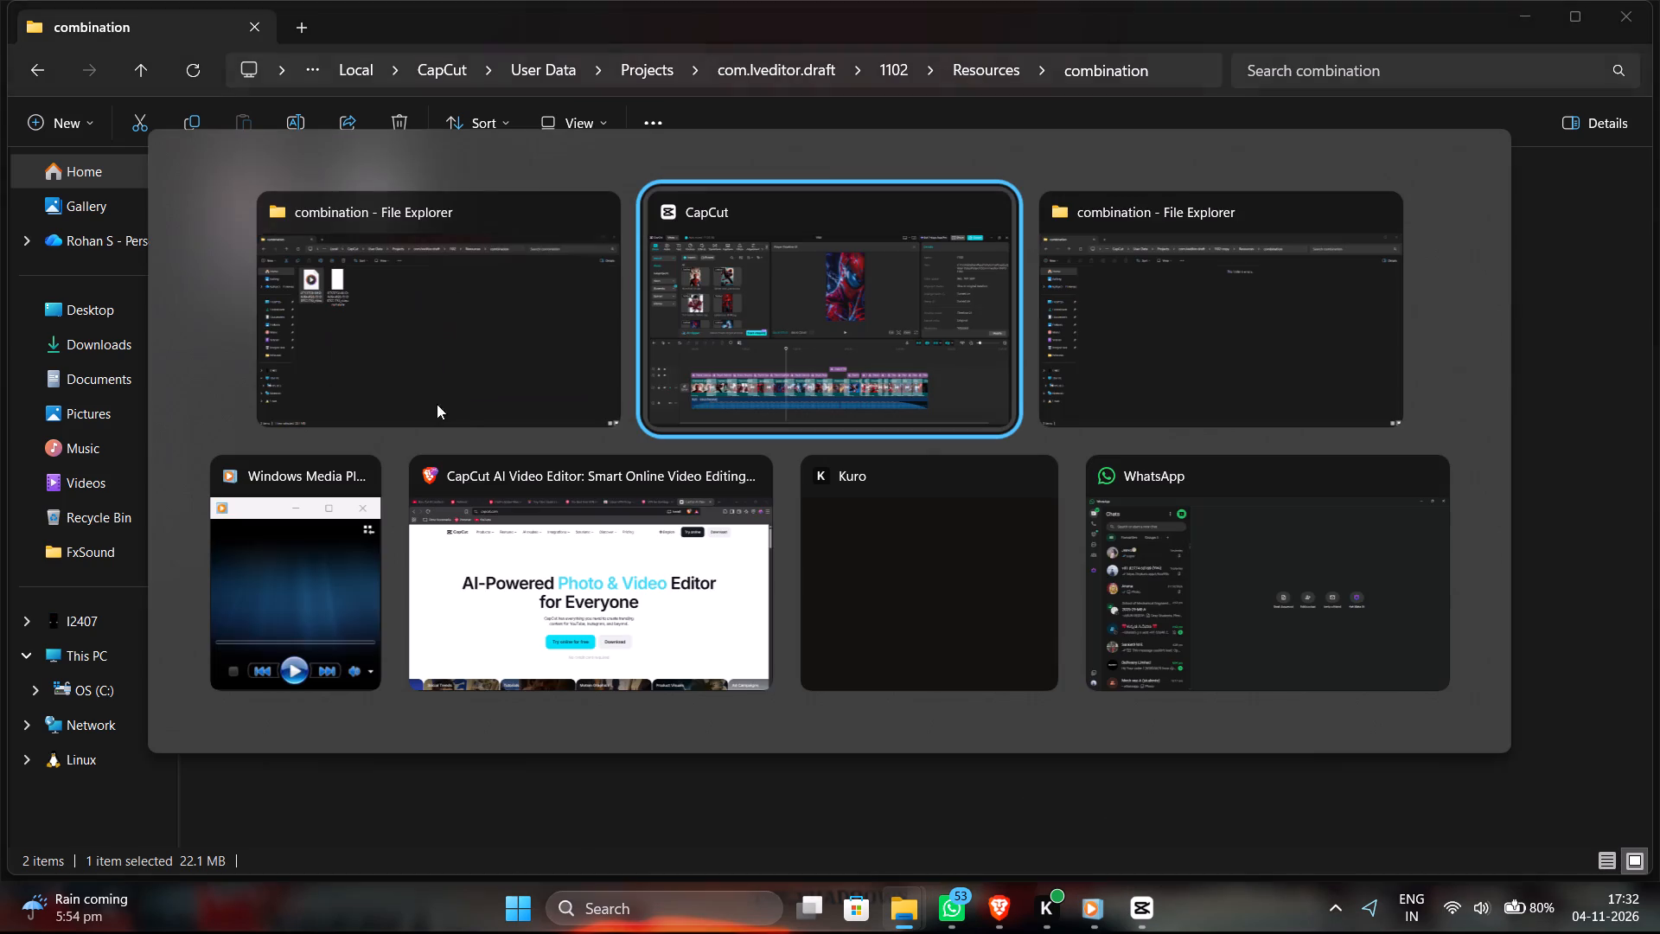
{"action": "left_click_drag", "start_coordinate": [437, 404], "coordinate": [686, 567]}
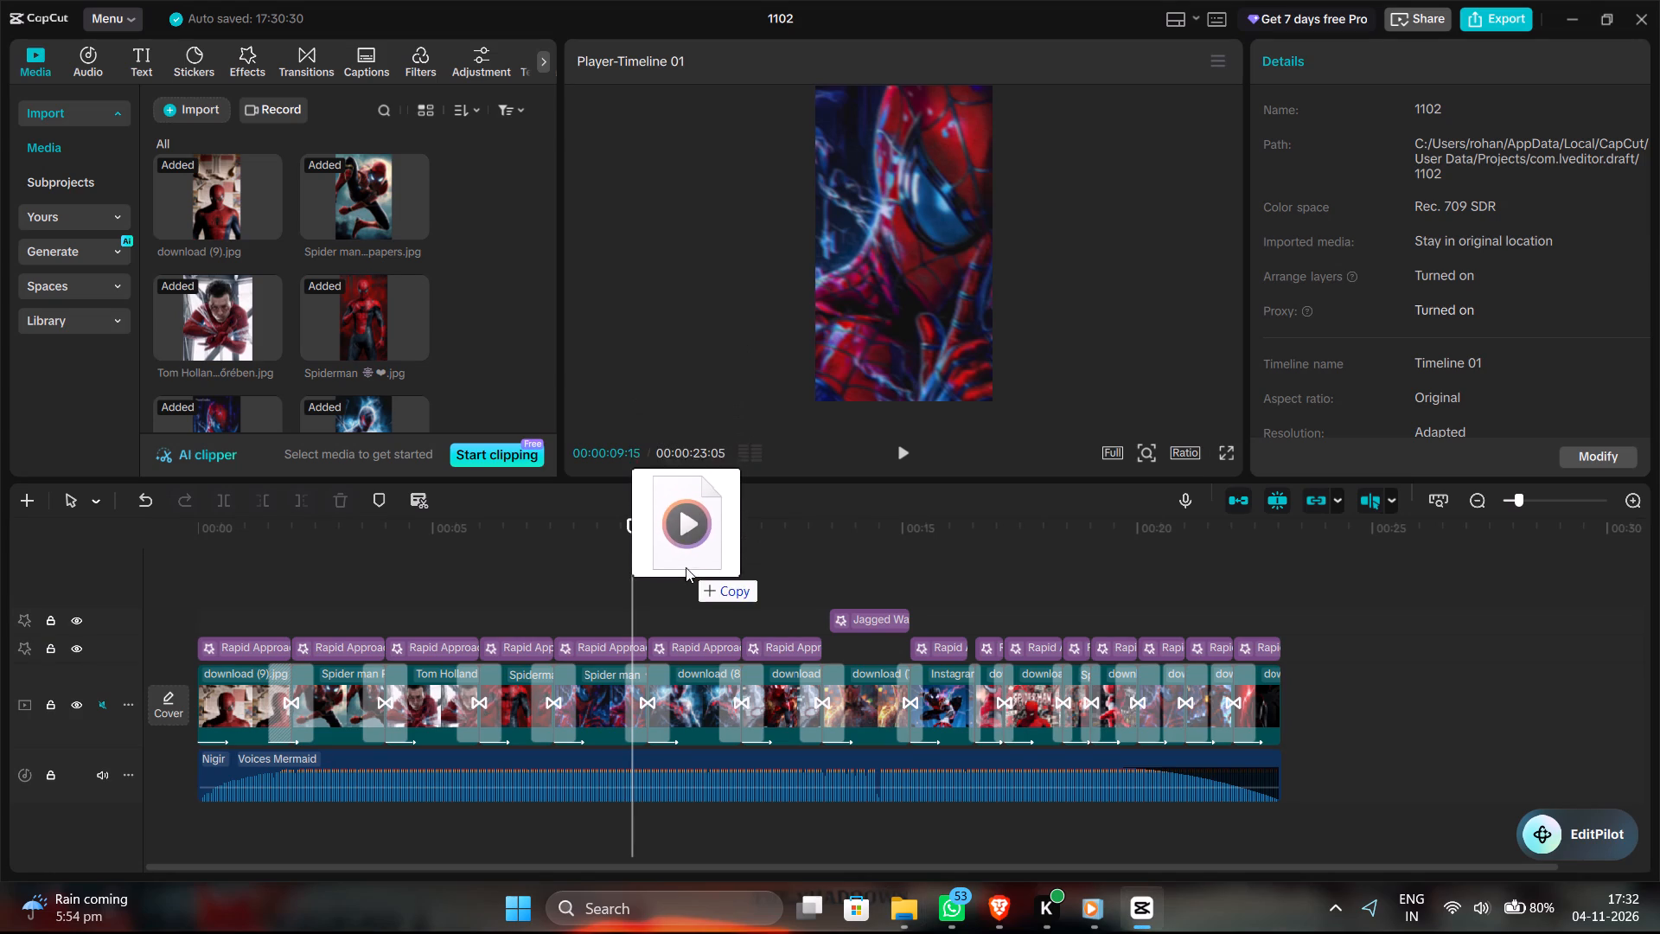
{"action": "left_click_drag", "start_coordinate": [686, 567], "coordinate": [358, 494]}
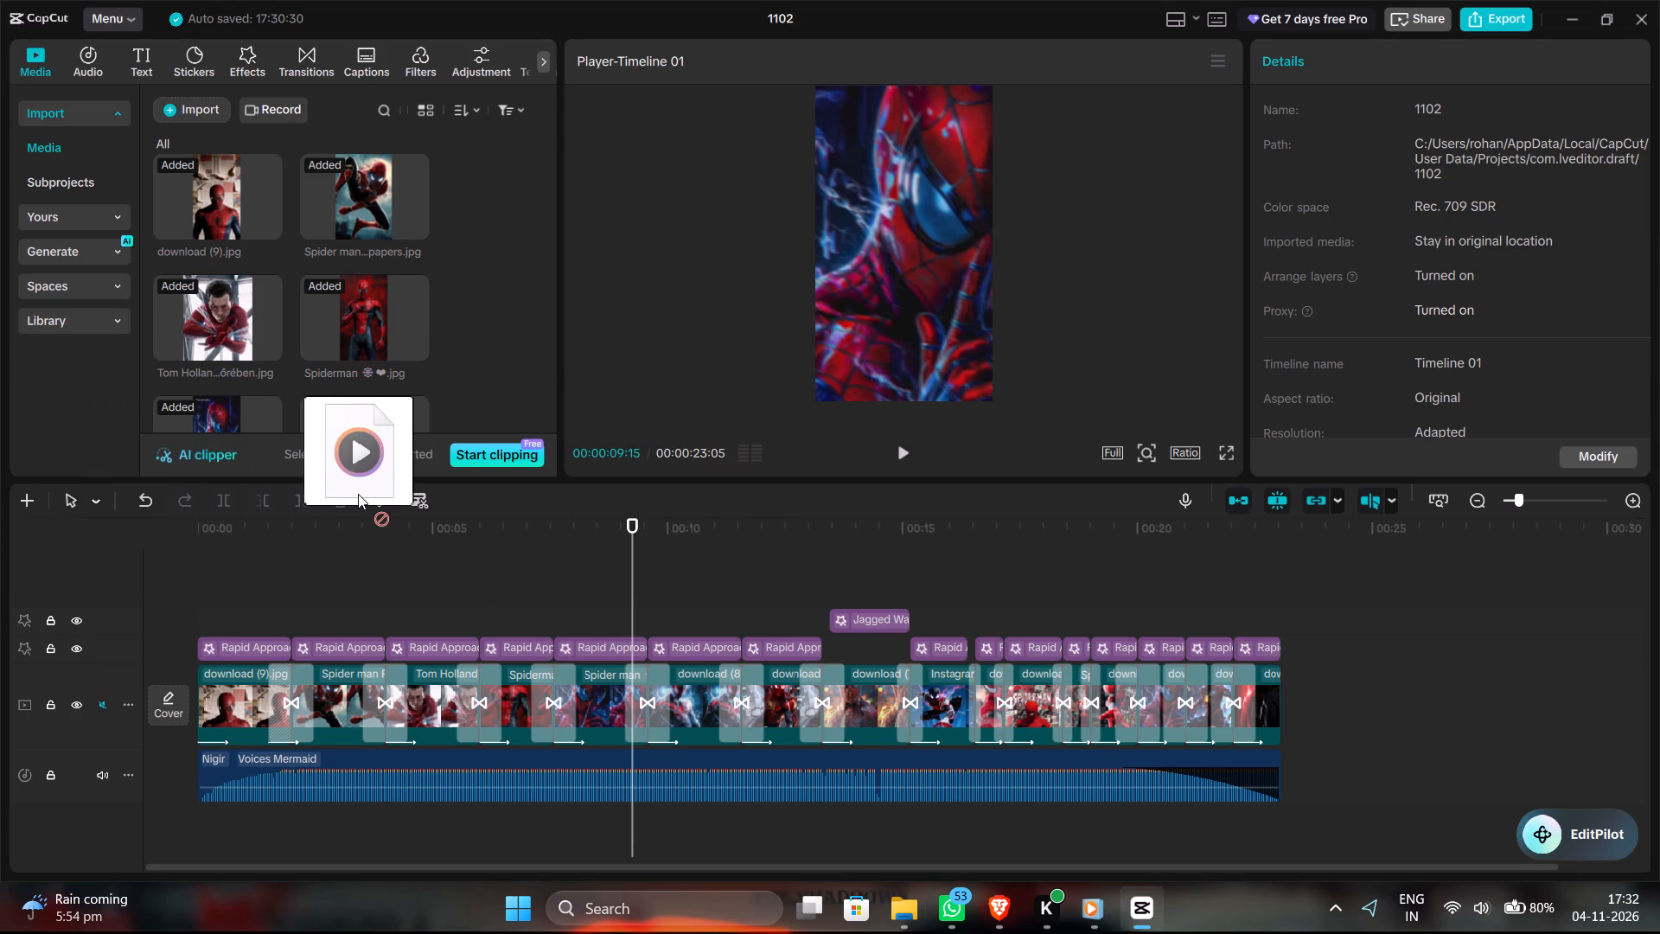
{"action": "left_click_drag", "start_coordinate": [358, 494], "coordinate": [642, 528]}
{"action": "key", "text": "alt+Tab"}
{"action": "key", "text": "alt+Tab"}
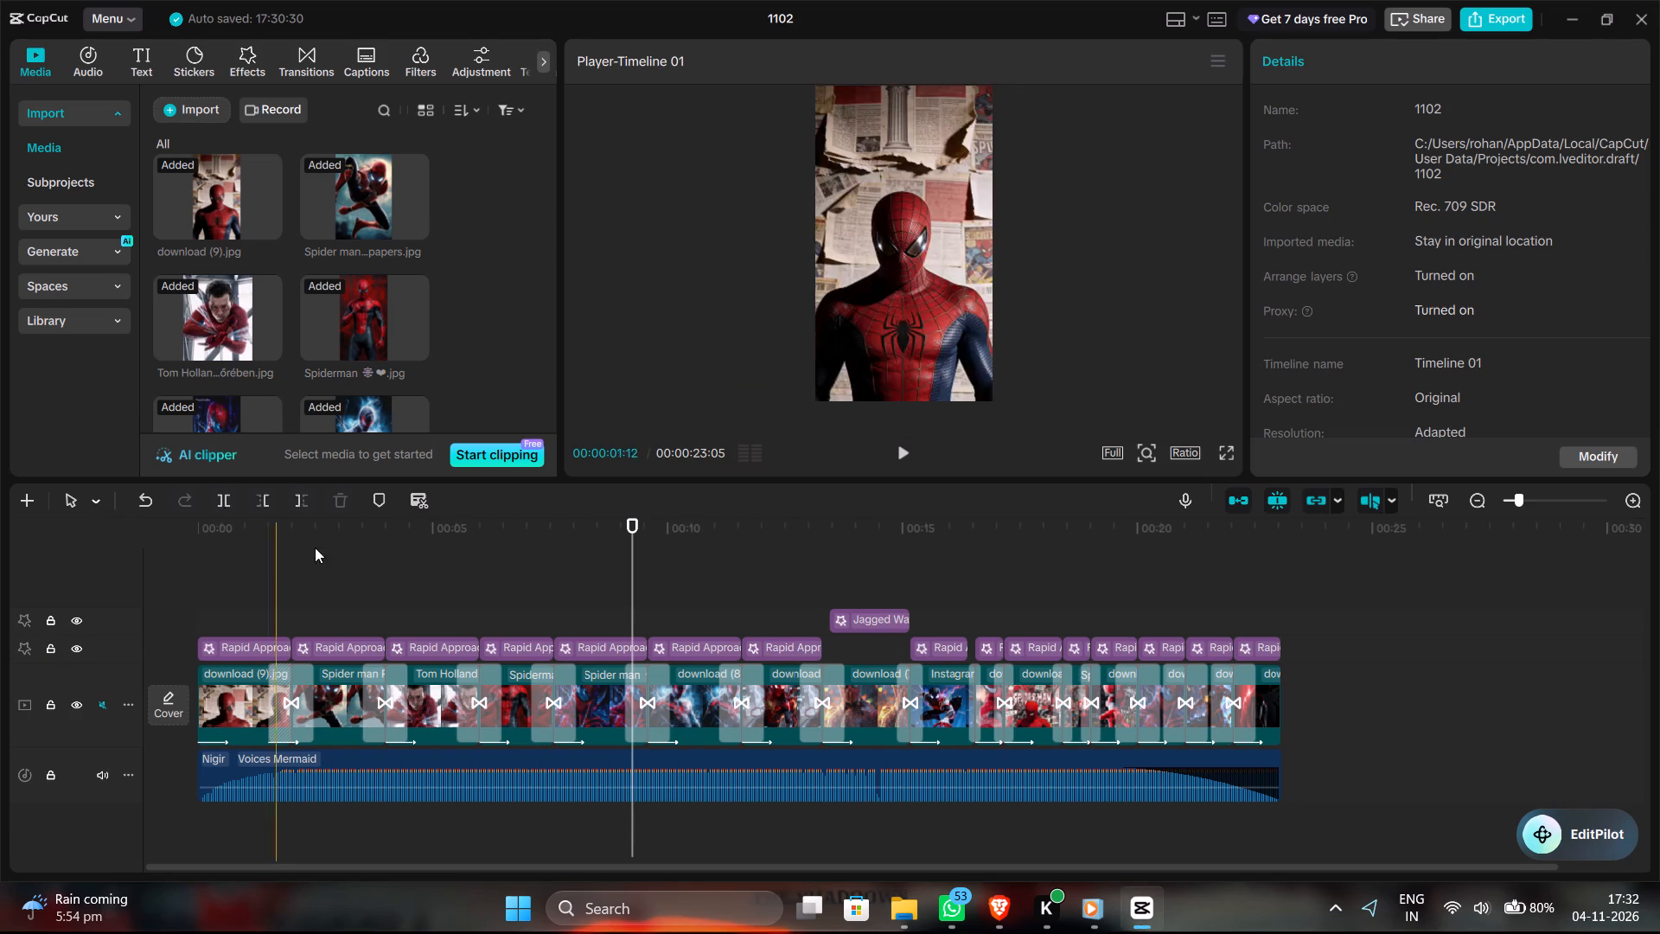
Add a new empty timeline to project 1102.
{"action": "left_click", "coordinate": [373, 547]}
{"action": "left_click", "coordinate": [21, 499]}
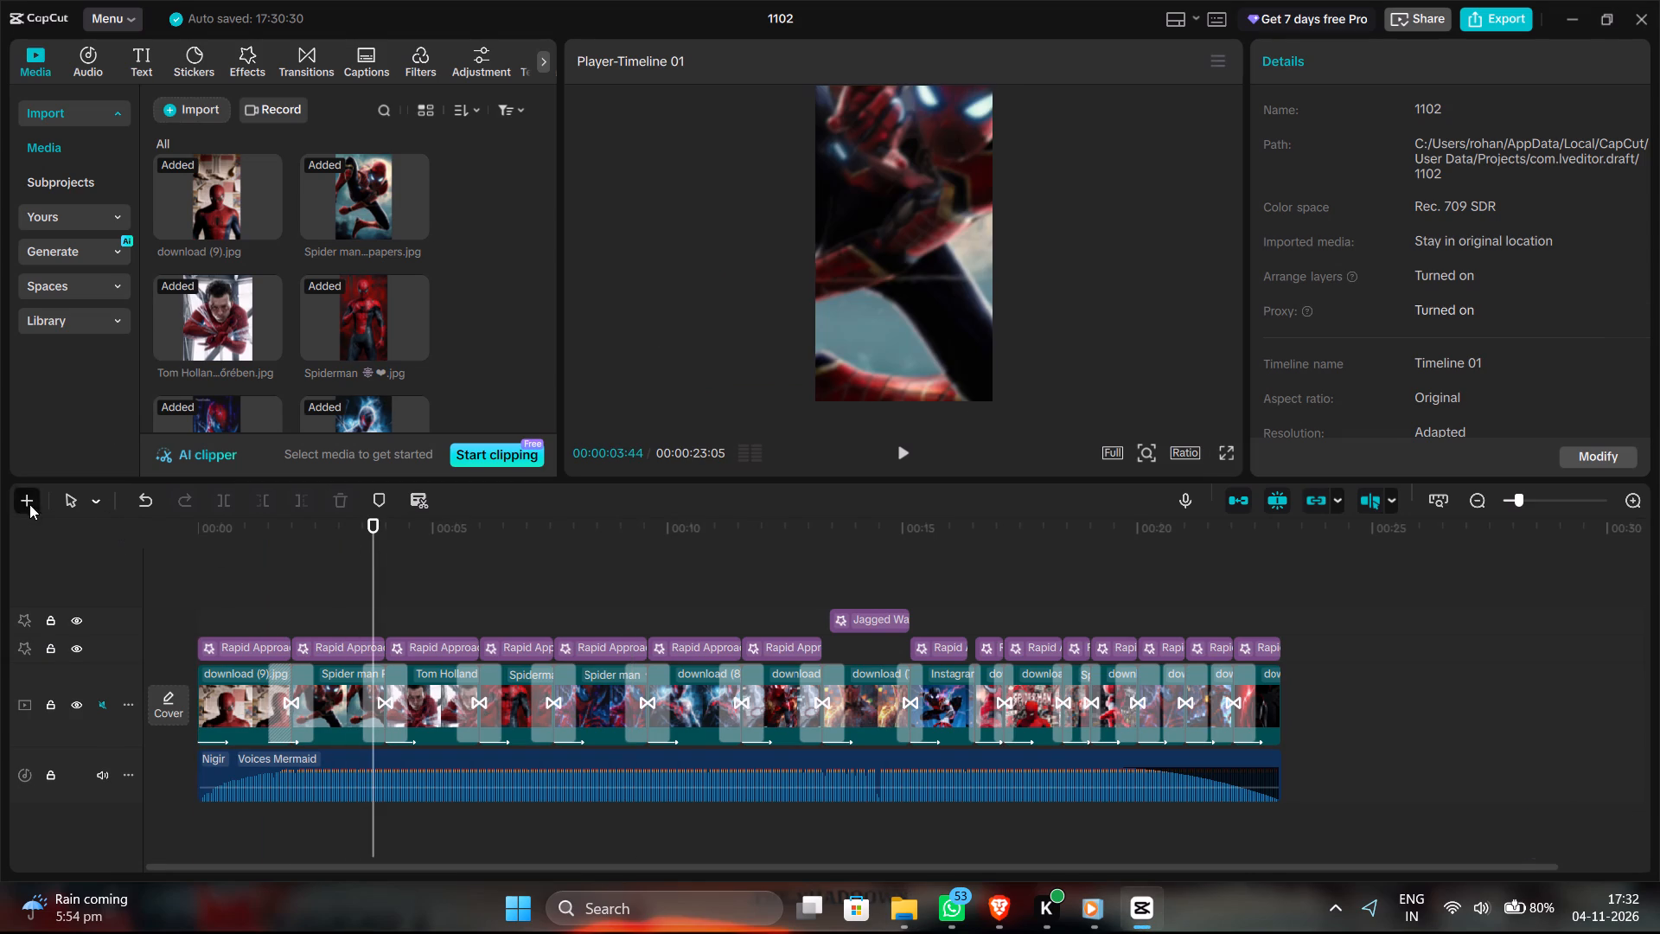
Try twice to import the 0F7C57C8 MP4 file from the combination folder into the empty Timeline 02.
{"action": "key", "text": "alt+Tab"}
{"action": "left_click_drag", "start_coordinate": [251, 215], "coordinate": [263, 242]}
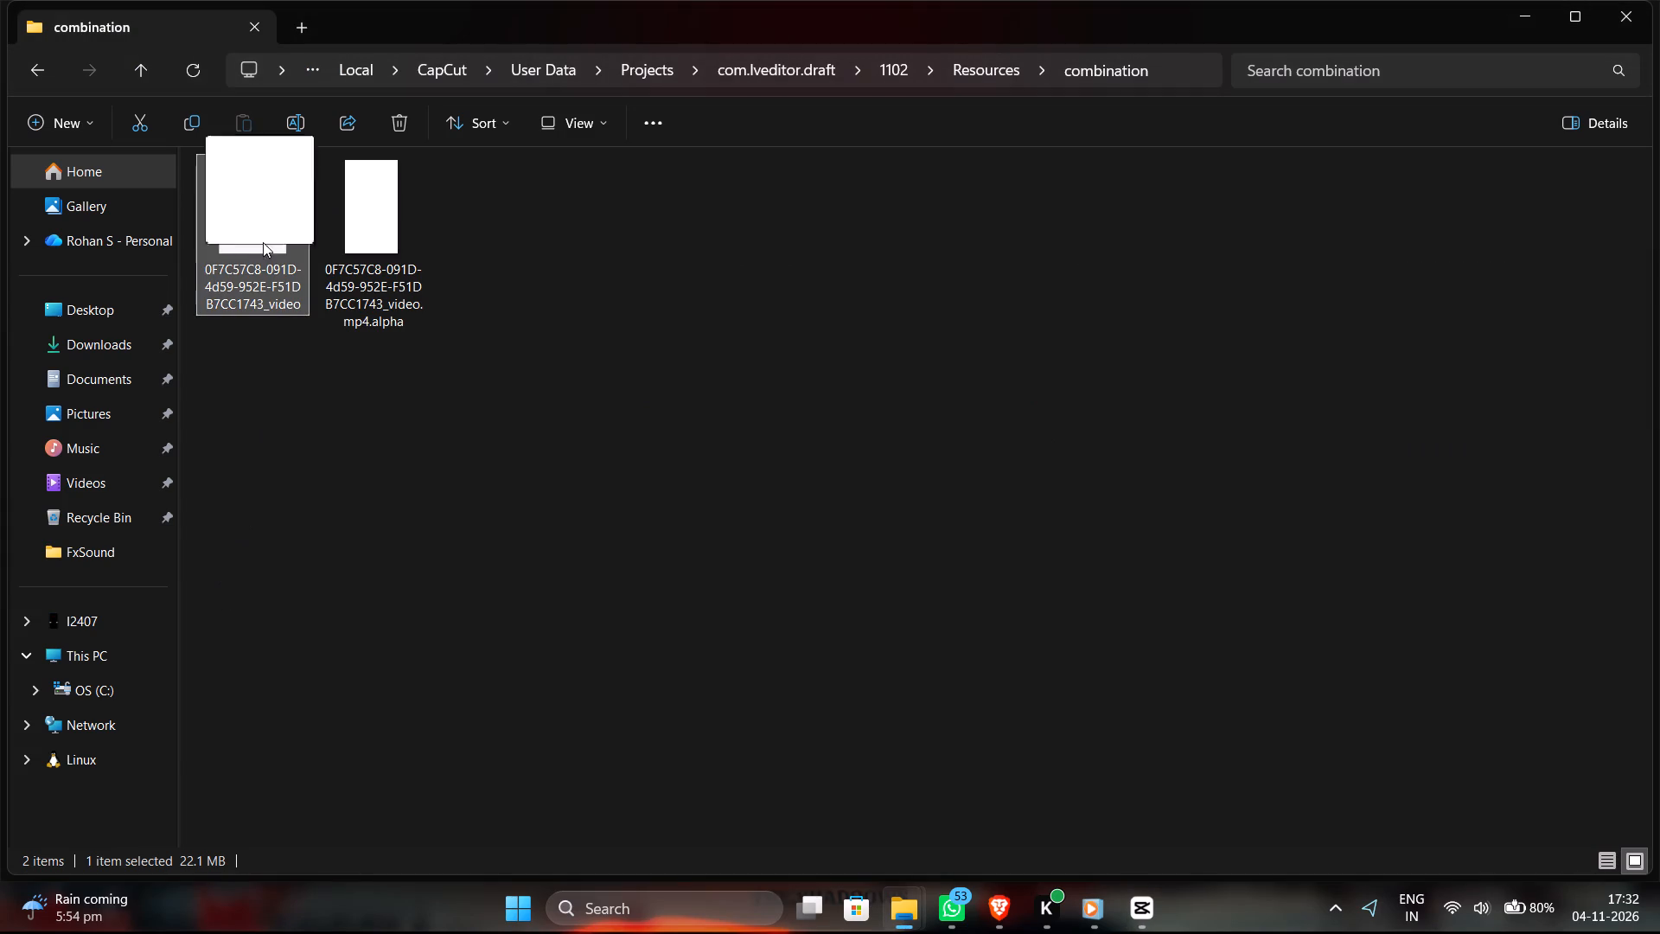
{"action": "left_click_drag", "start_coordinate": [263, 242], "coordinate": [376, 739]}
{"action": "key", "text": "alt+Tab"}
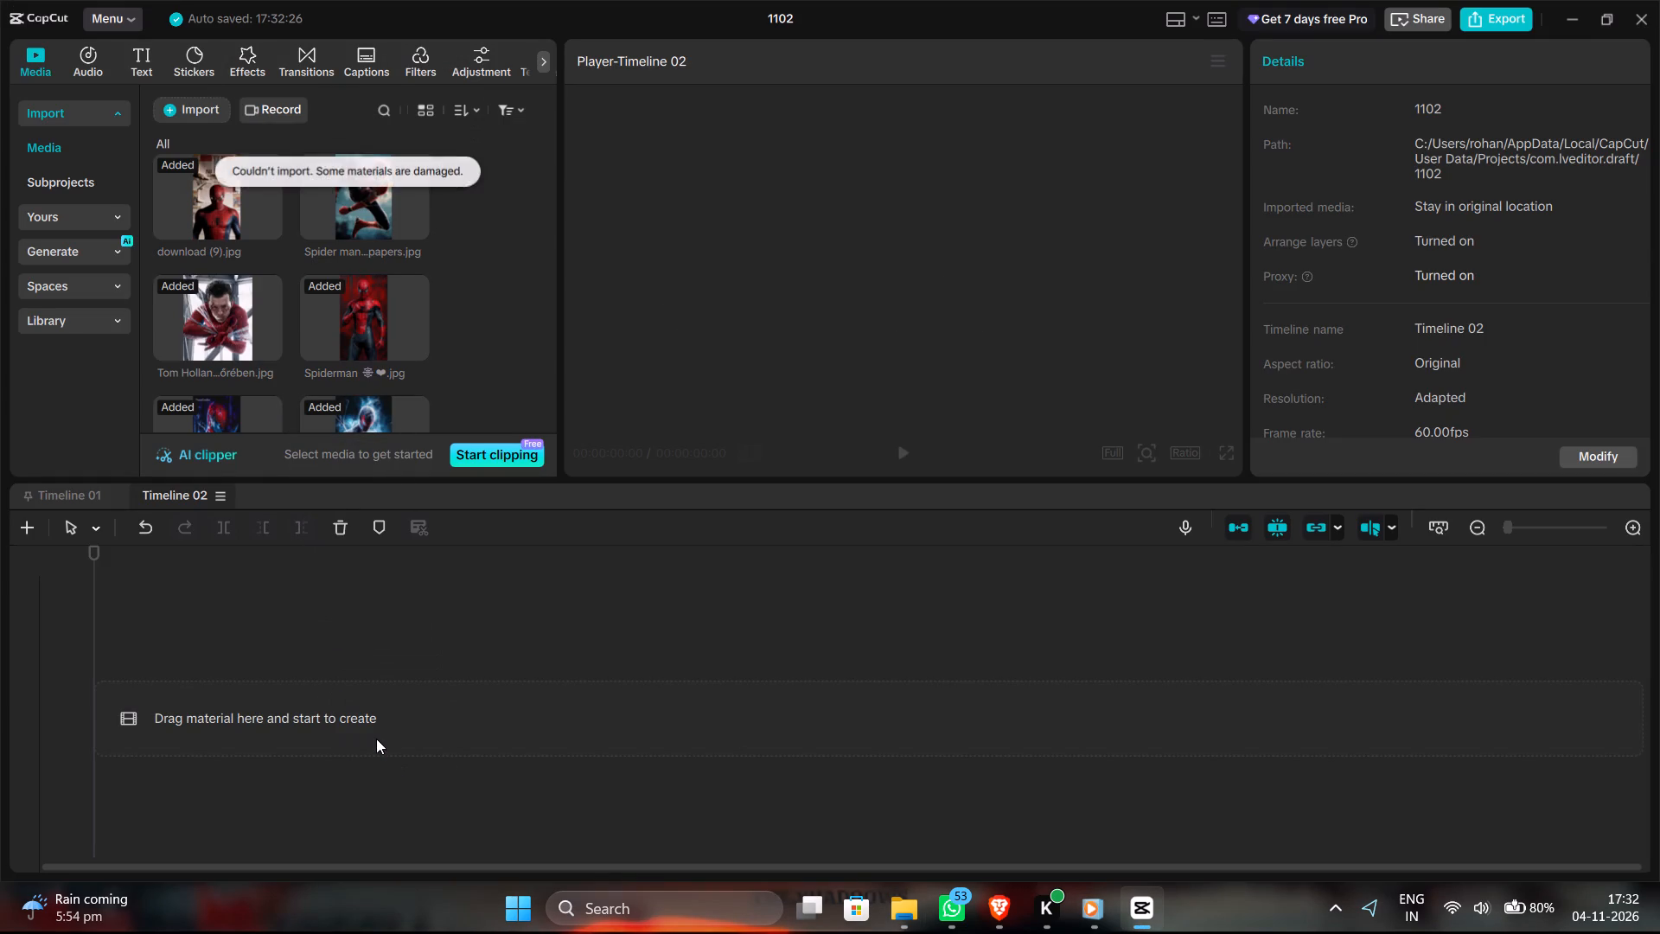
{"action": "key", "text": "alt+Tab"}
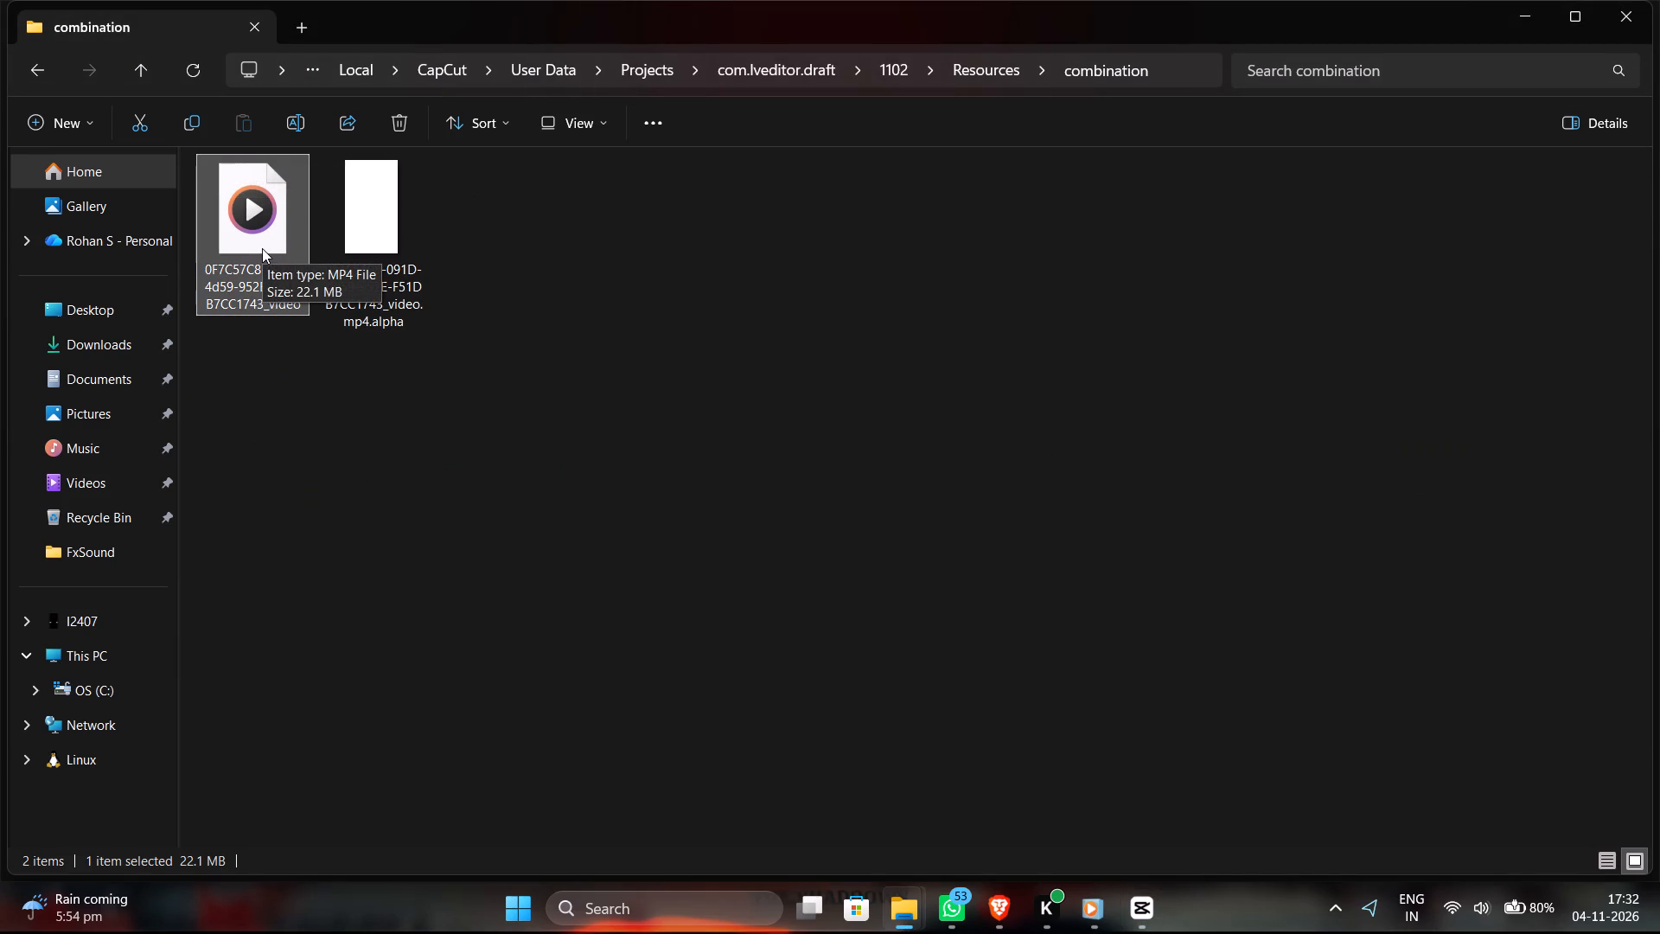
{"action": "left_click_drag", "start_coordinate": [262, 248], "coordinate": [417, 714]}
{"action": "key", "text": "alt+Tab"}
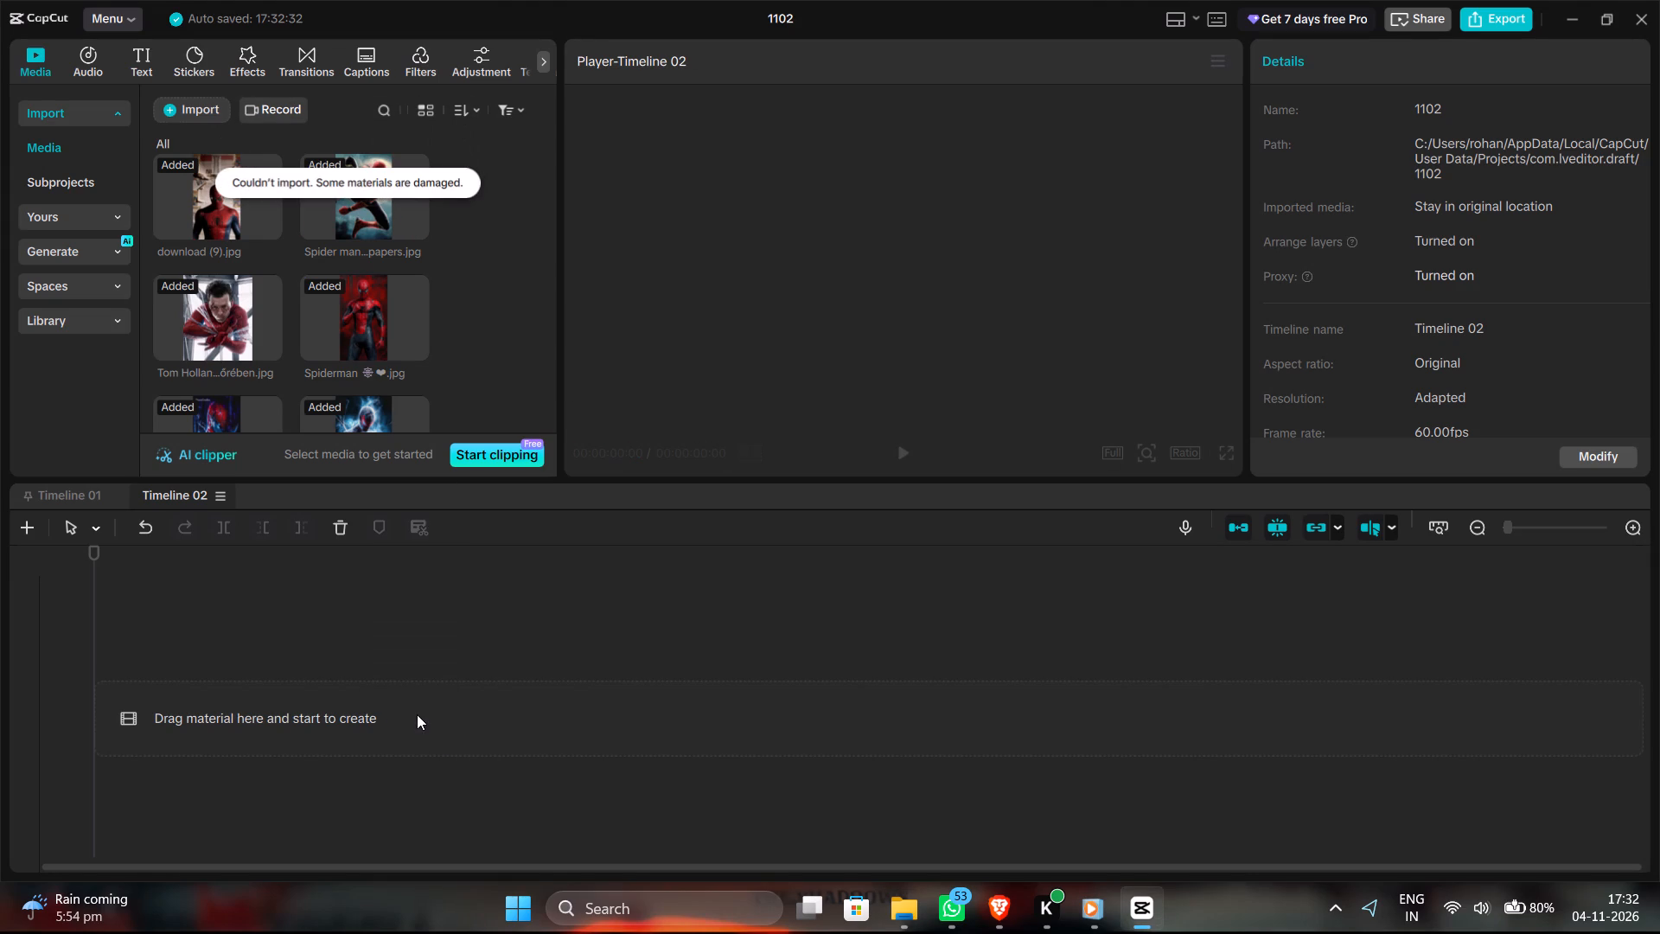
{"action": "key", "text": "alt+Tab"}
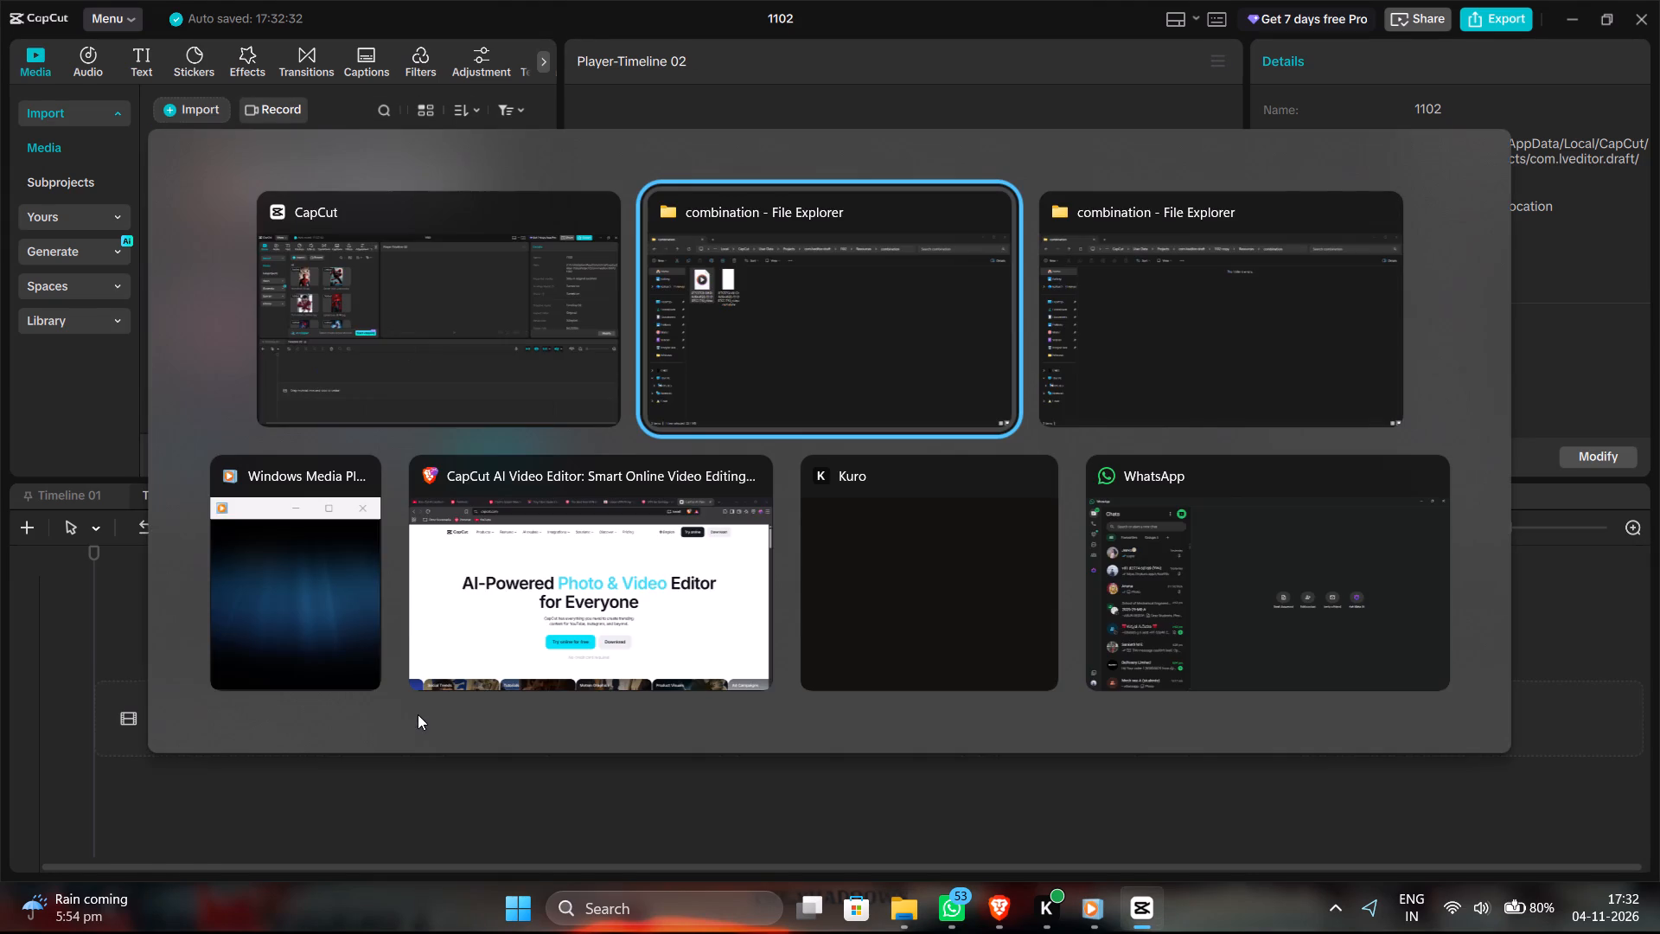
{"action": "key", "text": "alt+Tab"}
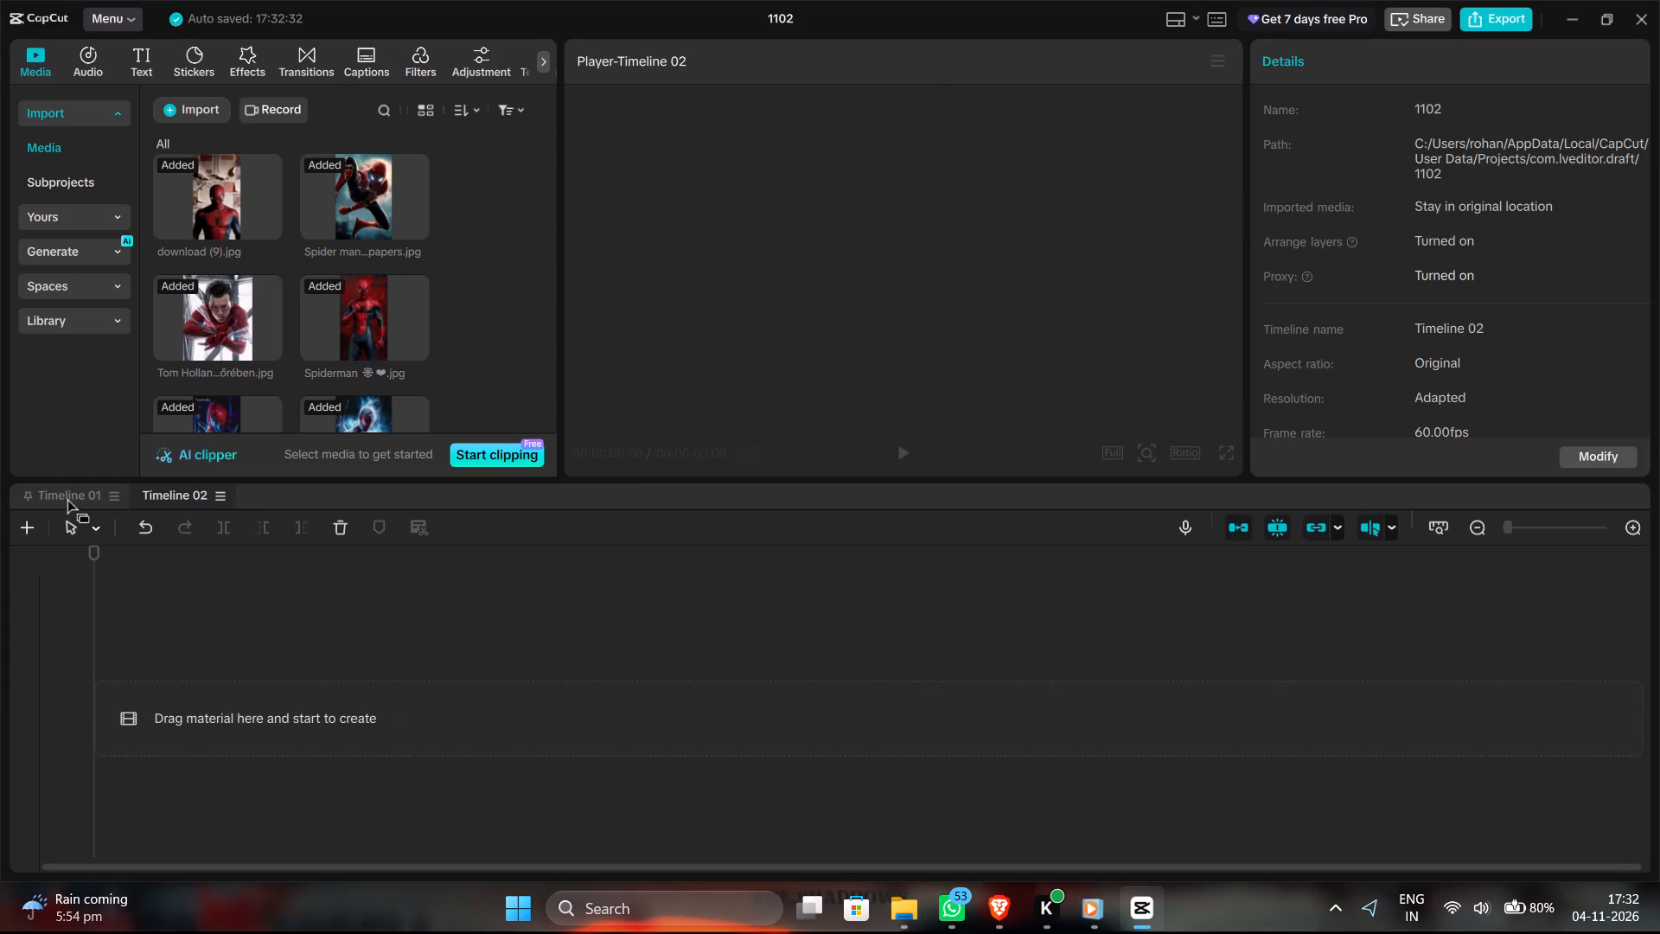
Combine everything on Timeline 01 into a compound clip and pre-process it.
{"action": "left_click", "coordinate": [66, 496]}
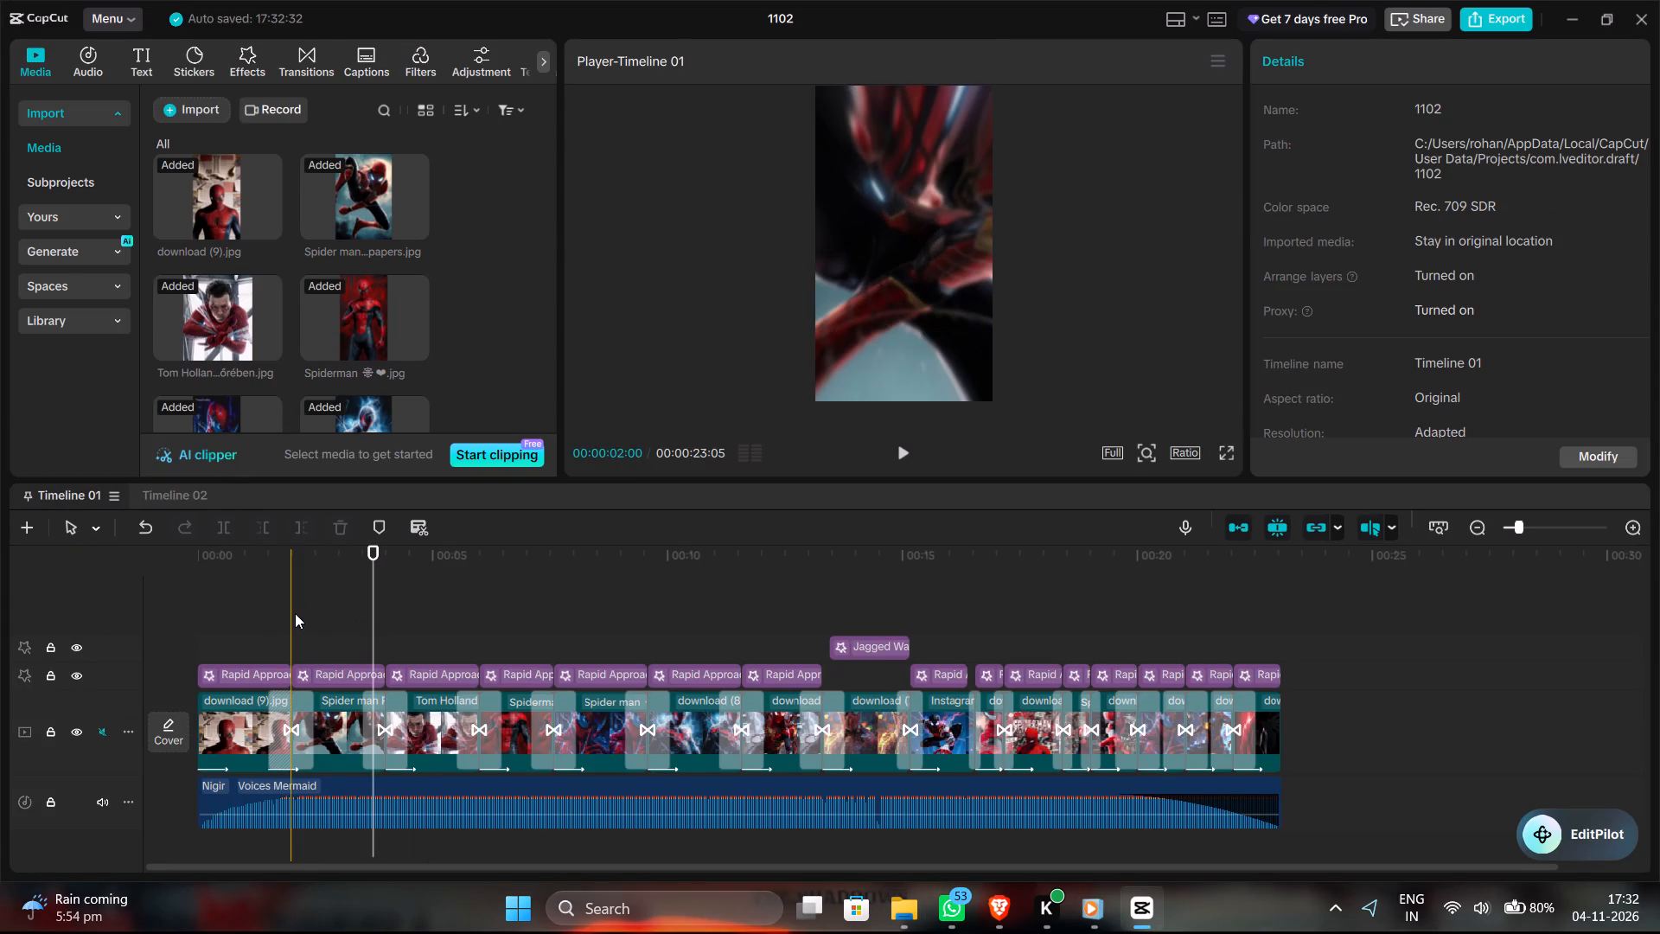
{"action": "key", "text": "ctrl+a"}
{"action": "right_click", "coordinate": [386, 743]}
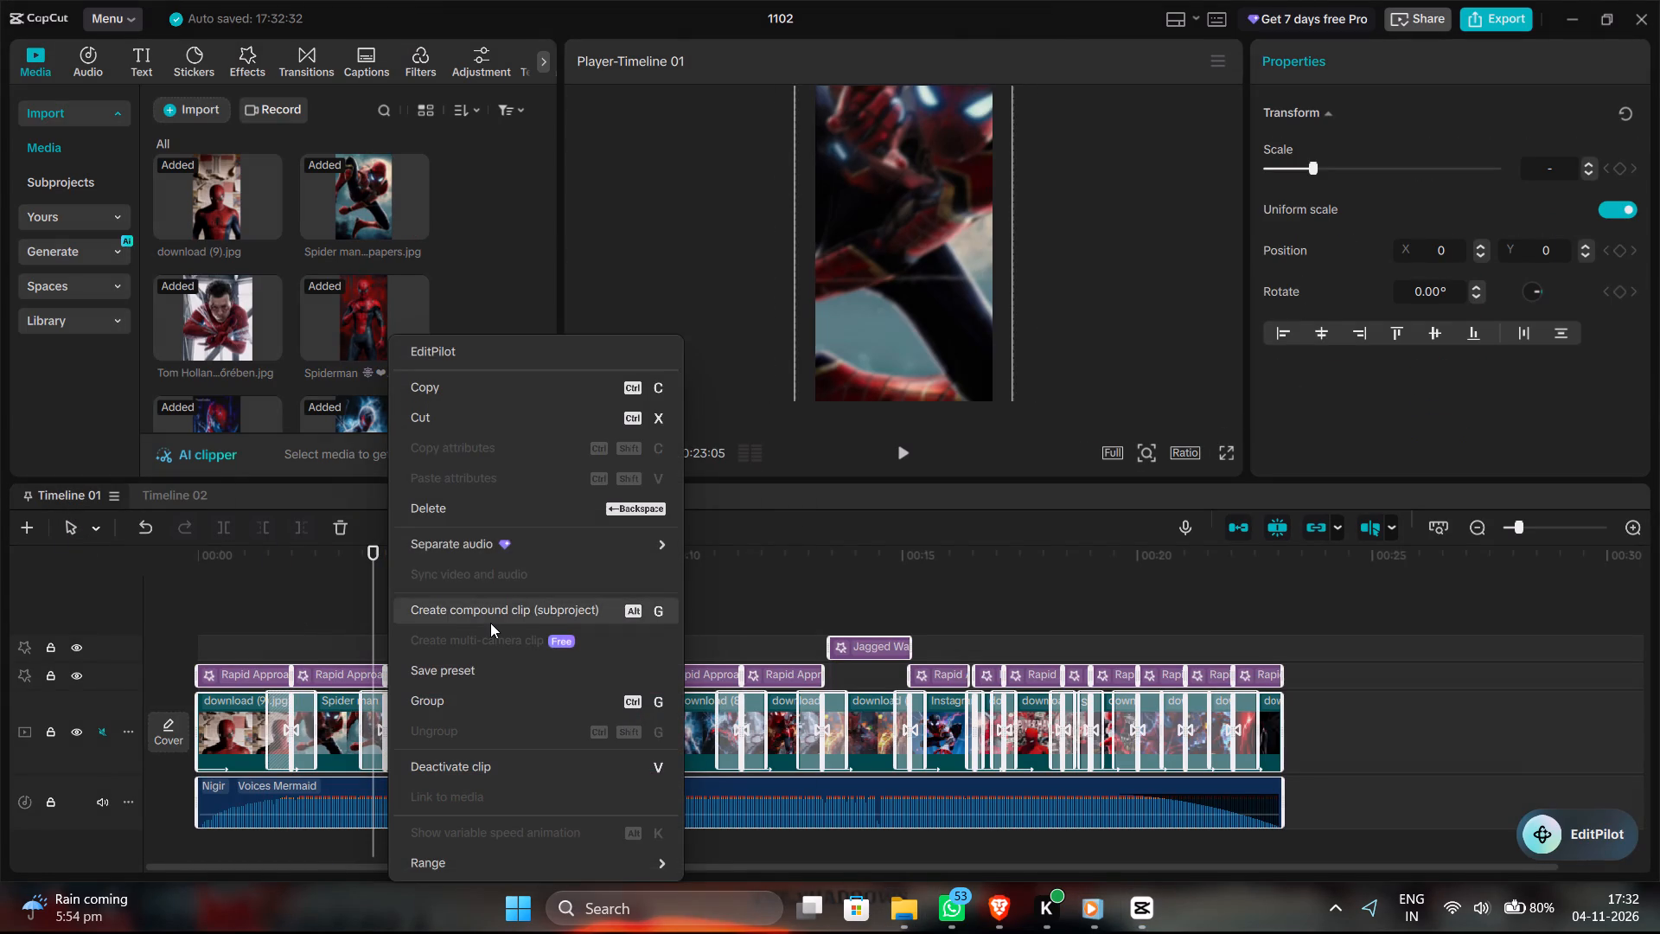
{"action": "left_click", "coordinate": [490, 623]}
{"action": "right_click", "coordinate": [474, 692]}
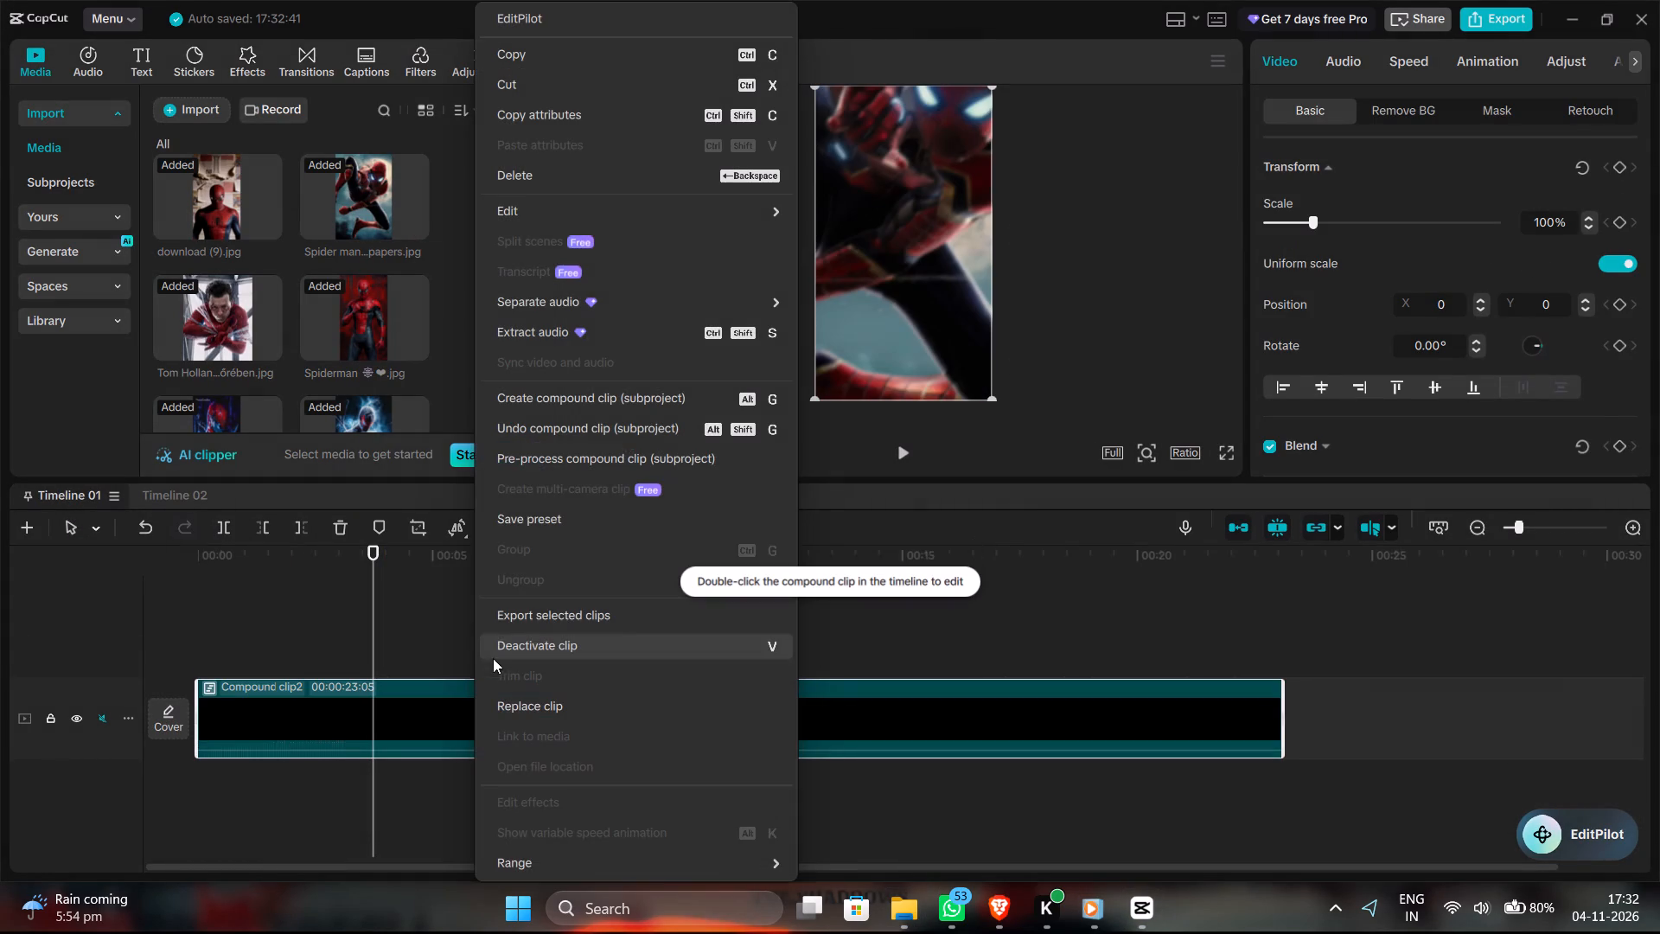
{"action": "left_click", "coordinate": [556, 466]}
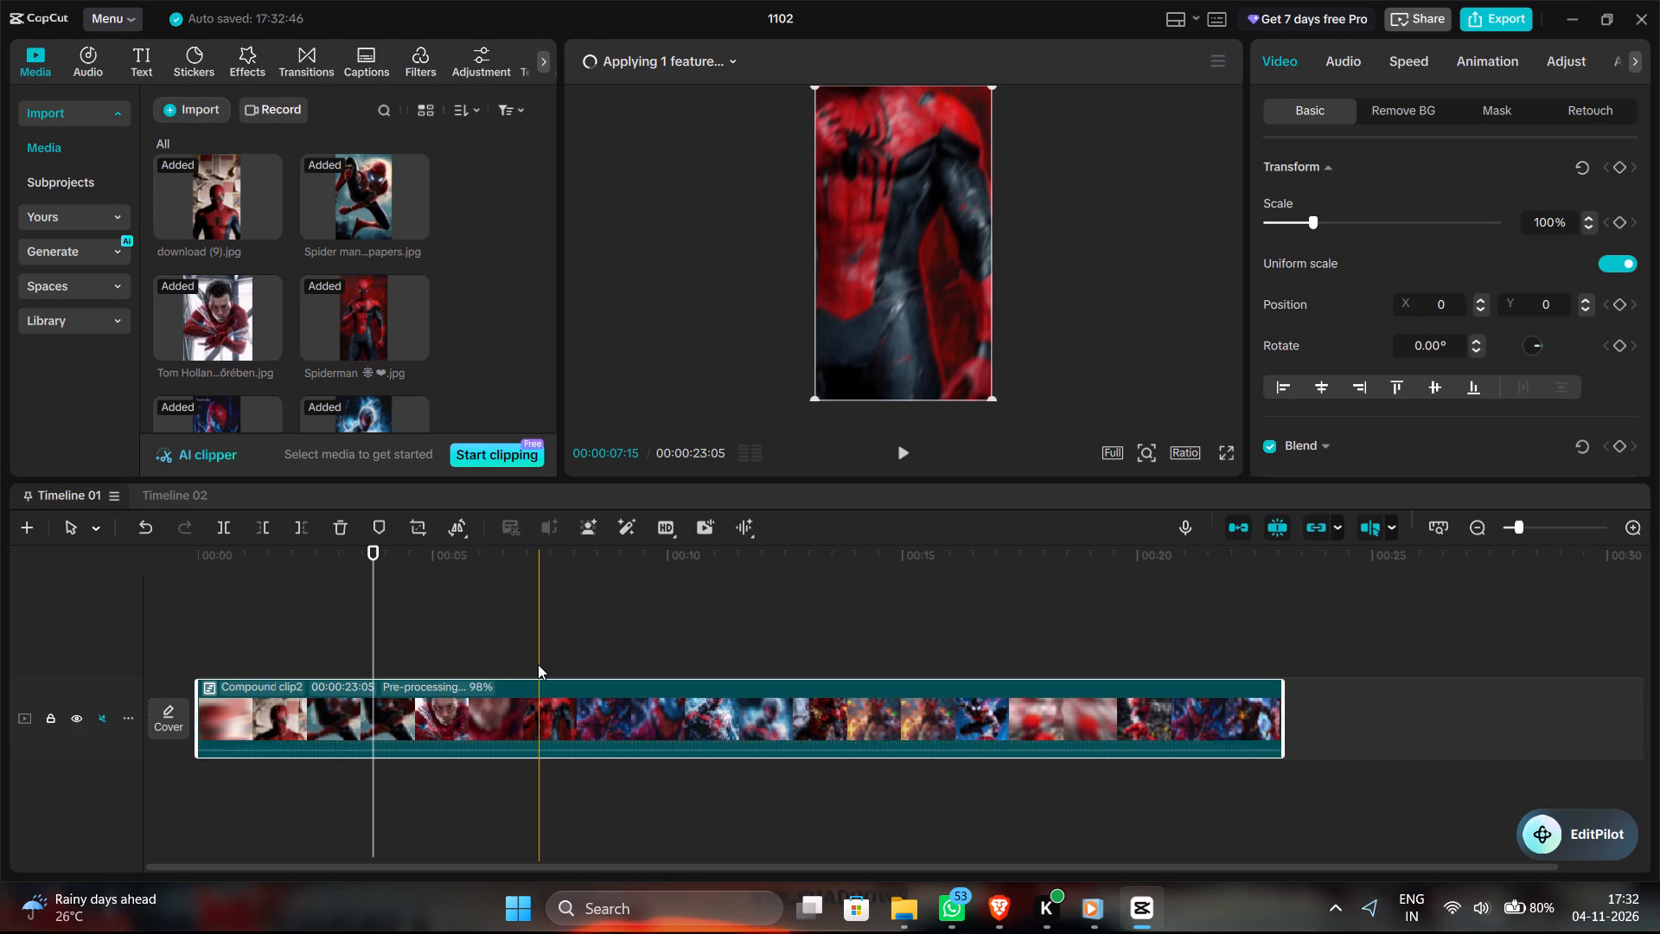
Check the combination folder for the pre-processed files and make Timeline 02 active in CapCut.
{"action": "key", "text": "alt+Tab"}
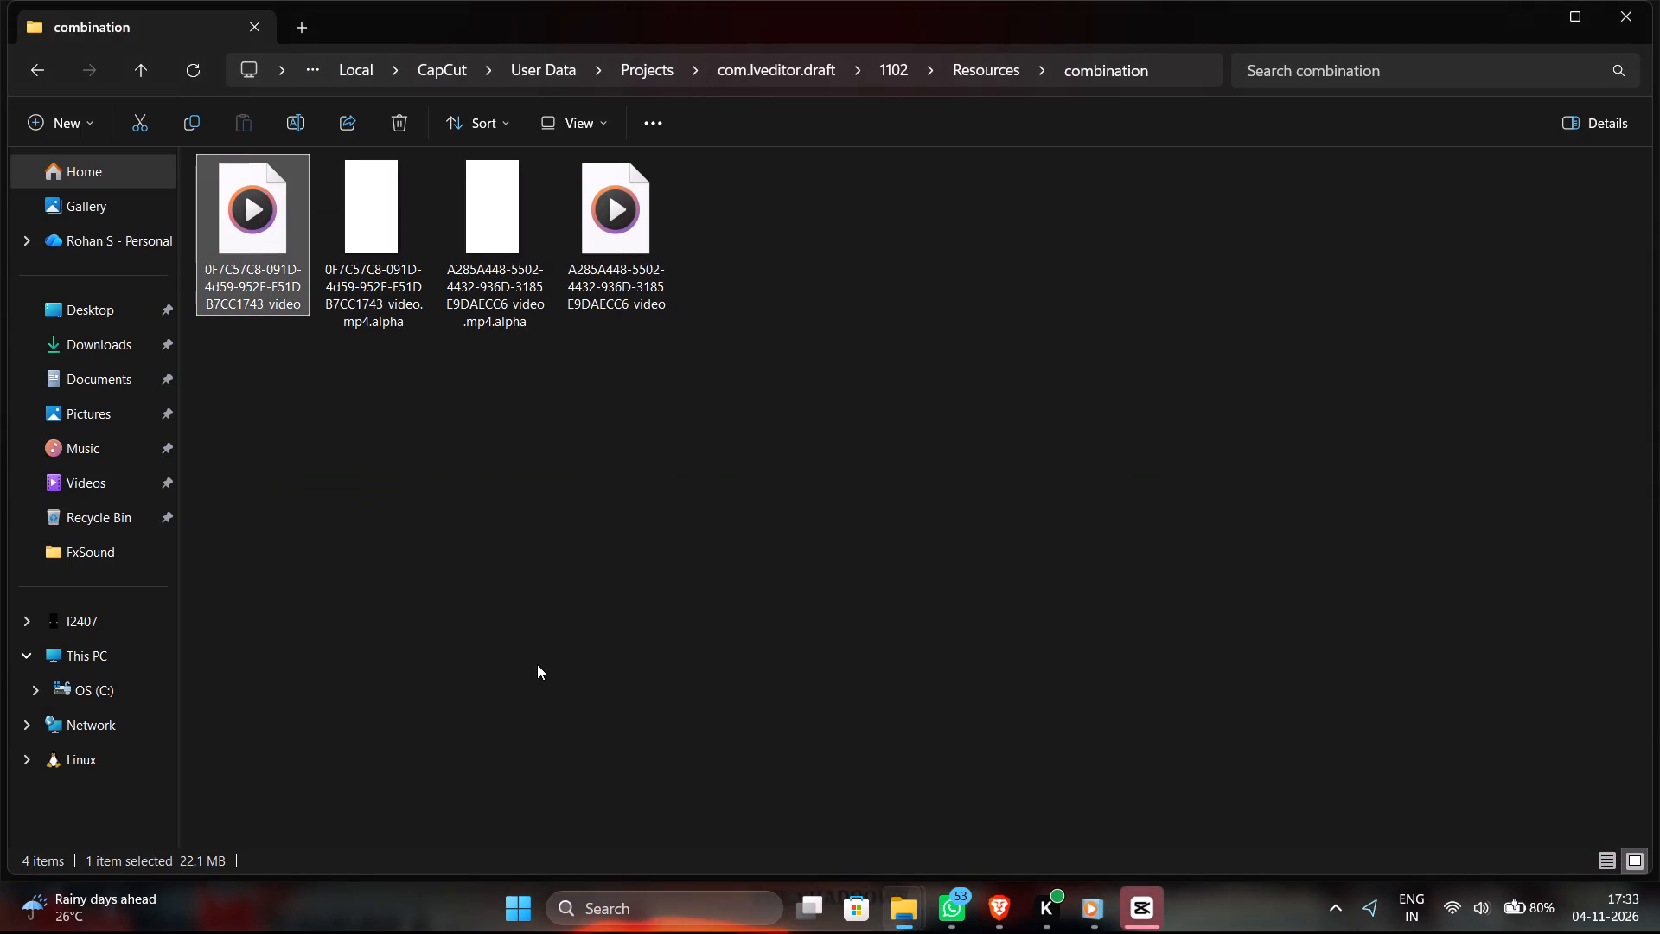
{"action": "left_click", "coordinate": [396, 492]}
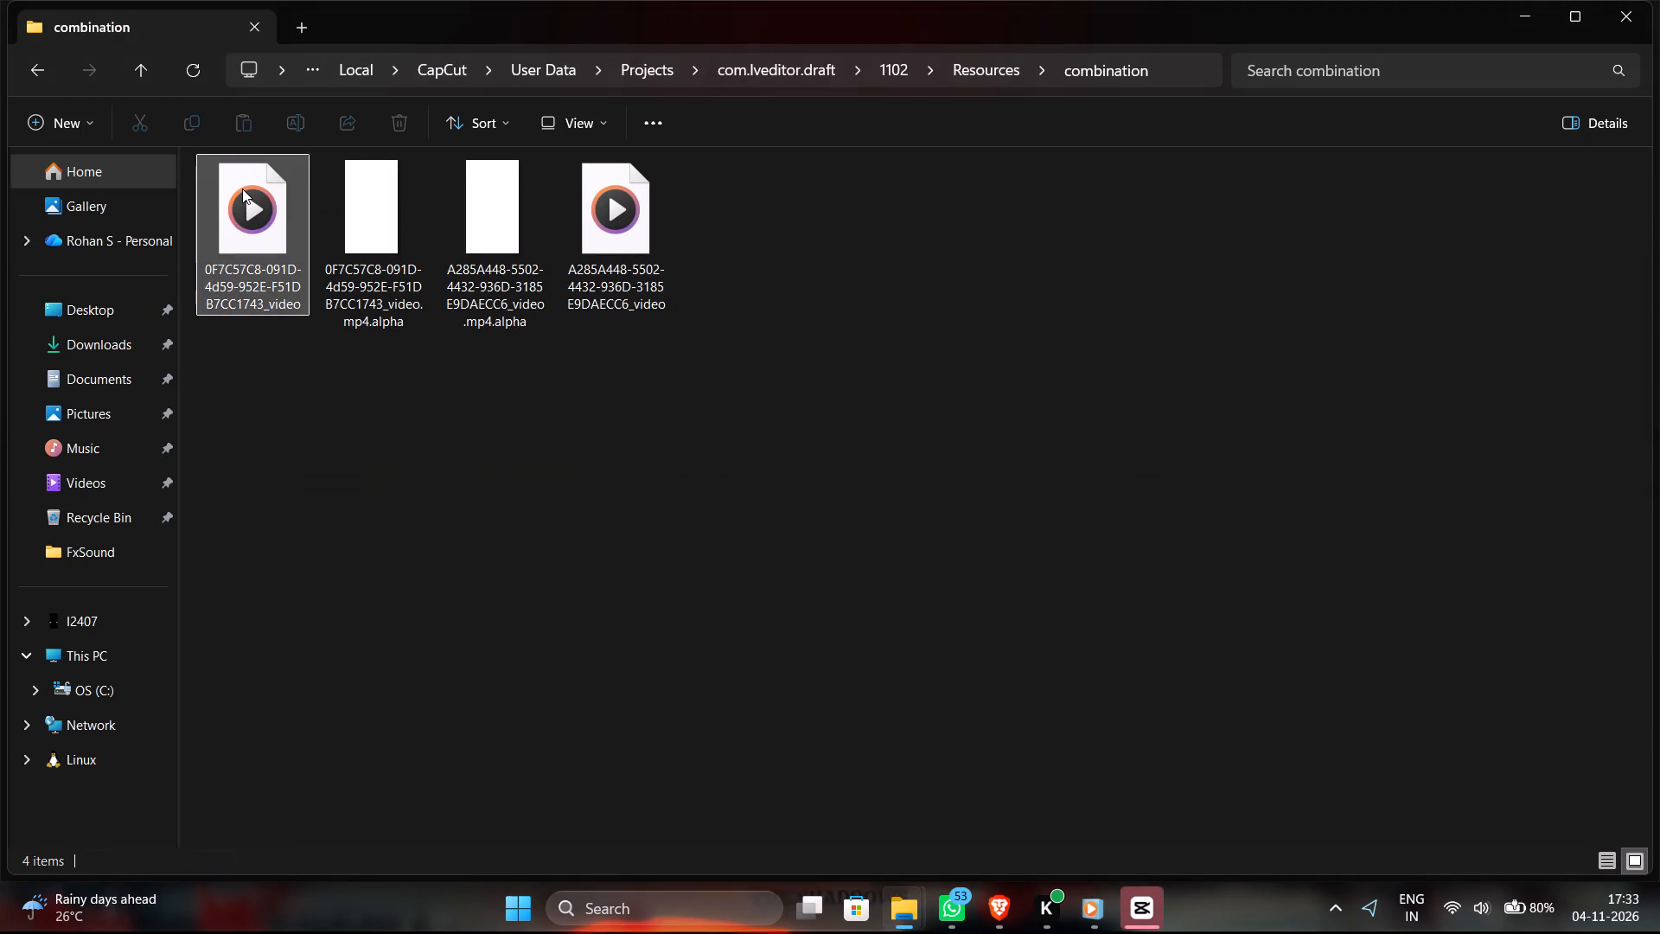
{"action": "left_click", "coordinate": [242, 189]}
{"action": "key", "text": "alt+Tab"}
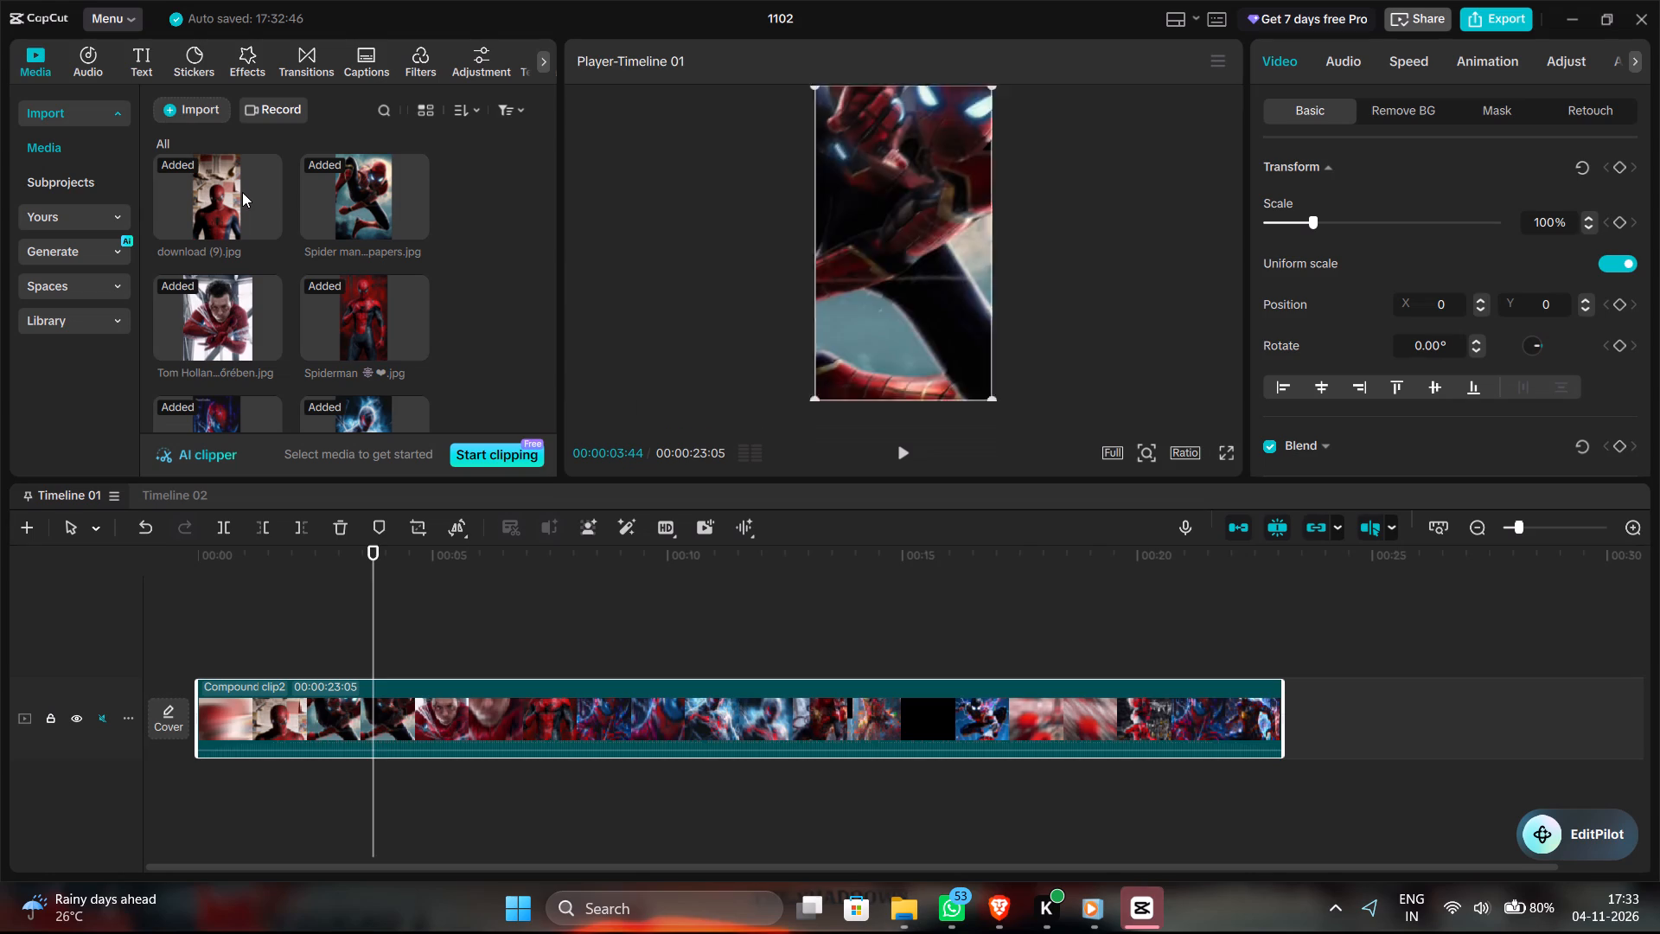
{"action": "left_click", "coordinate": [157, 494]}
{"action": "key", "text": "alt+Tab"}
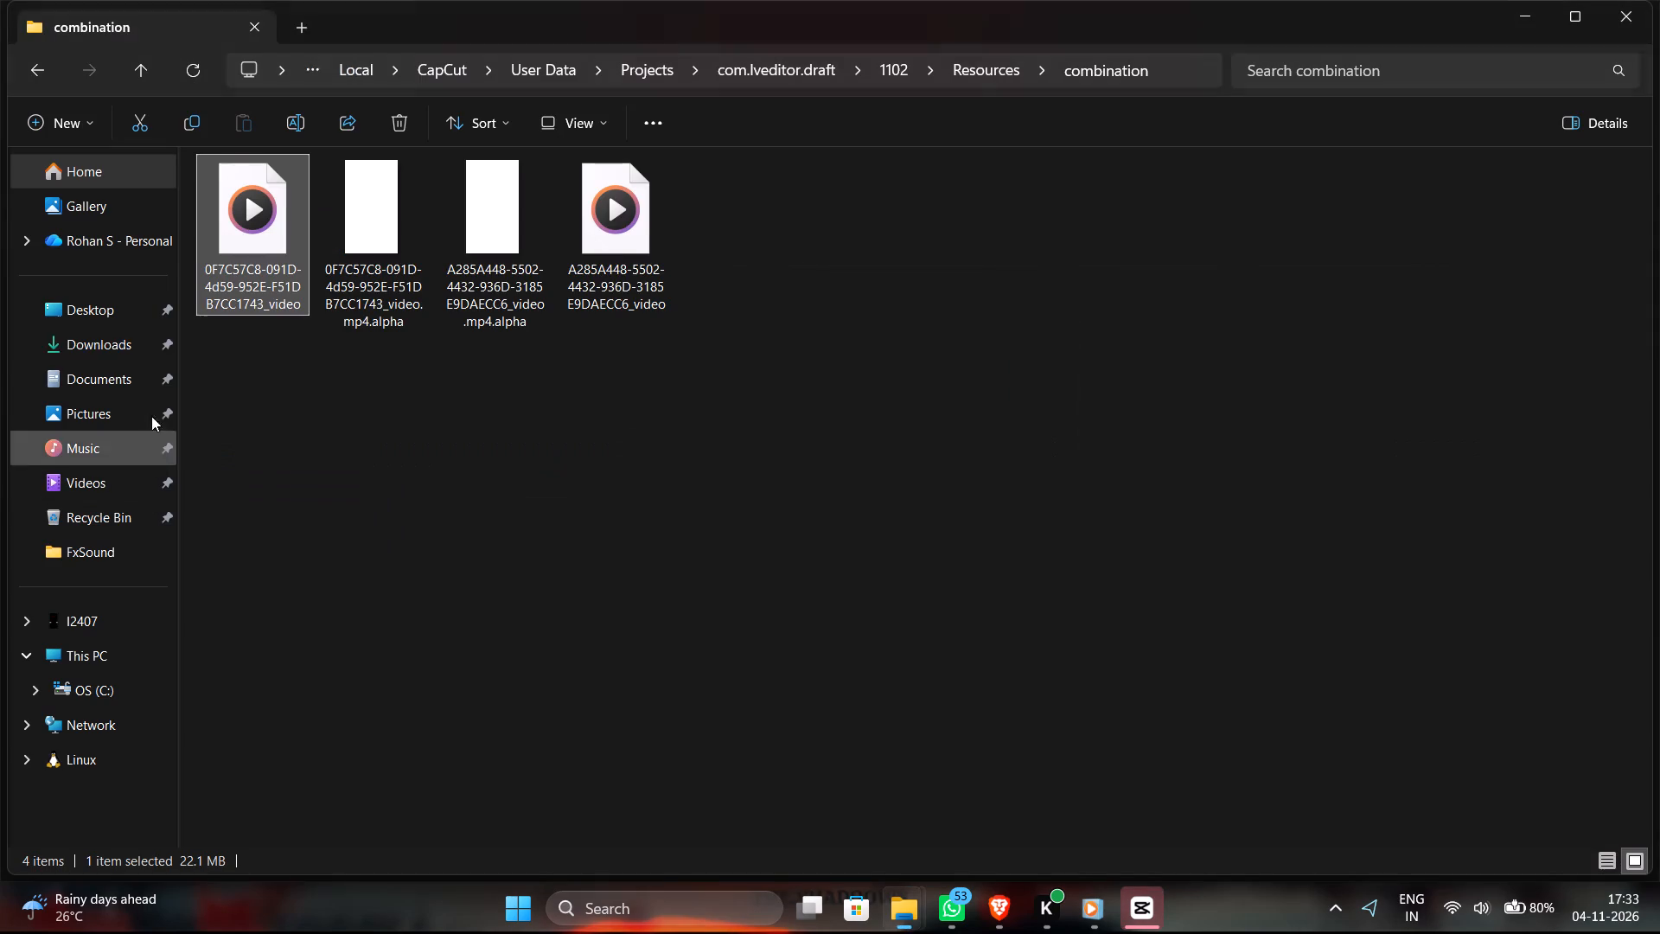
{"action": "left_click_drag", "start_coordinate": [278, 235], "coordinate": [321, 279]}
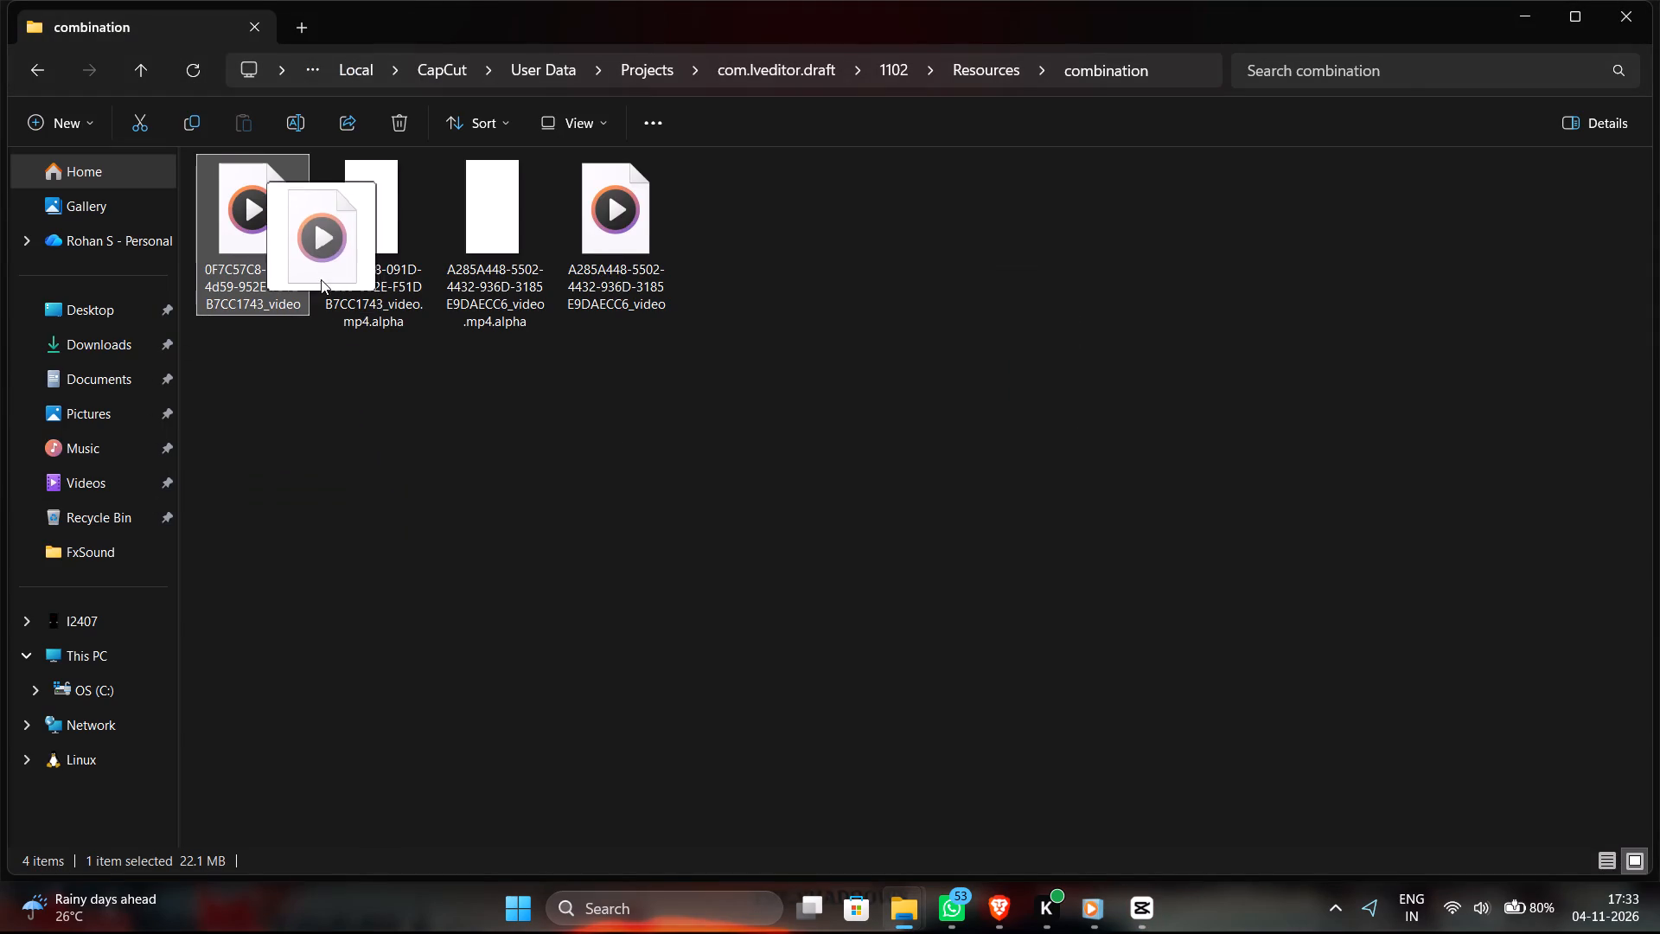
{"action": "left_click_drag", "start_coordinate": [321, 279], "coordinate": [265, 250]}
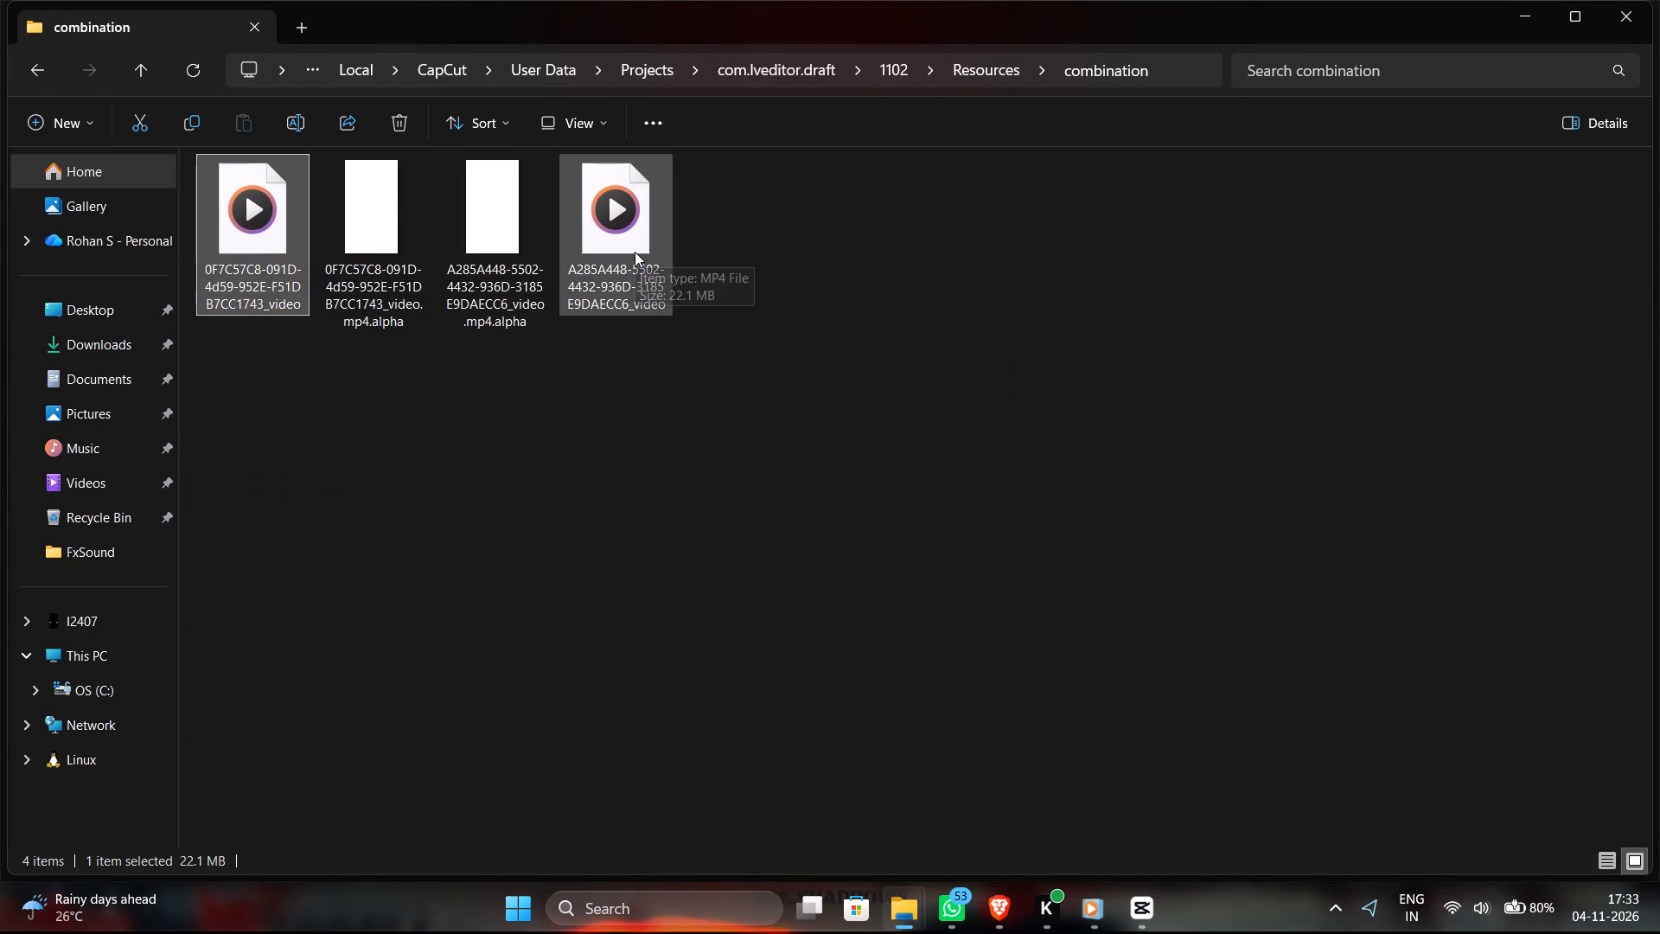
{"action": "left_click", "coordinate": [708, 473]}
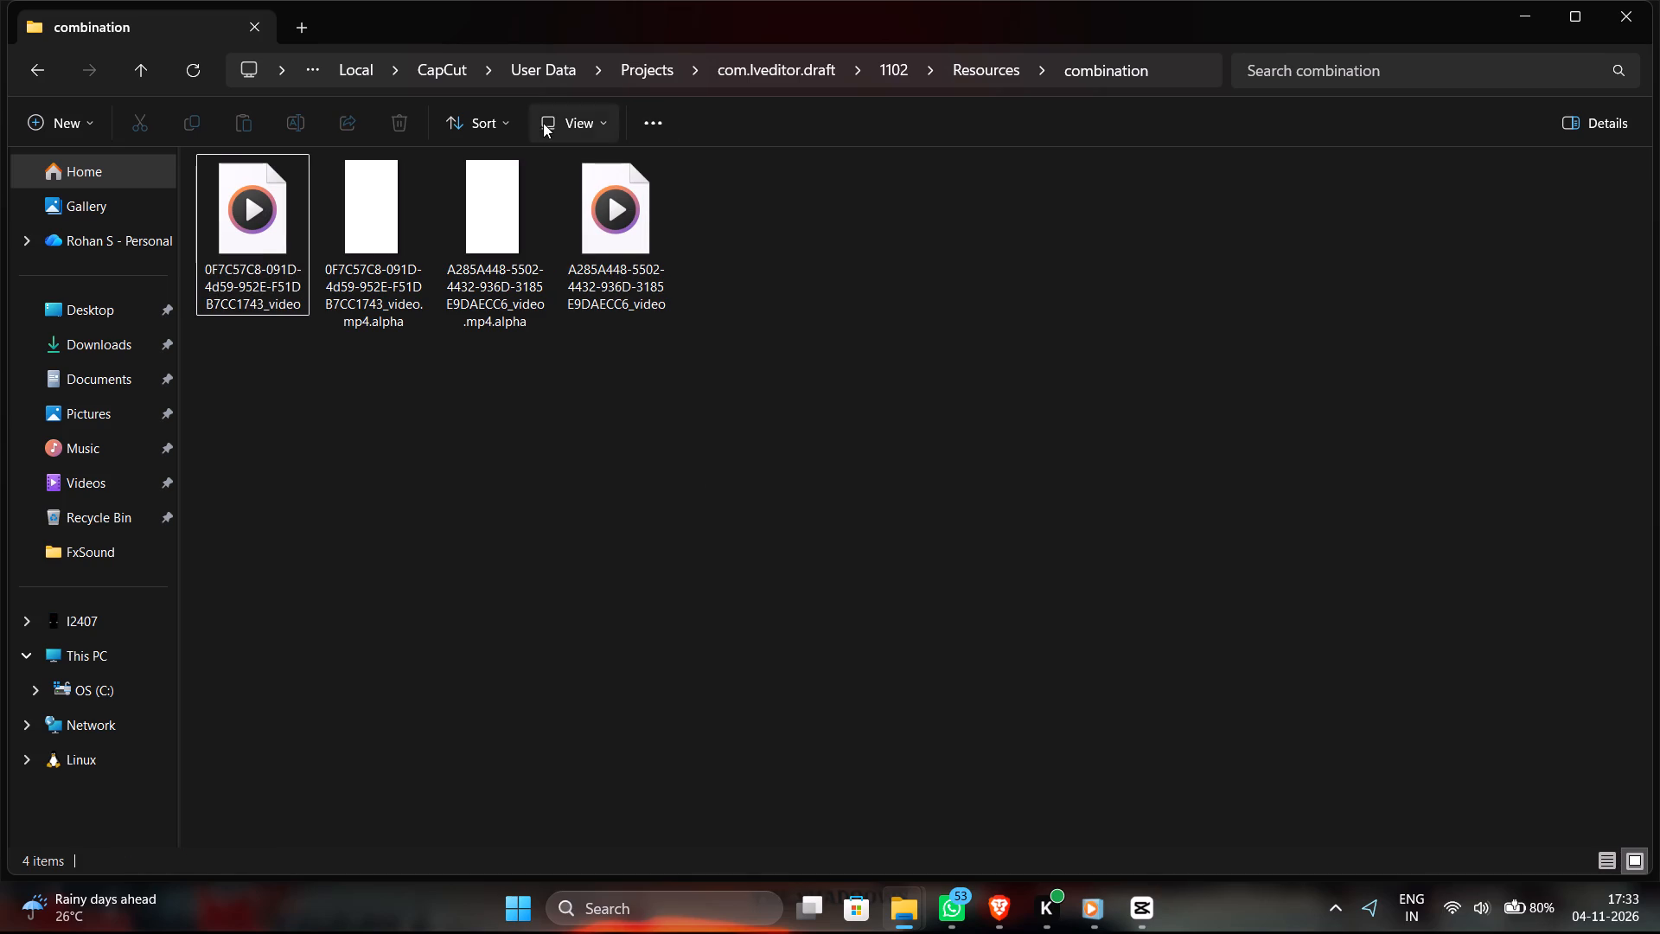
Sort the files in the combination folder by date.
{"action": "left_click", "coordinate": [470, 123]}
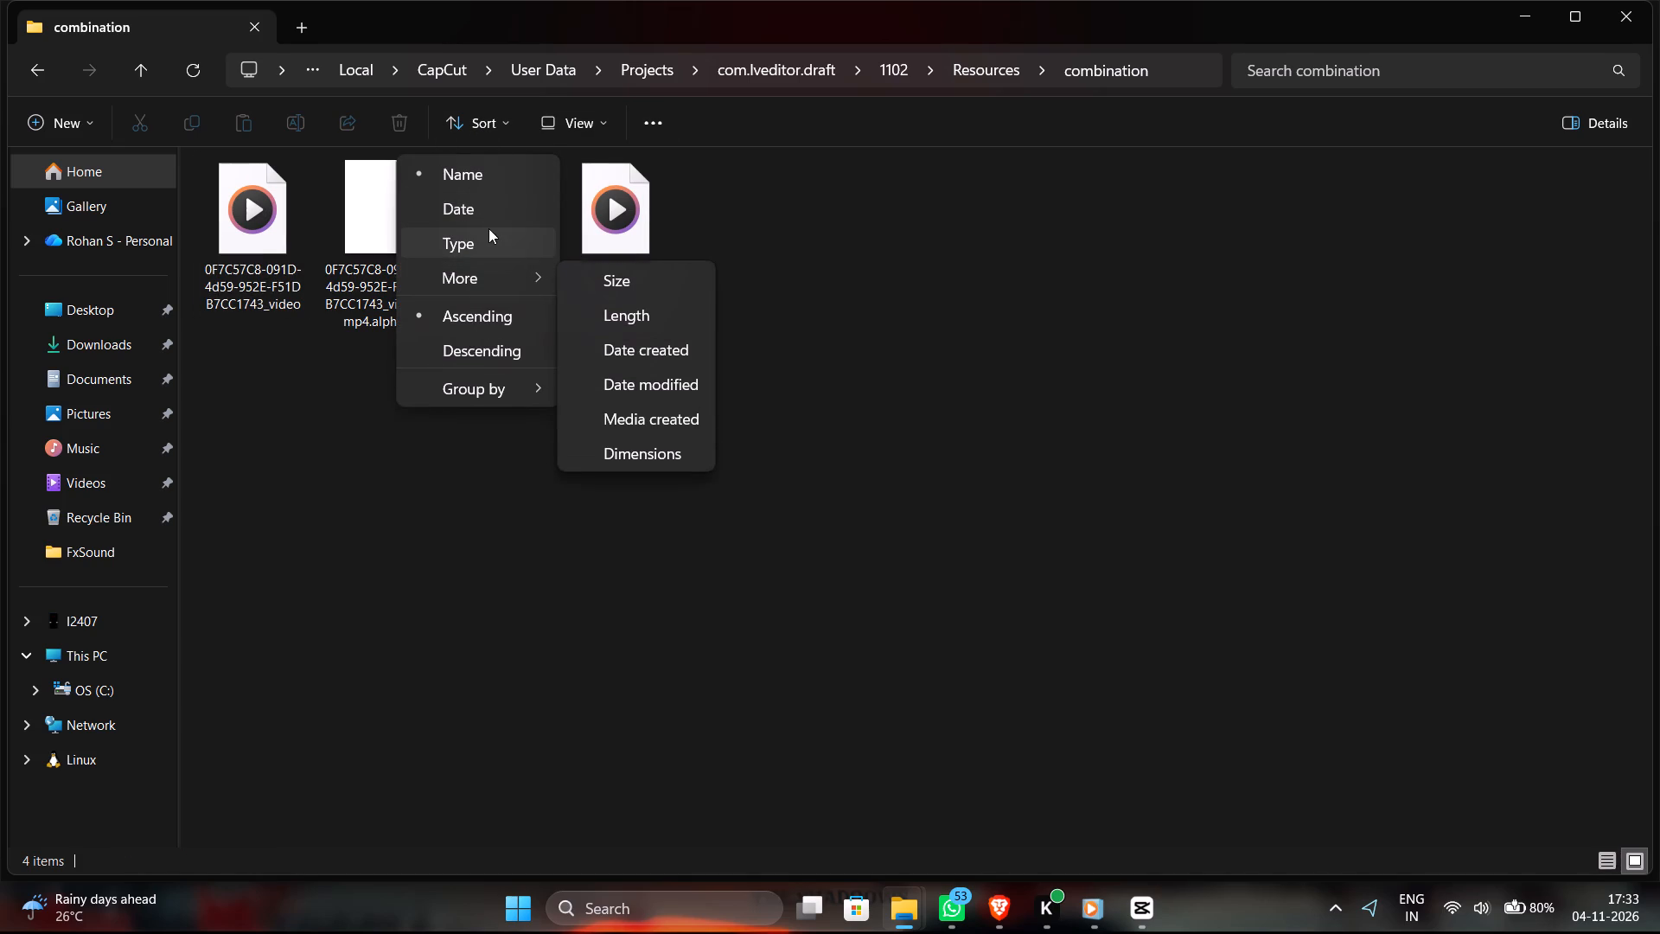
{"action": "left_click", "coordinate": [485, 207]}
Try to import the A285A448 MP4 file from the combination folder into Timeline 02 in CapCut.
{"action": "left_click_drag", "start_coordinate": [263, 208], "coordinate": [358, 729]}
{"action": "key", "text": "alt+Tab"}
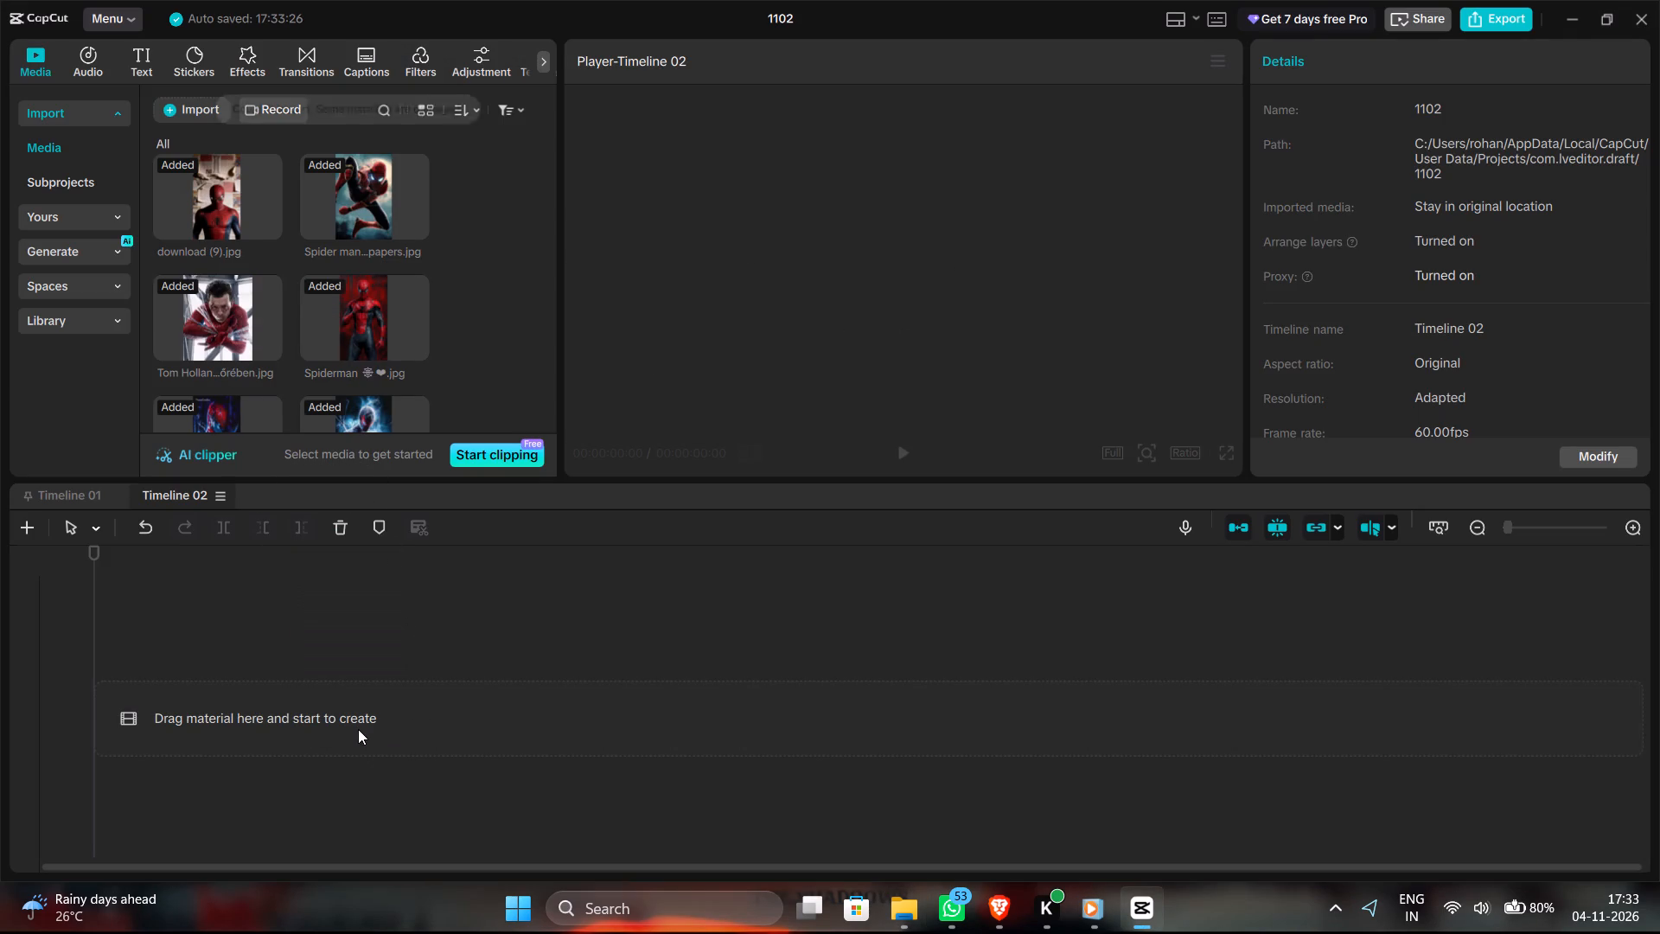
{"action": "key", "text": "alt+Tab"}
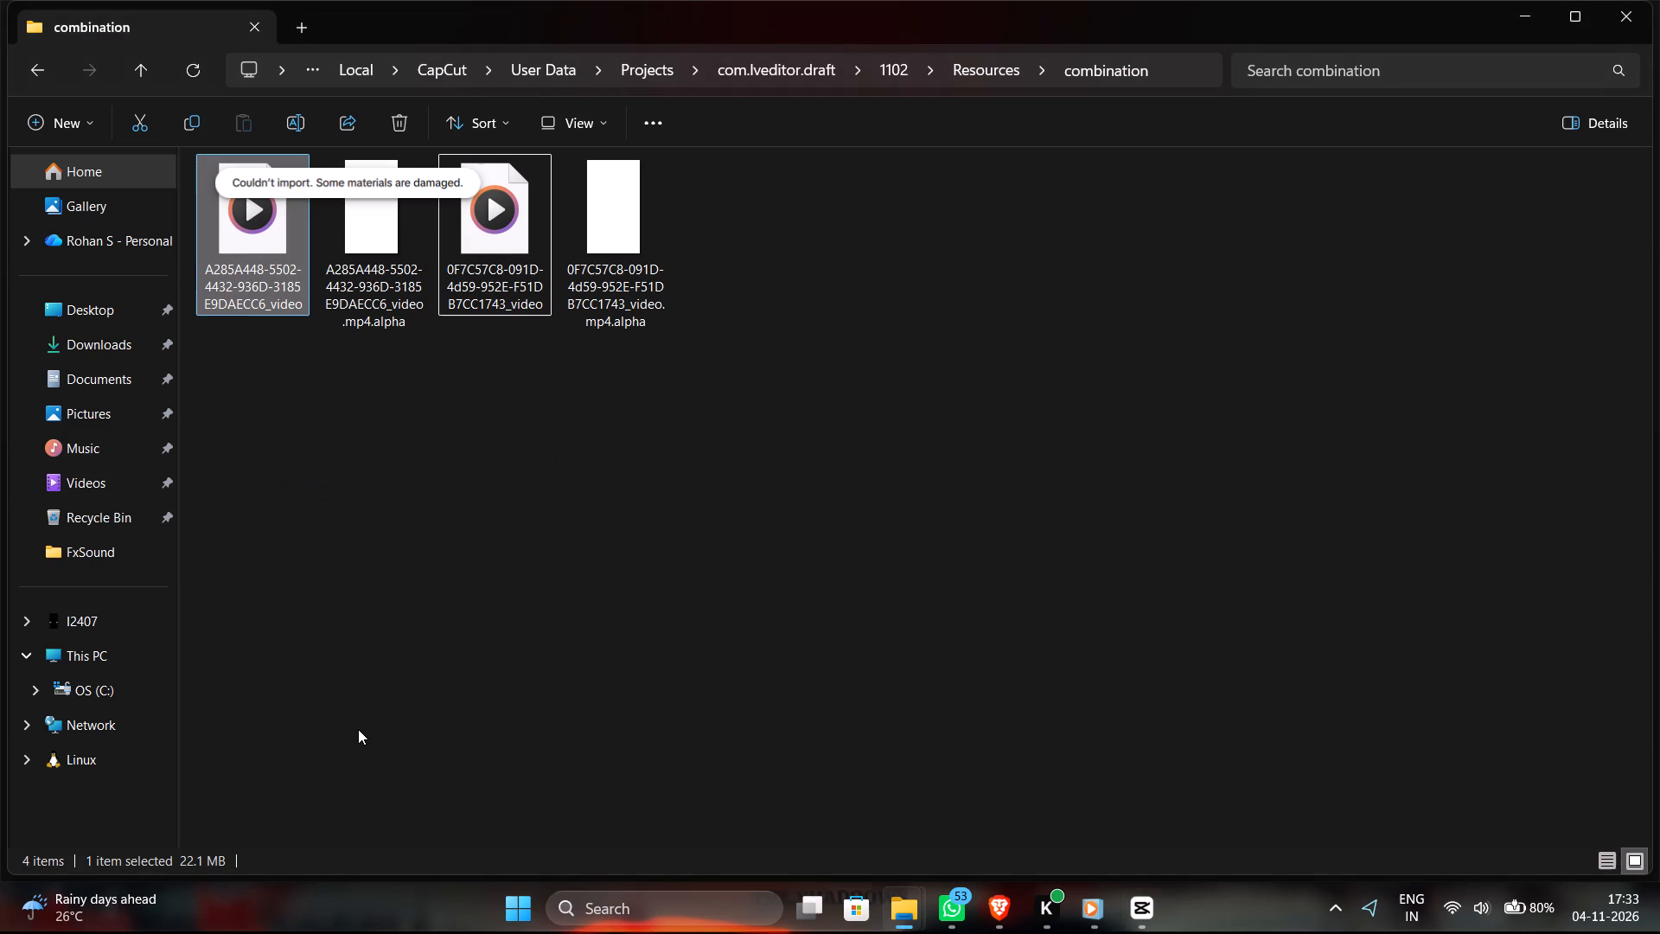
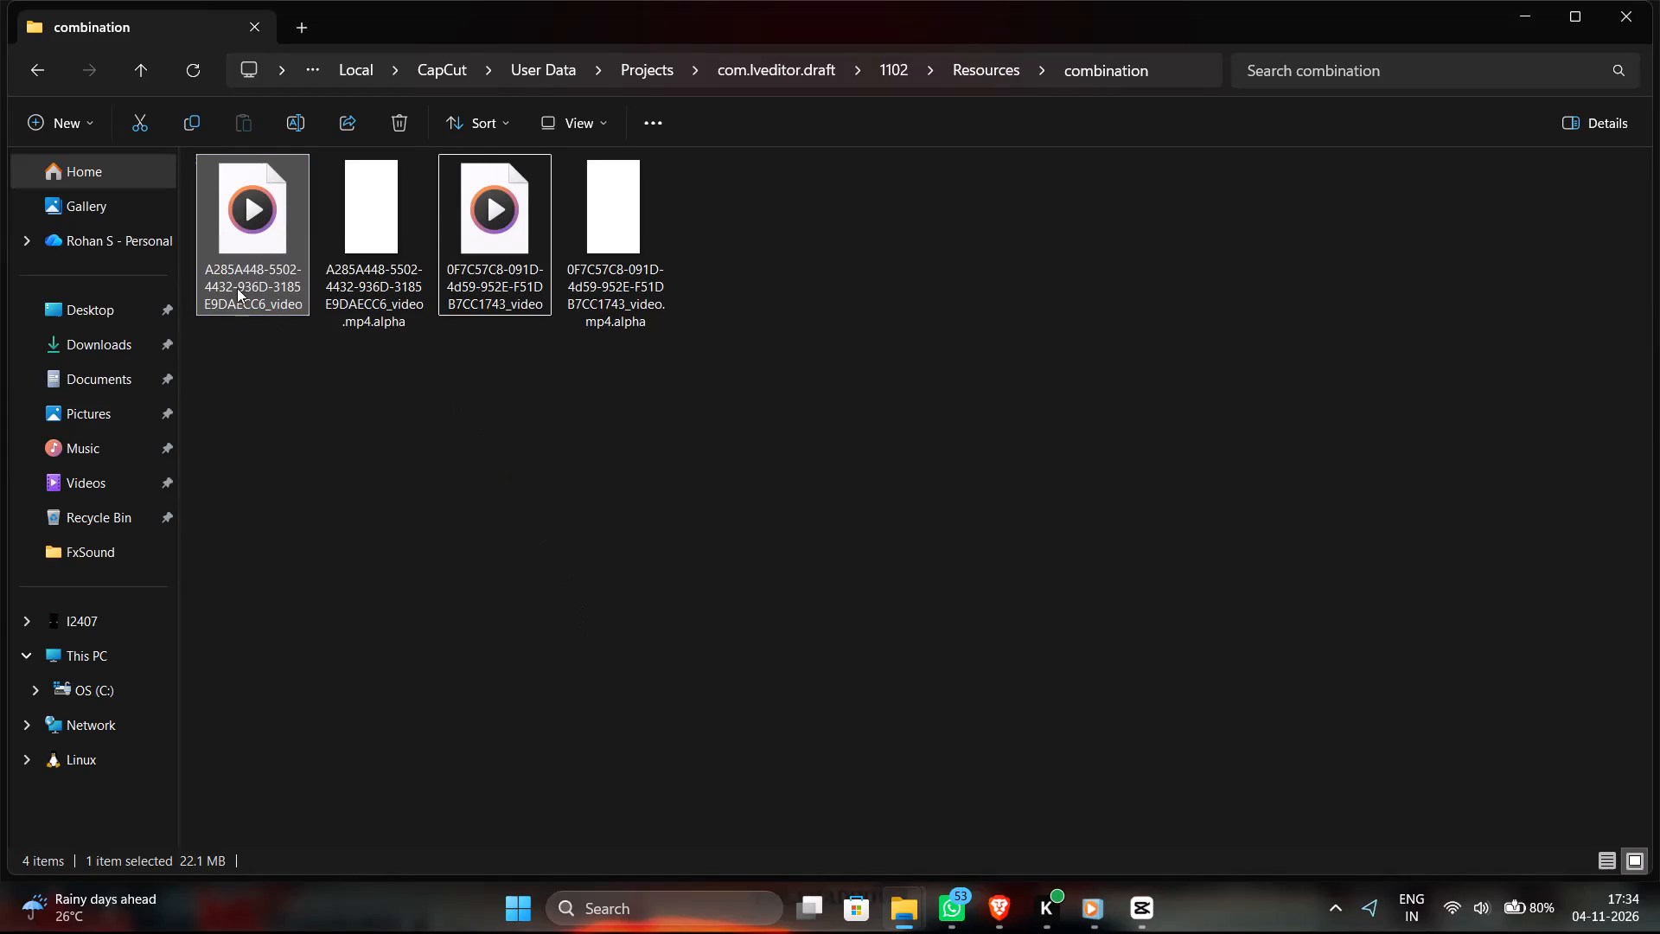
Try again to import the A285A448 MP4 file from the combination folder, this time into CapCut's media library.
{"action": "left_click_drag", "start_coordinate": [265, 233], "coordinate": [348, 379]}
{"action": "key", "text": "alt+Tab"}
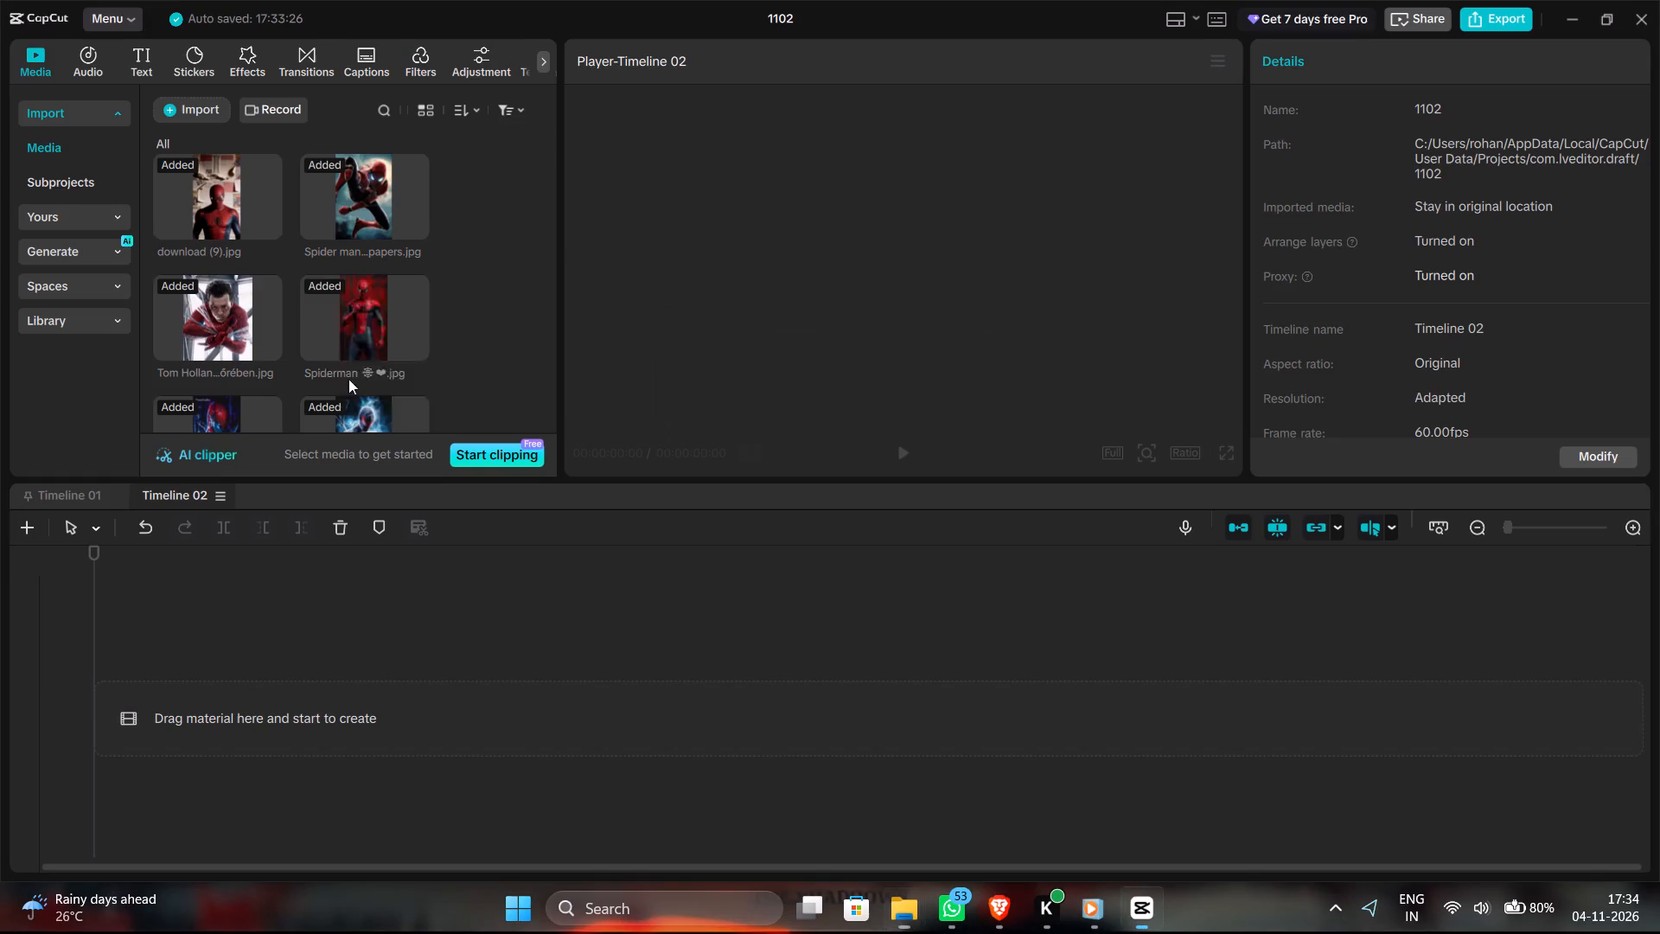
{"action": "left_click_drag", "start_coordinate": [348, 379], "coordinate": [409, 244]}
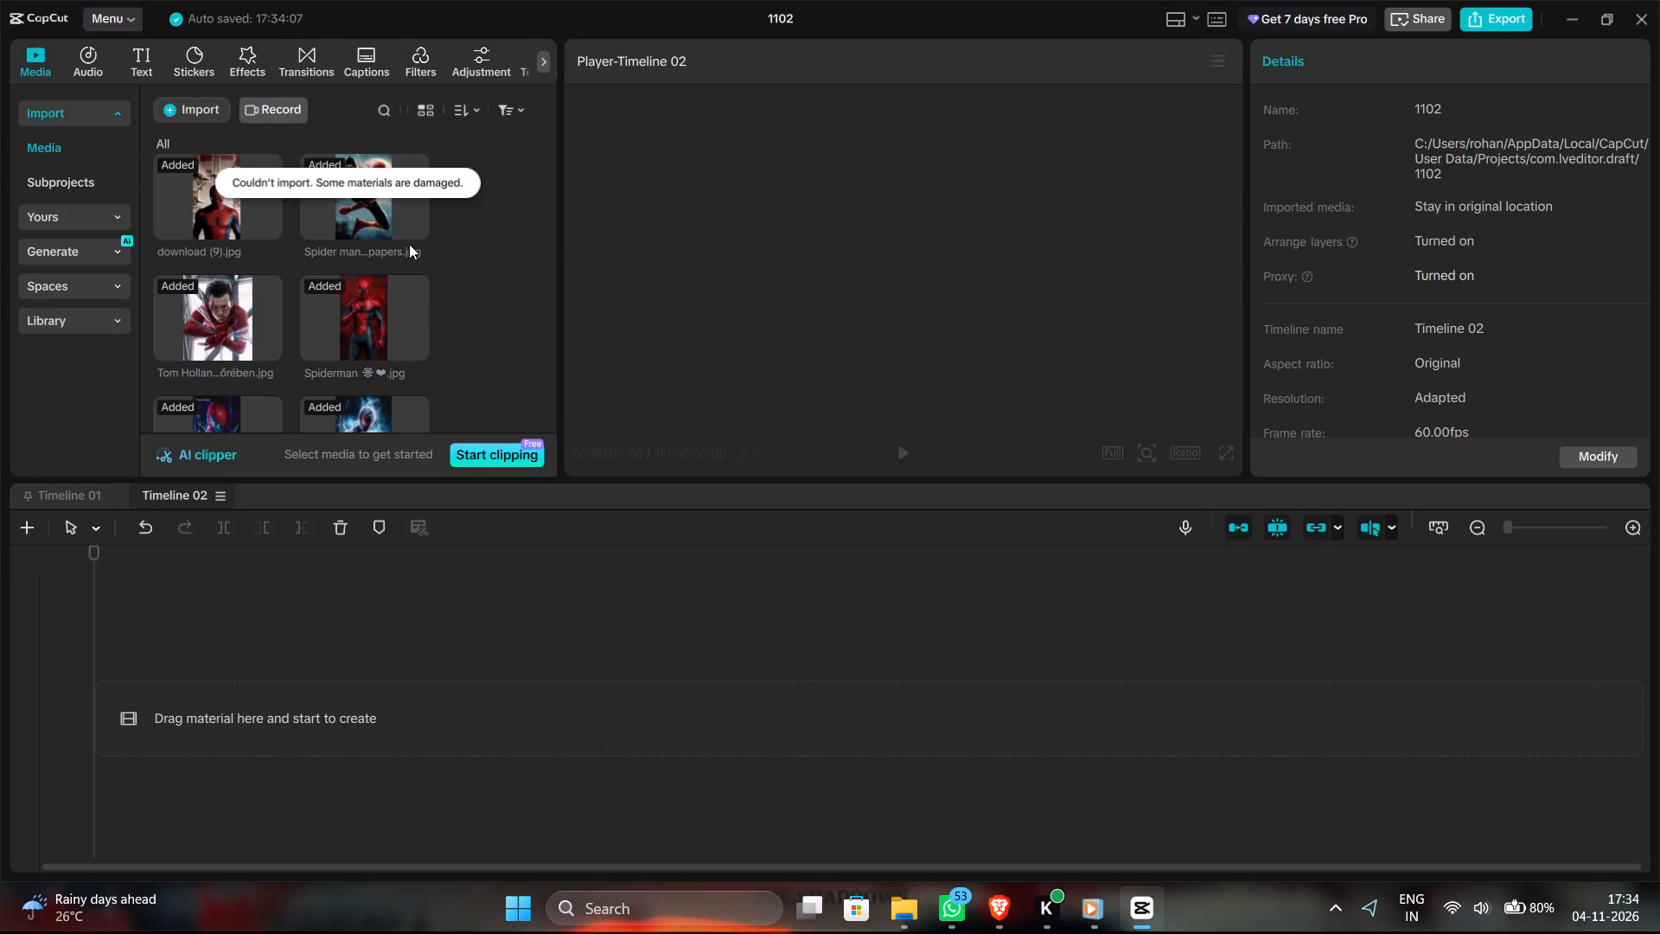
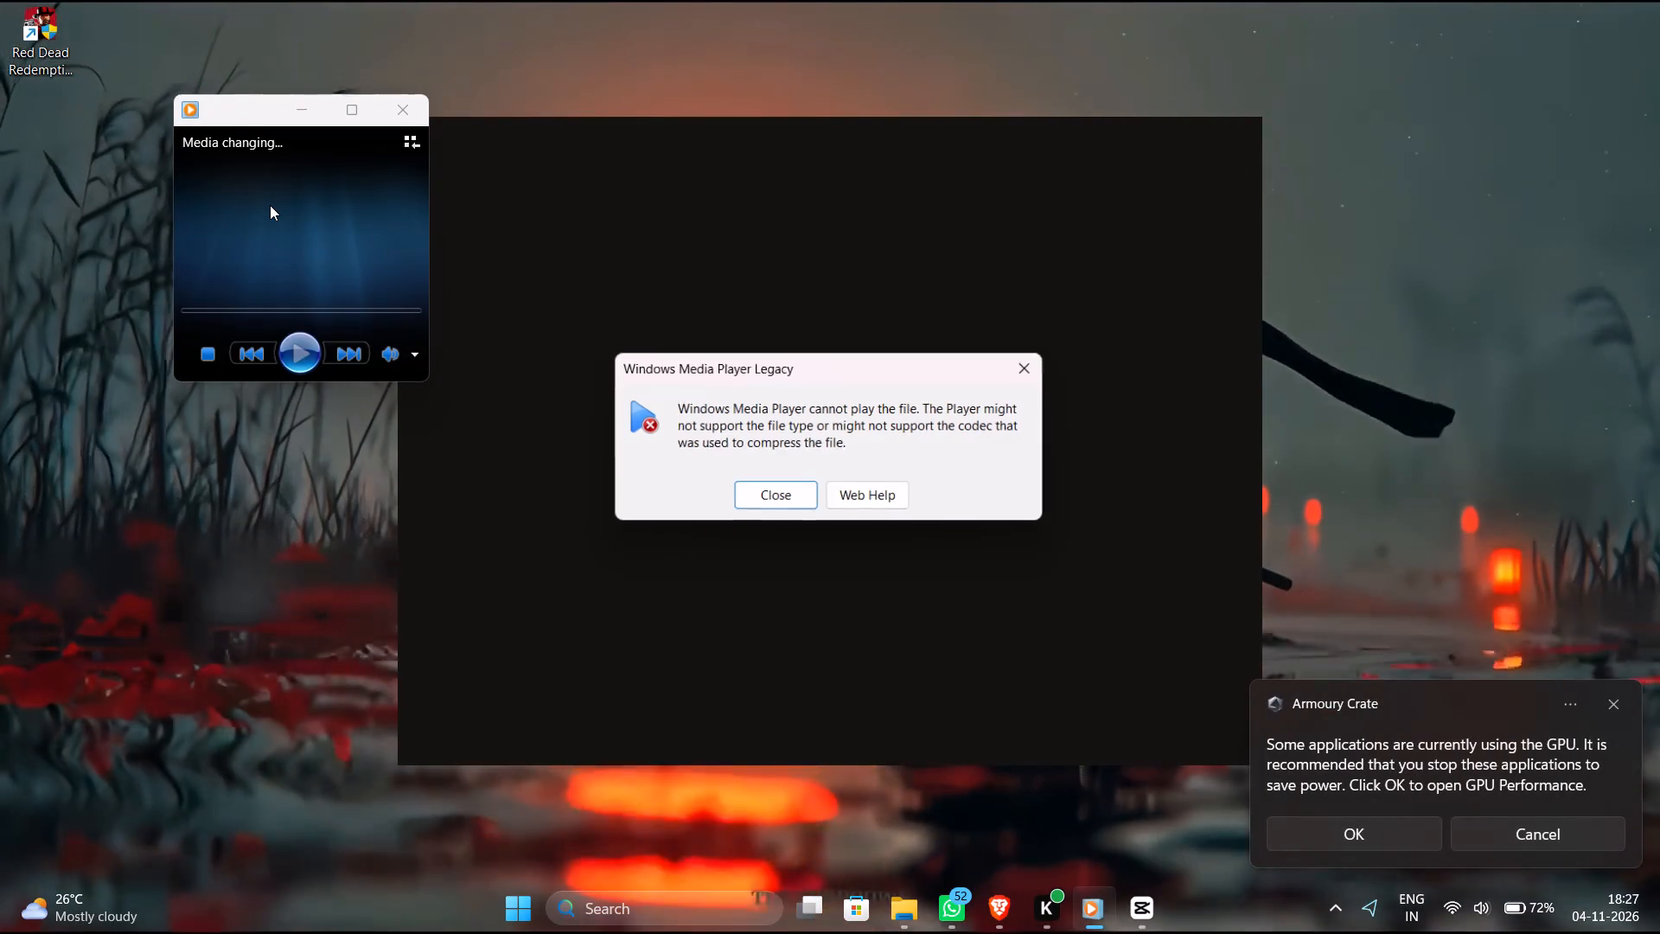
Dismiss the media player's error dialog, bring up the combination folder and switch back to CapCut project 1102.
{"action": "left_click", "coordinate": [788, 498]}
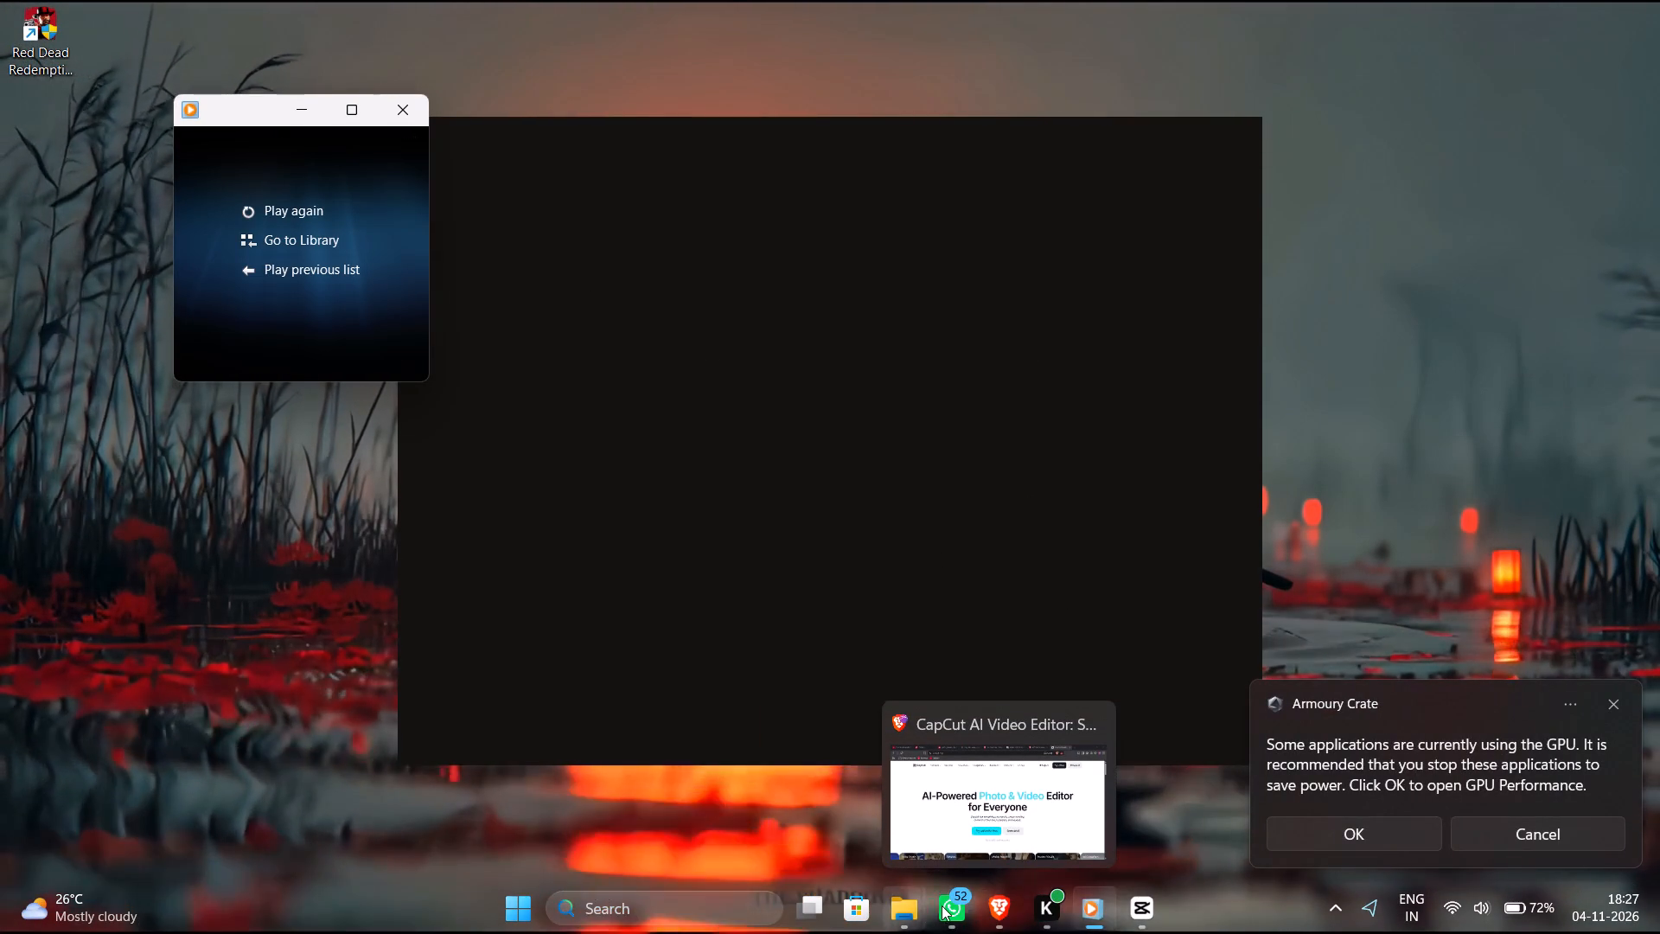
{"action": "left_click", "coordinate": [895, 901]}
{"action": "left_click", "coordinate": [974, 859]}
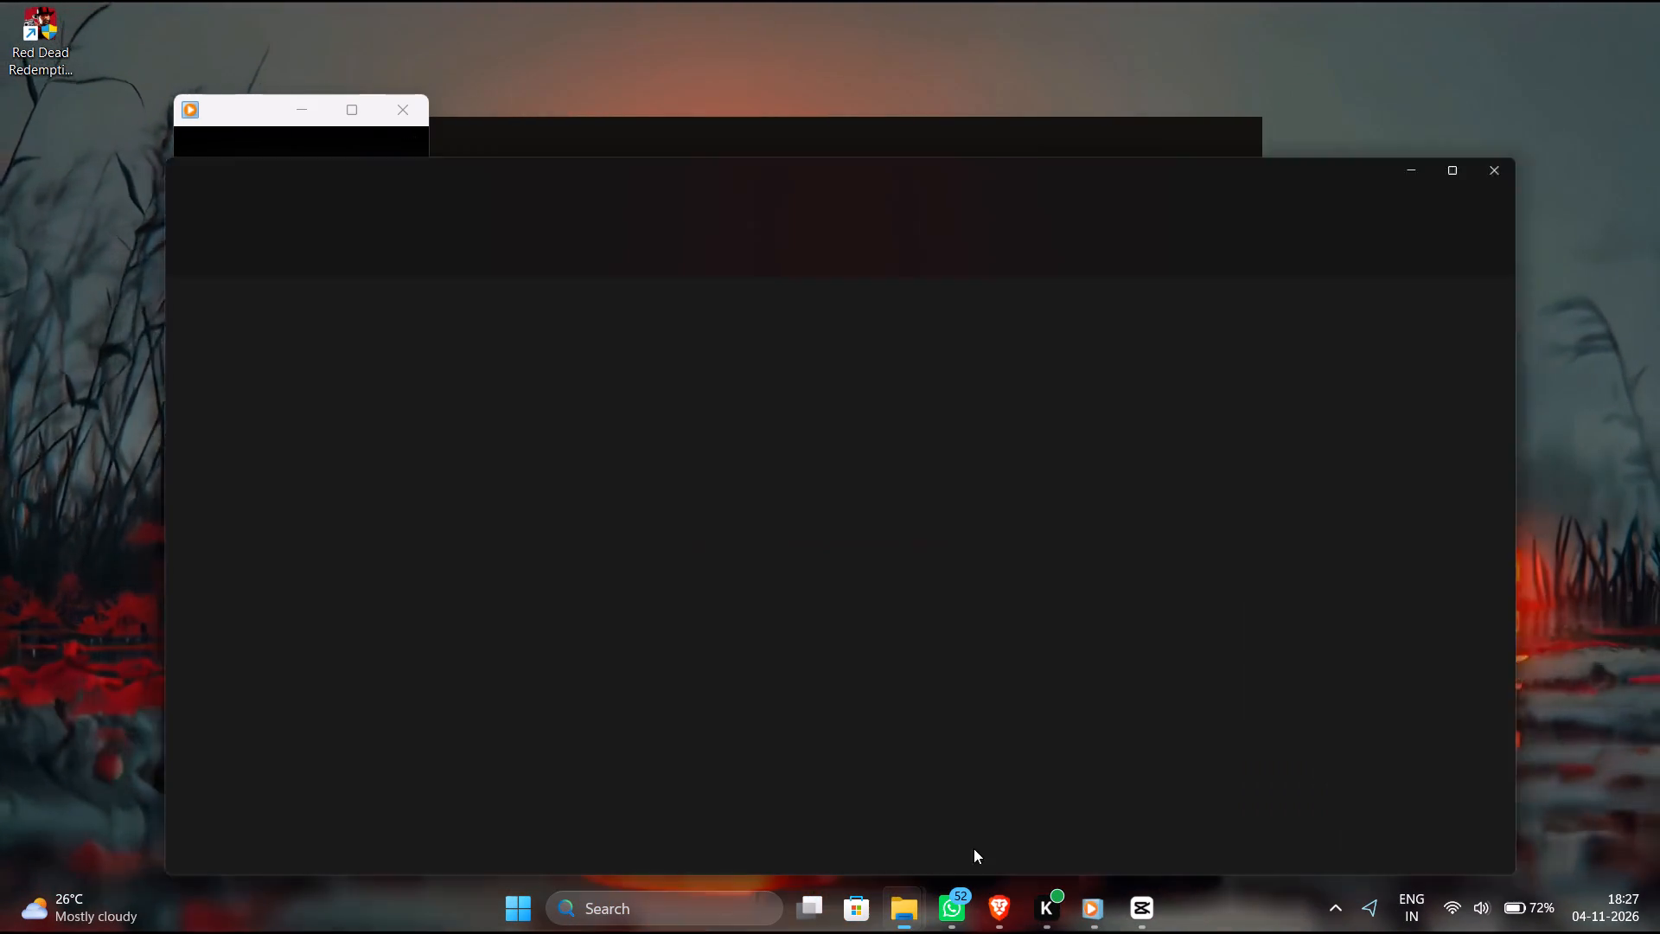
{"action": "left_click_drag", "start_coordinate": [220, 221], "coordinate": [559, 310]}
{"action": "key", "text": "alt+Tab"}
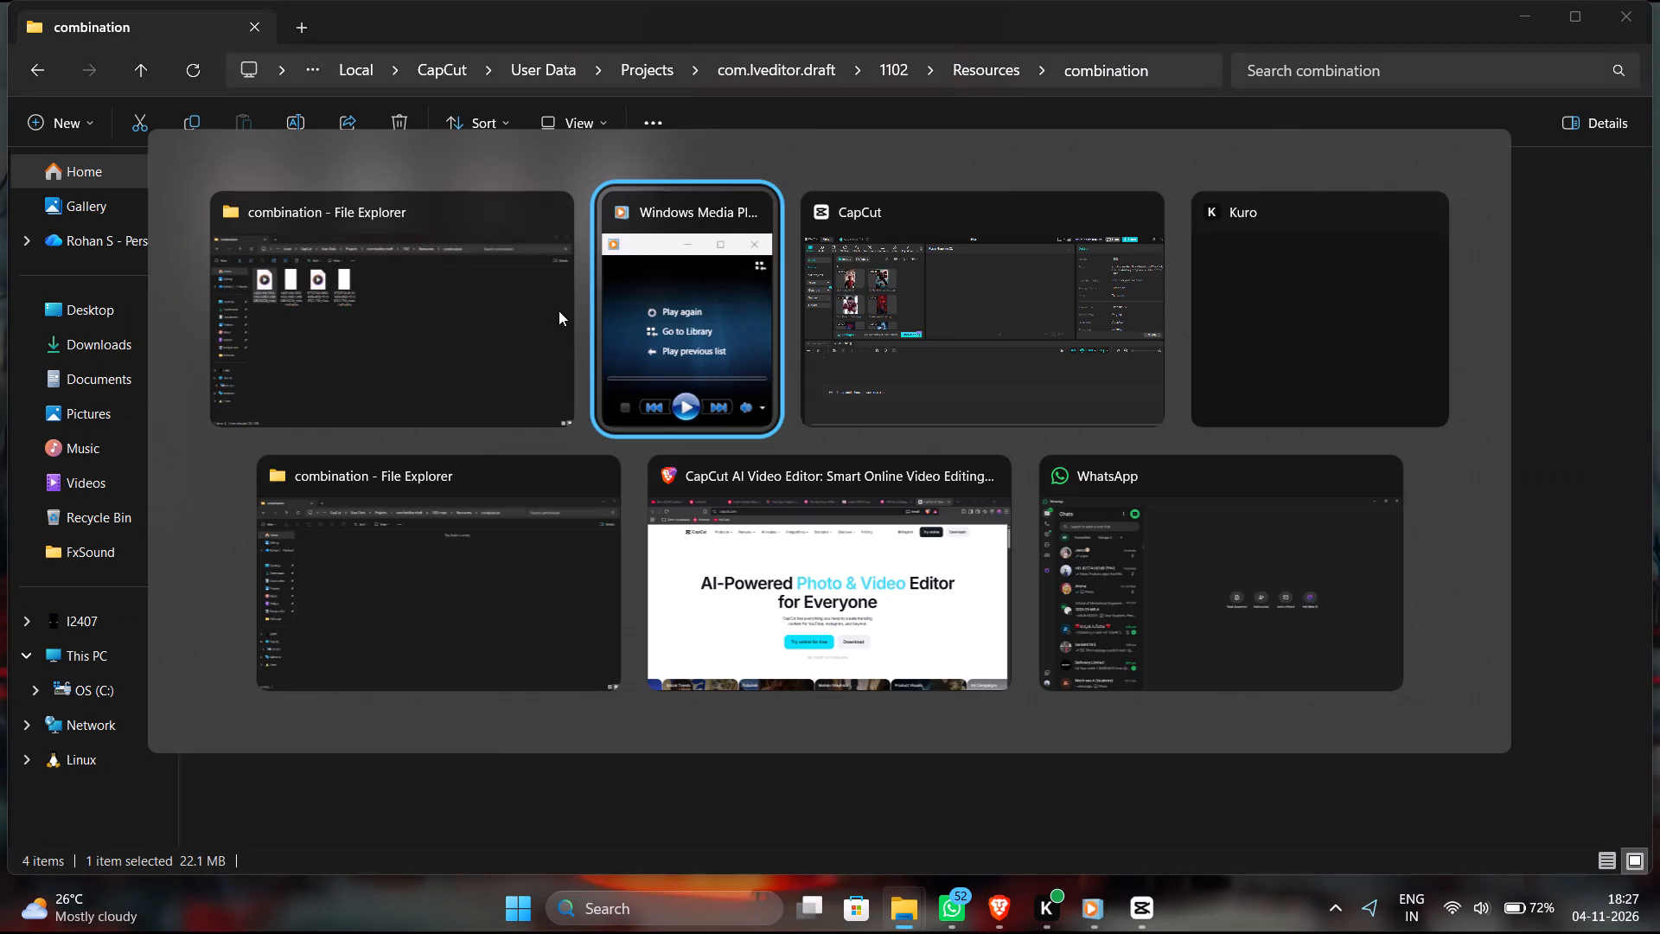
{"action": "left_click_drag", "start_coordinate": [559, 310], "coordinate": [450, 757]}
{"action": "key", "text": "alt+Tab"}
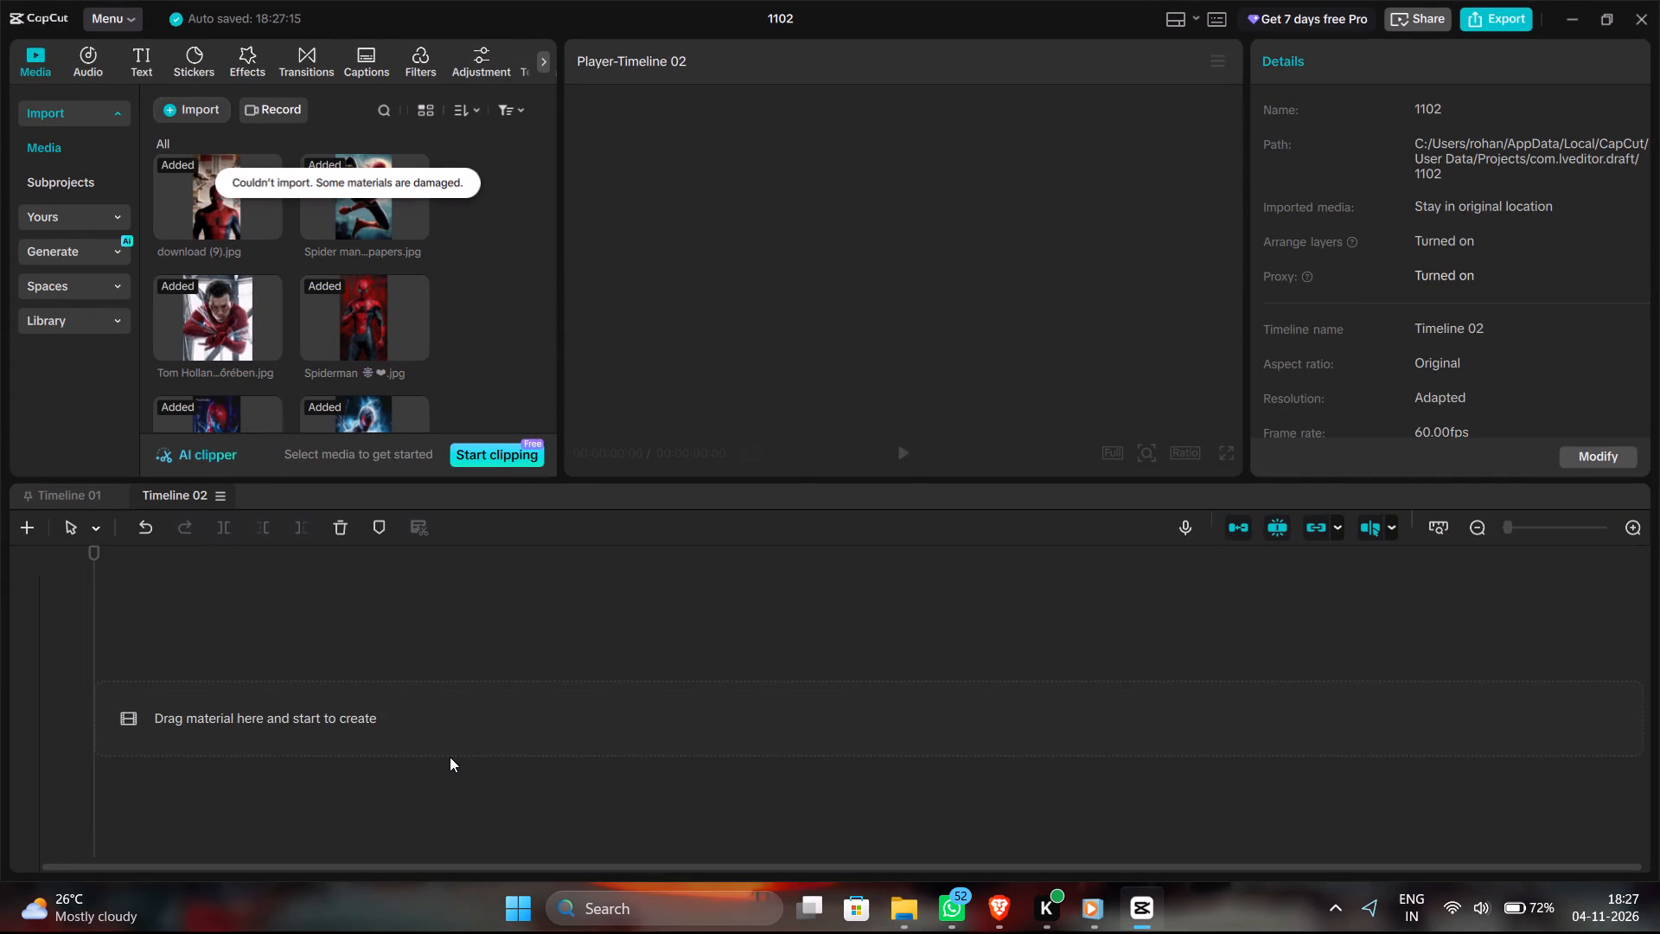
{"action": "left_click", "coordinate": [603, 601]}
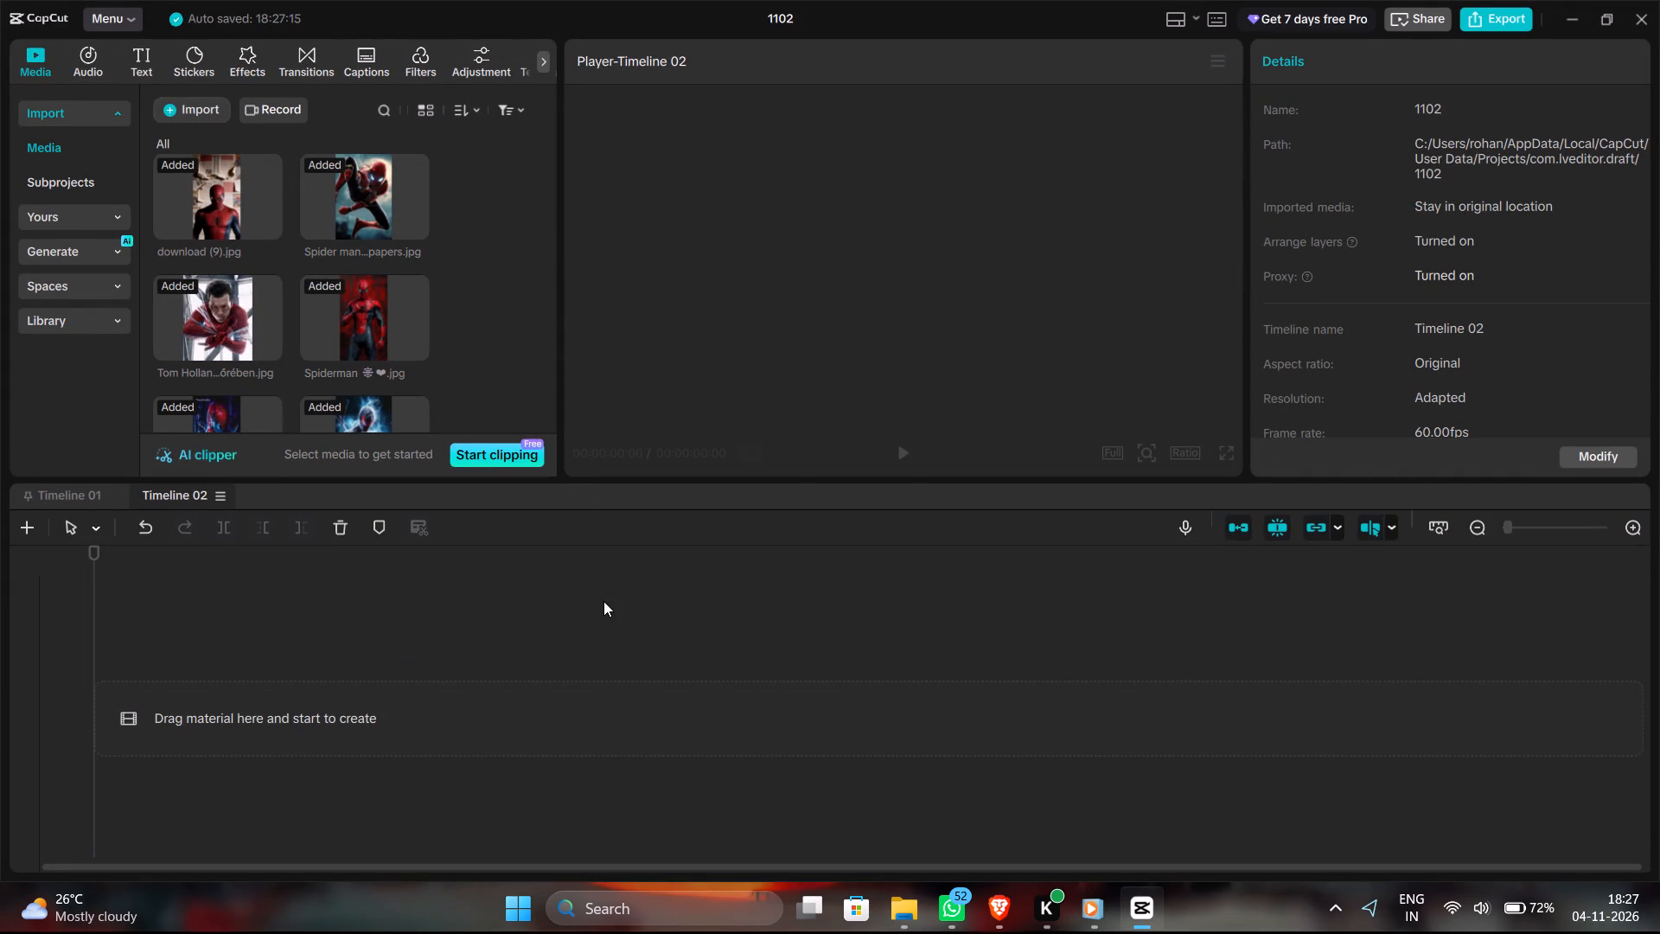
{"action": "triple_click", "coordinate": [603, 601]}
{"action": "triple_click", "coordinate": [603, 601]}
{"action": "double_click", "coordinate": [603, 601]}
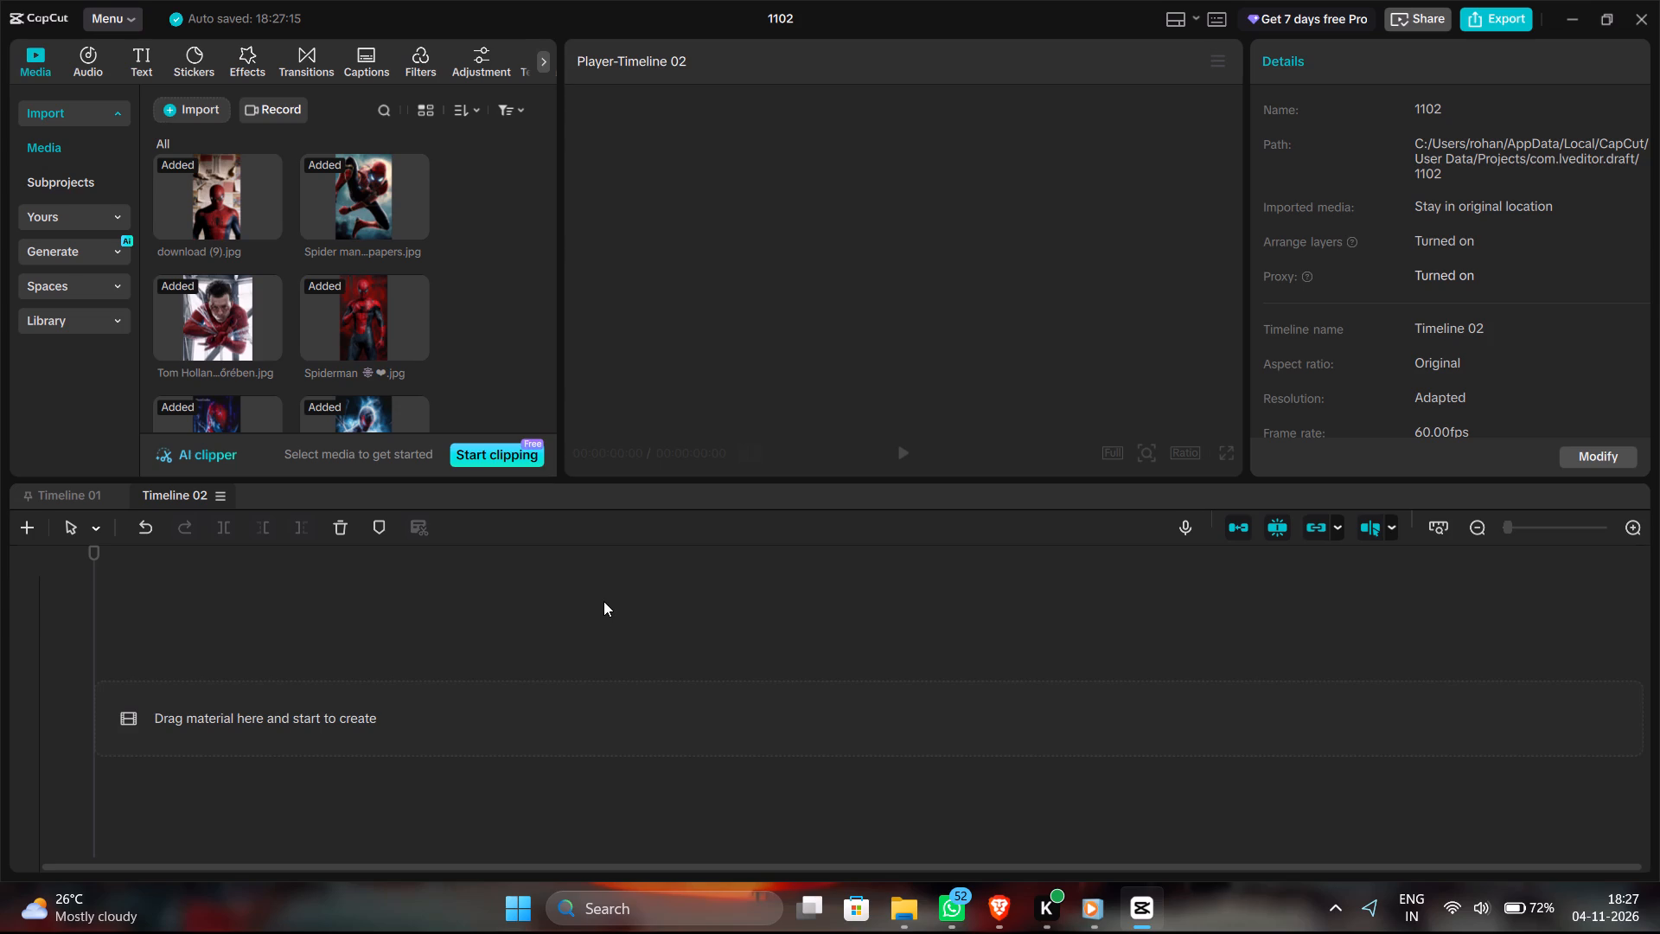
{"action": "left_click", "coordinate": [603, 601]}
Turn off the timeline's preview axis.
{"action": "left_click", "coordinate": [1368, 532]}
Undo the compound clip Compound clip2 on Timeline 01, splitting it back into its original clips, effects and audio.
{"action": "left_click", "coordinate": [59, 497]}
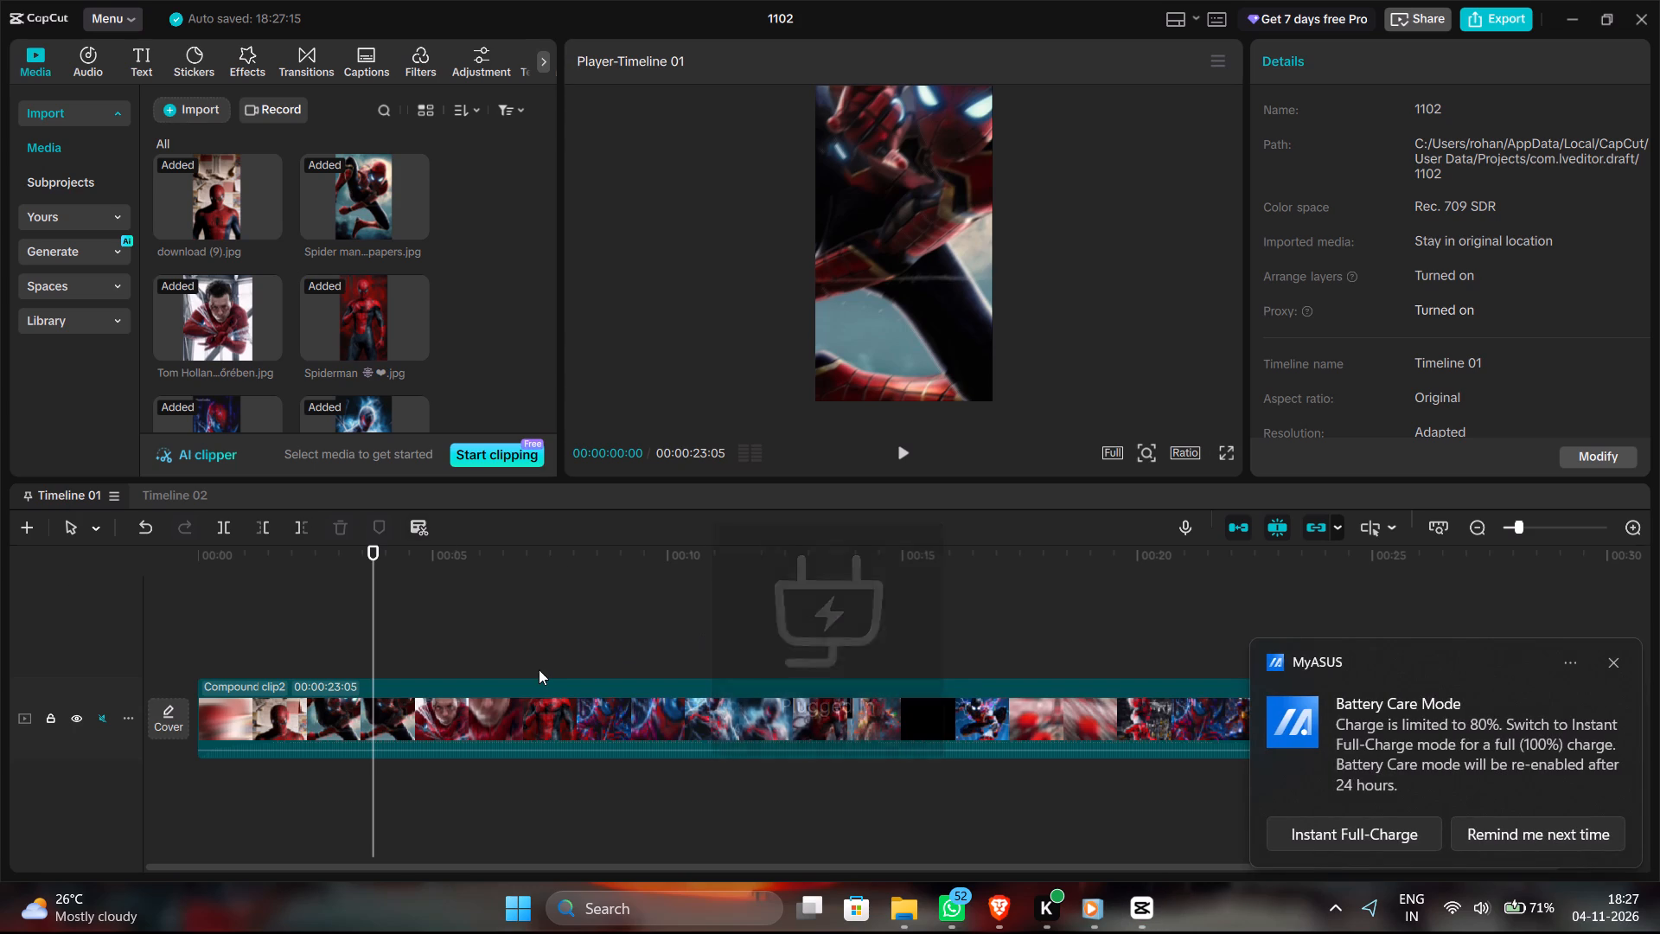
{"action": "right_click", "coordinate": [603, 726]}
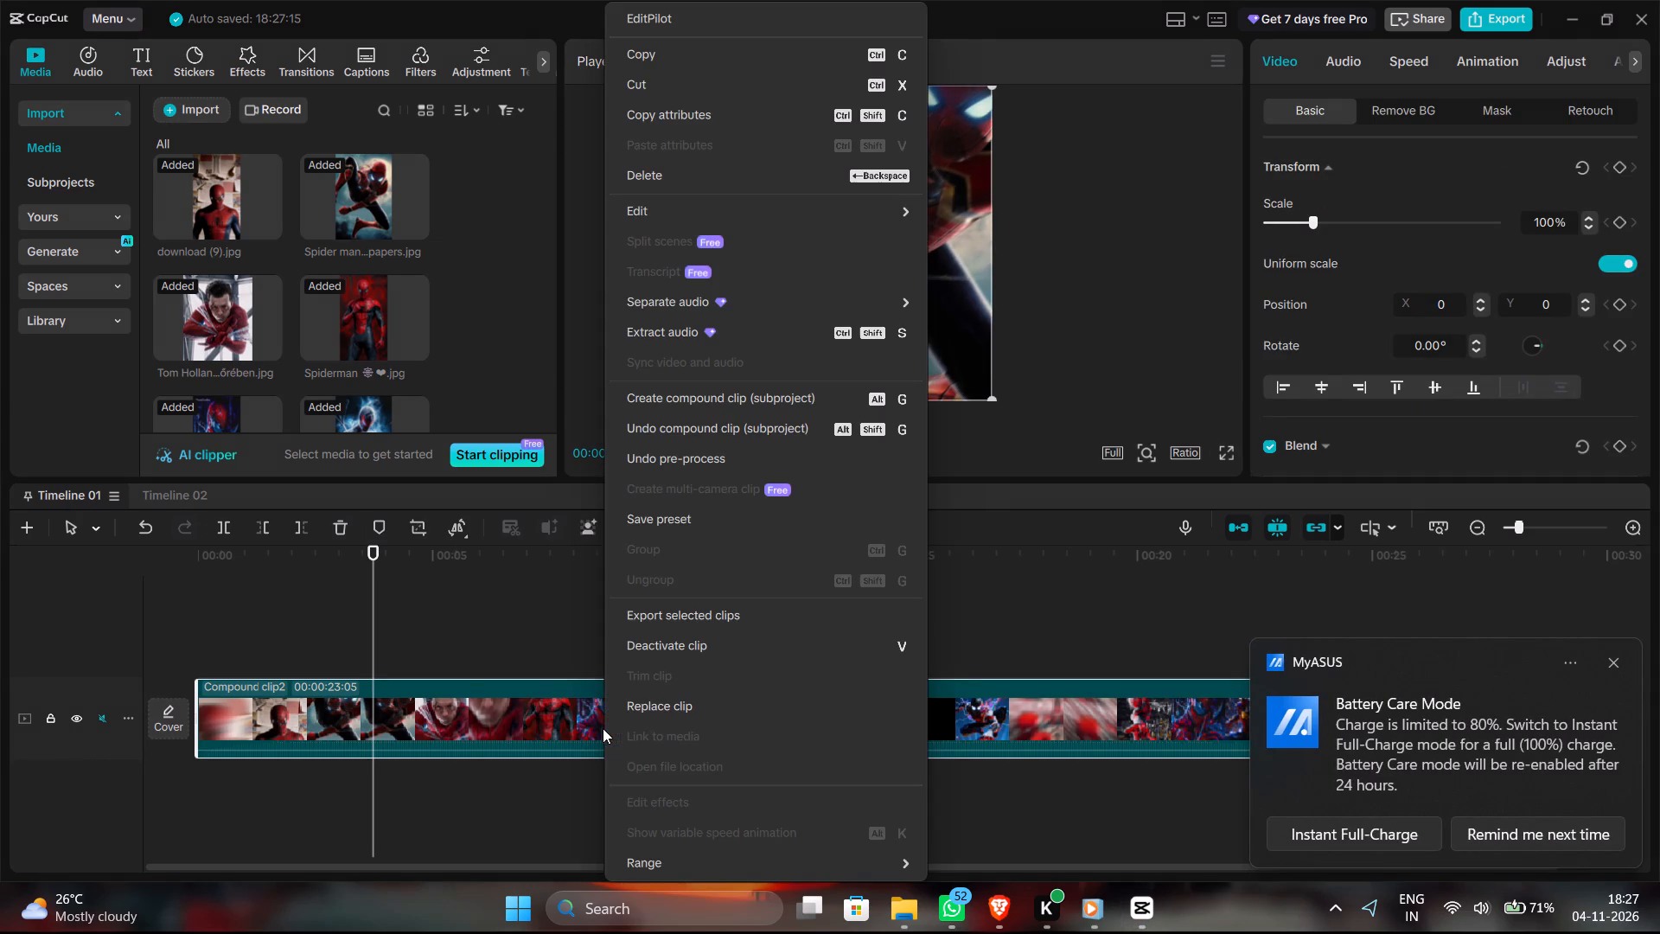
{"action": "left_click", "coordinate": [661, 441]}
{"action": "left_click", "coordinate": [635, 581]}
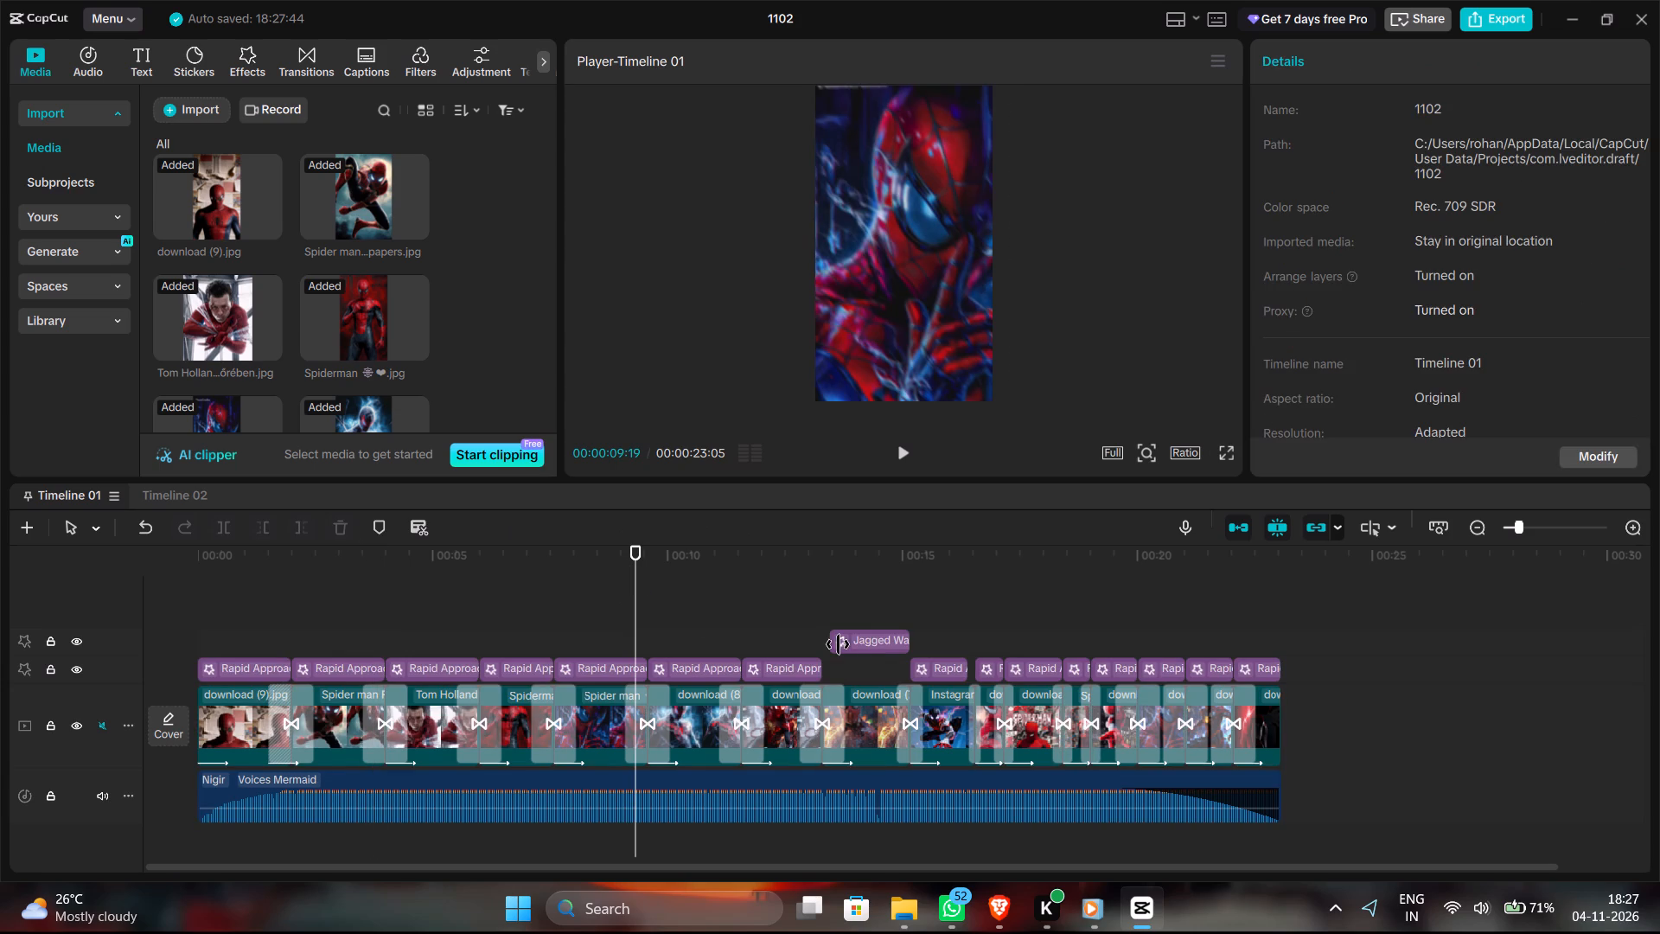
Move the Jagged Wave effect down onto the same track as the Rapid Approach effects, keeping its time position.
{"action": "left_click_drag", "start_coordinate": [869, 643], "coordinate": [869, 654]}
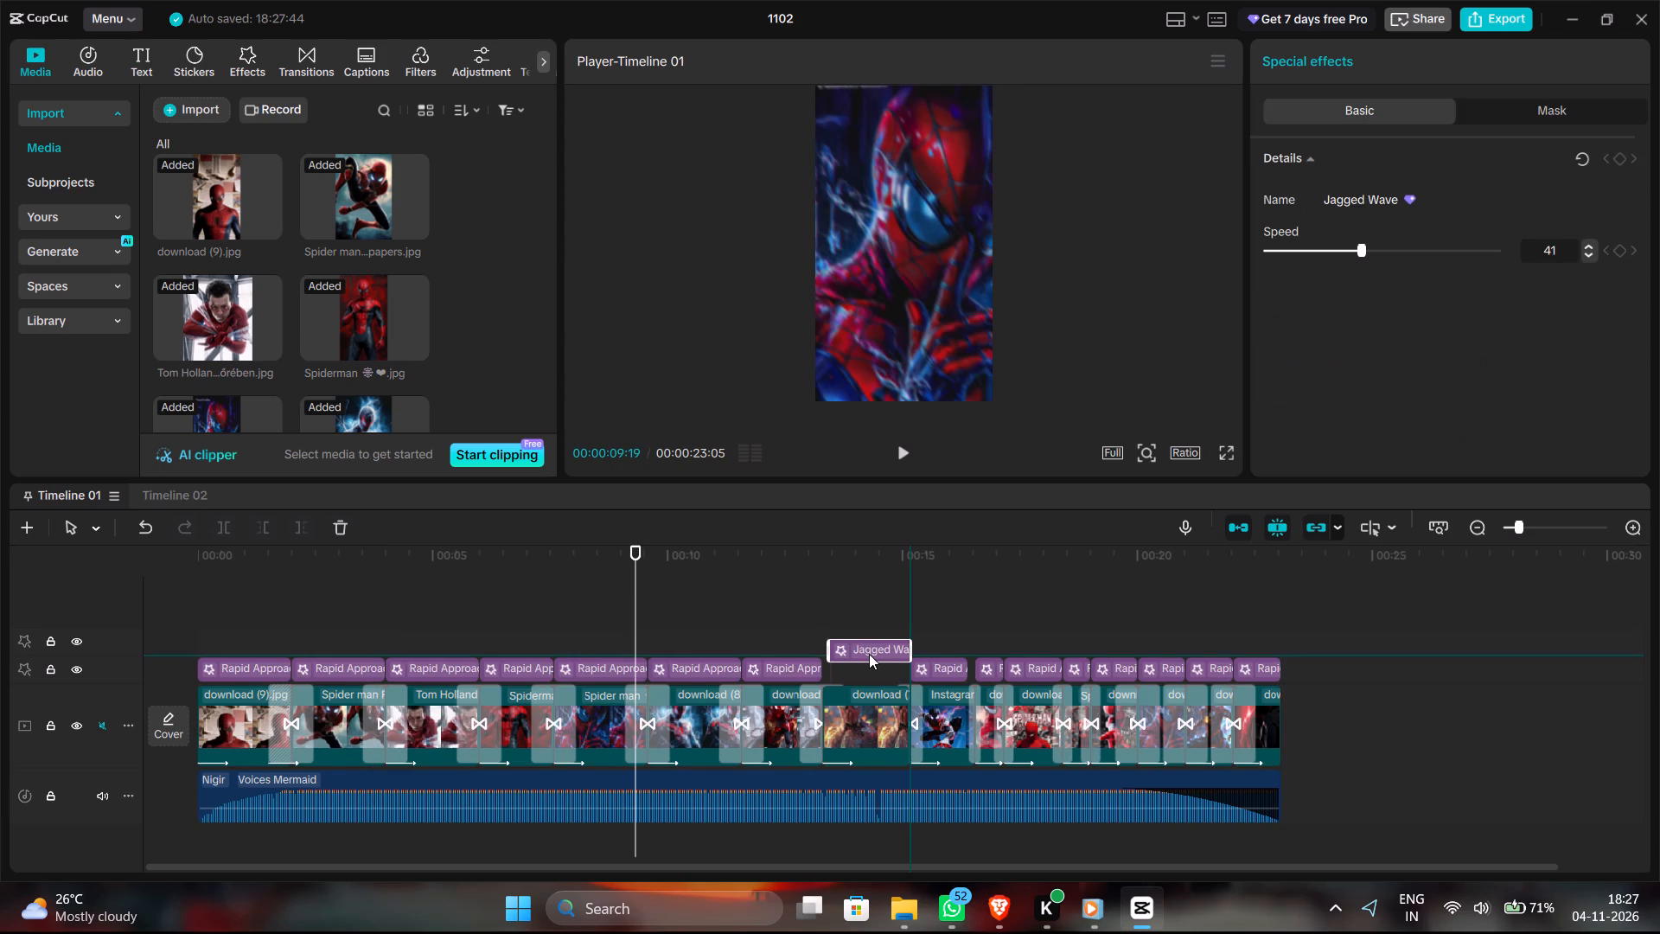
{"action": "left_click_drag", "start_coordinate": [869, 654], "coordinate": [869, 664]}
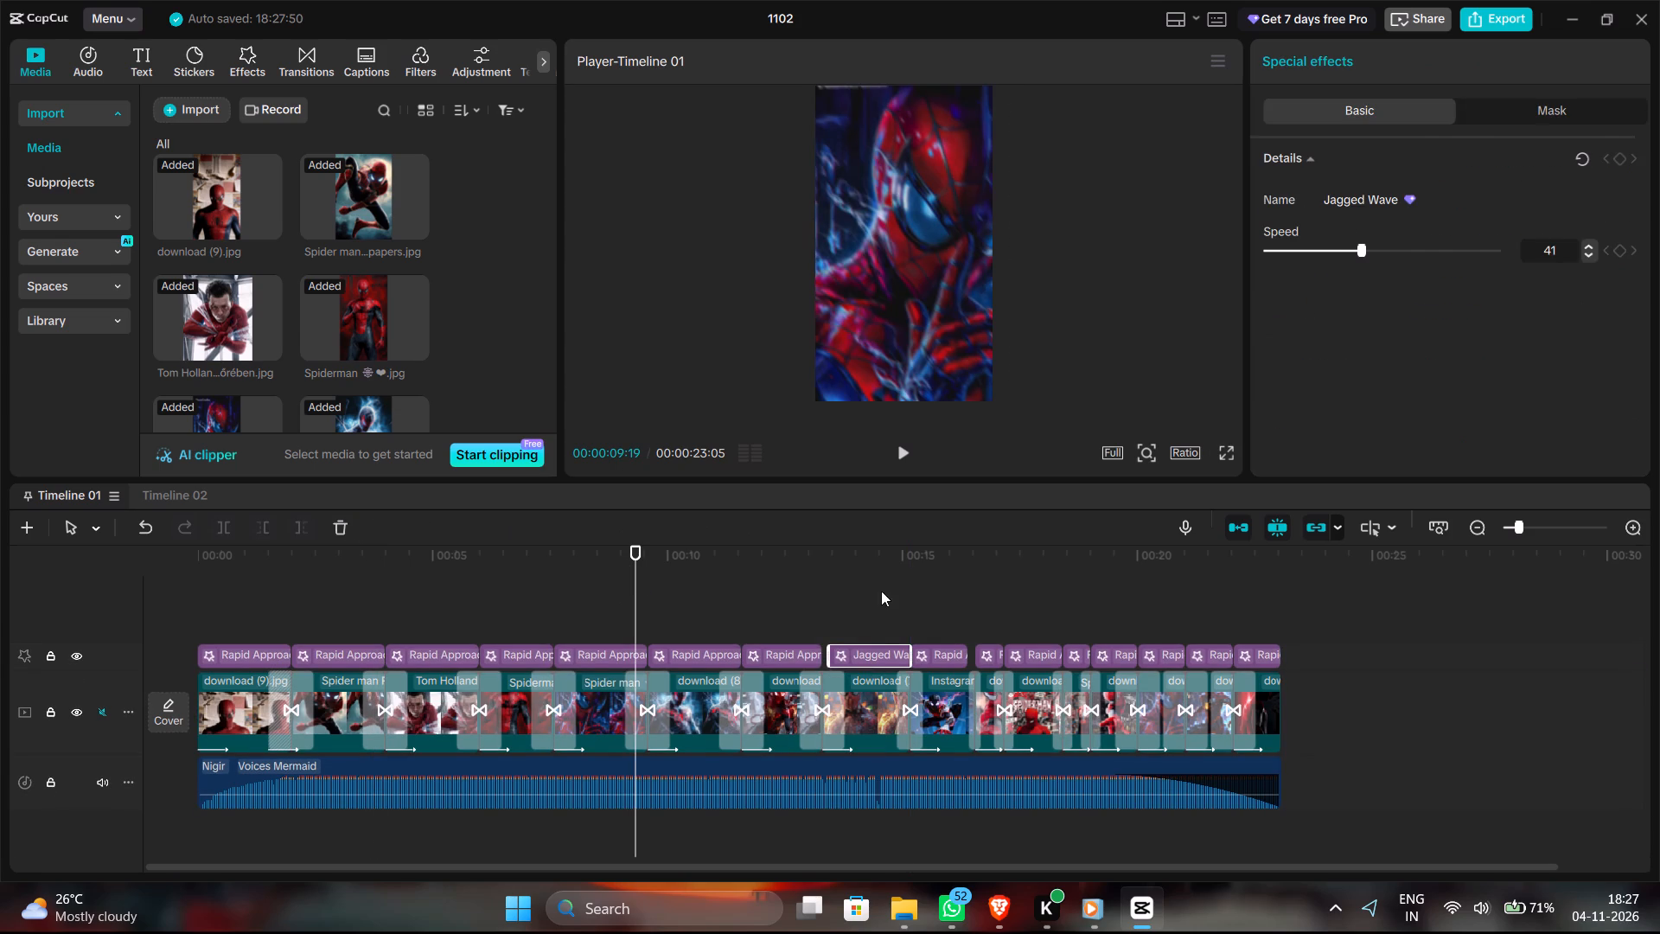
{"action": "left_click", "coordinate": [884, 587]}
Scrub through Timeline 01 to review the Spider-Man photos and the transitions between them.
{"action": "left_click_drag", "start_coordinate": [884, 587], "coordinate": [629, 627]}
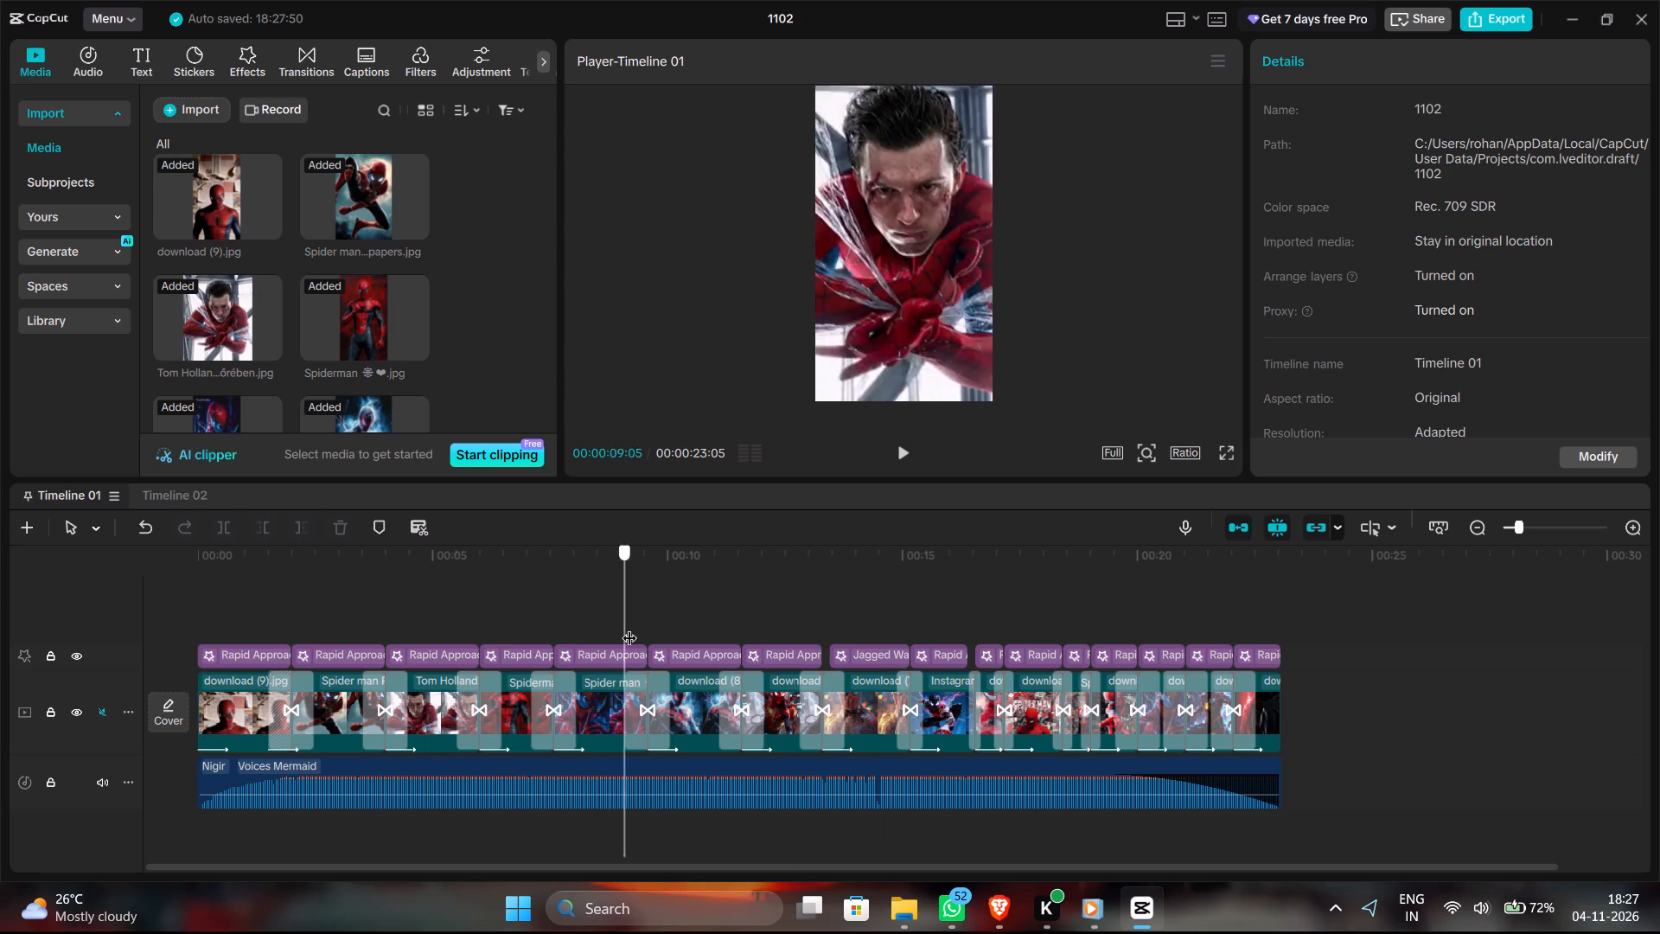
{"action": "left_click_drag", "start_coordinate": [629, 627], "coordinate": [655, 700]}
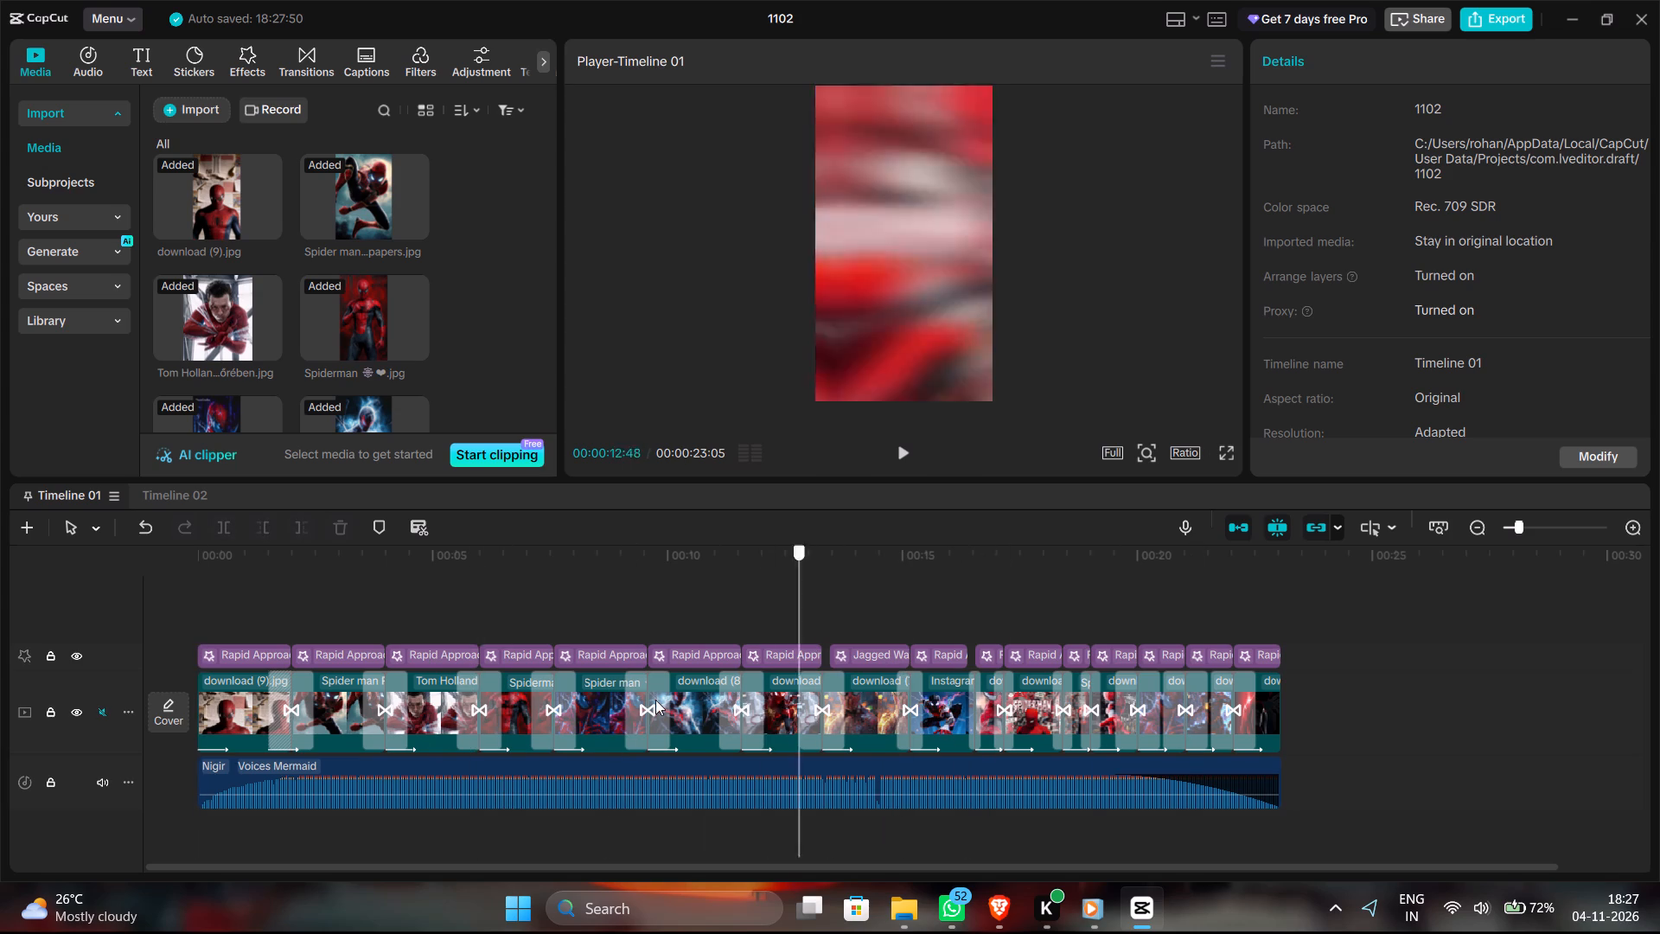
{"action": "left_click_drag", "start_coordinate": [655, 700], "coordinate": [288, 696]}
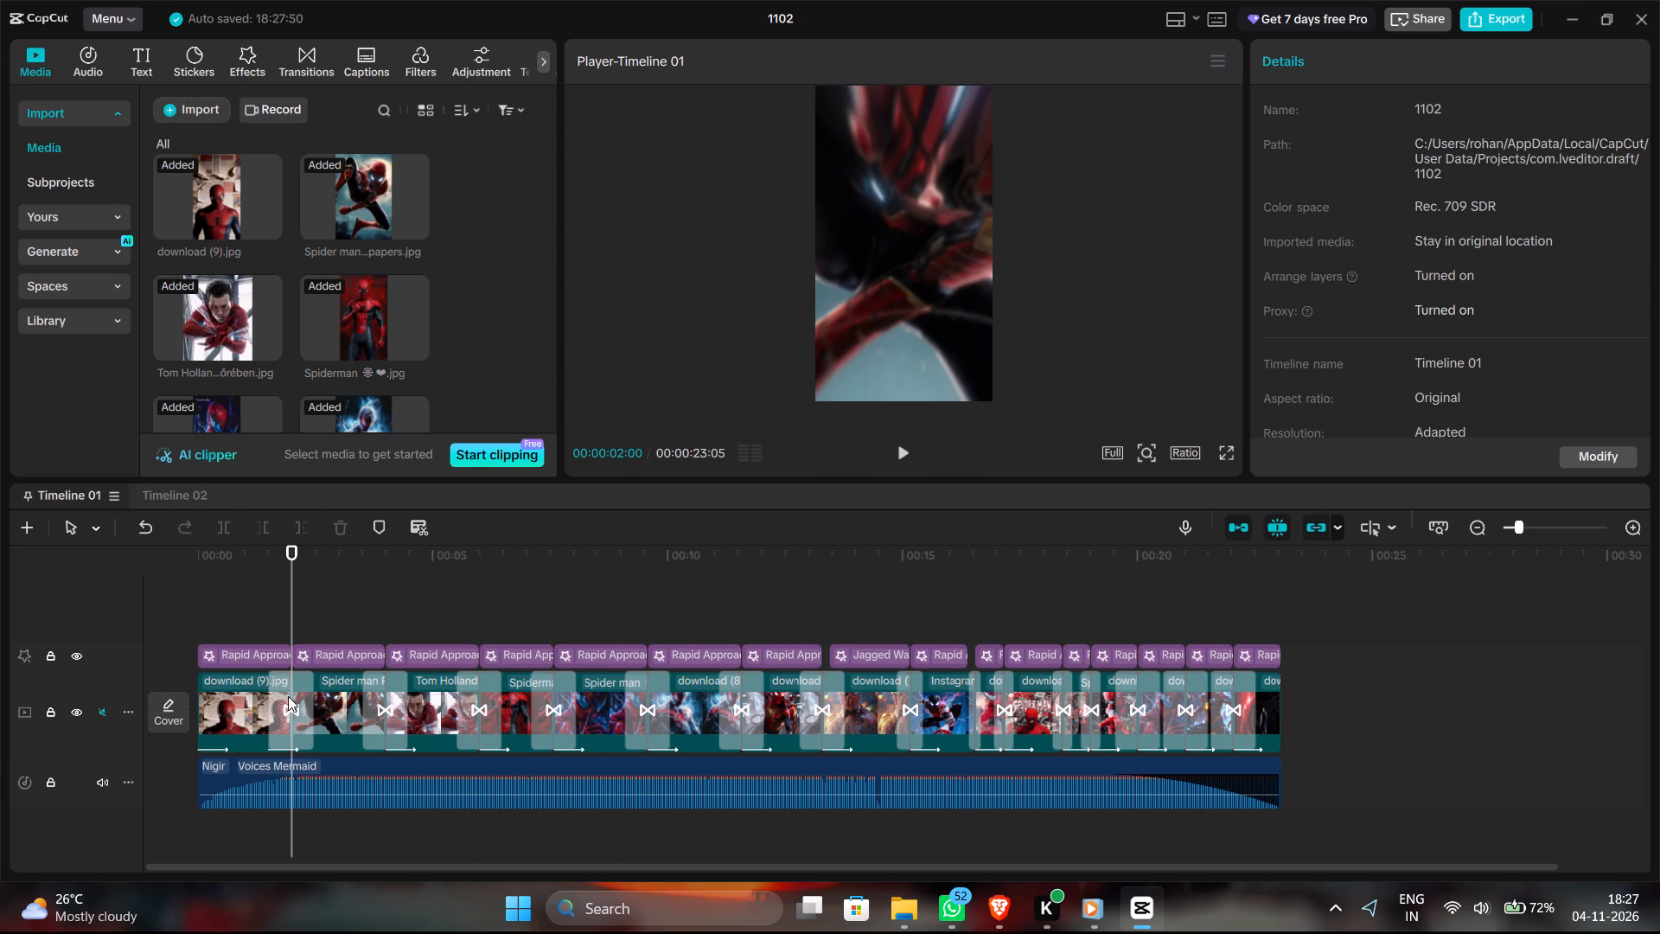
{"action": "left_click", "coordinate": [288, 696]}
{"action": "left_click", "coordinate": [511, 585]}
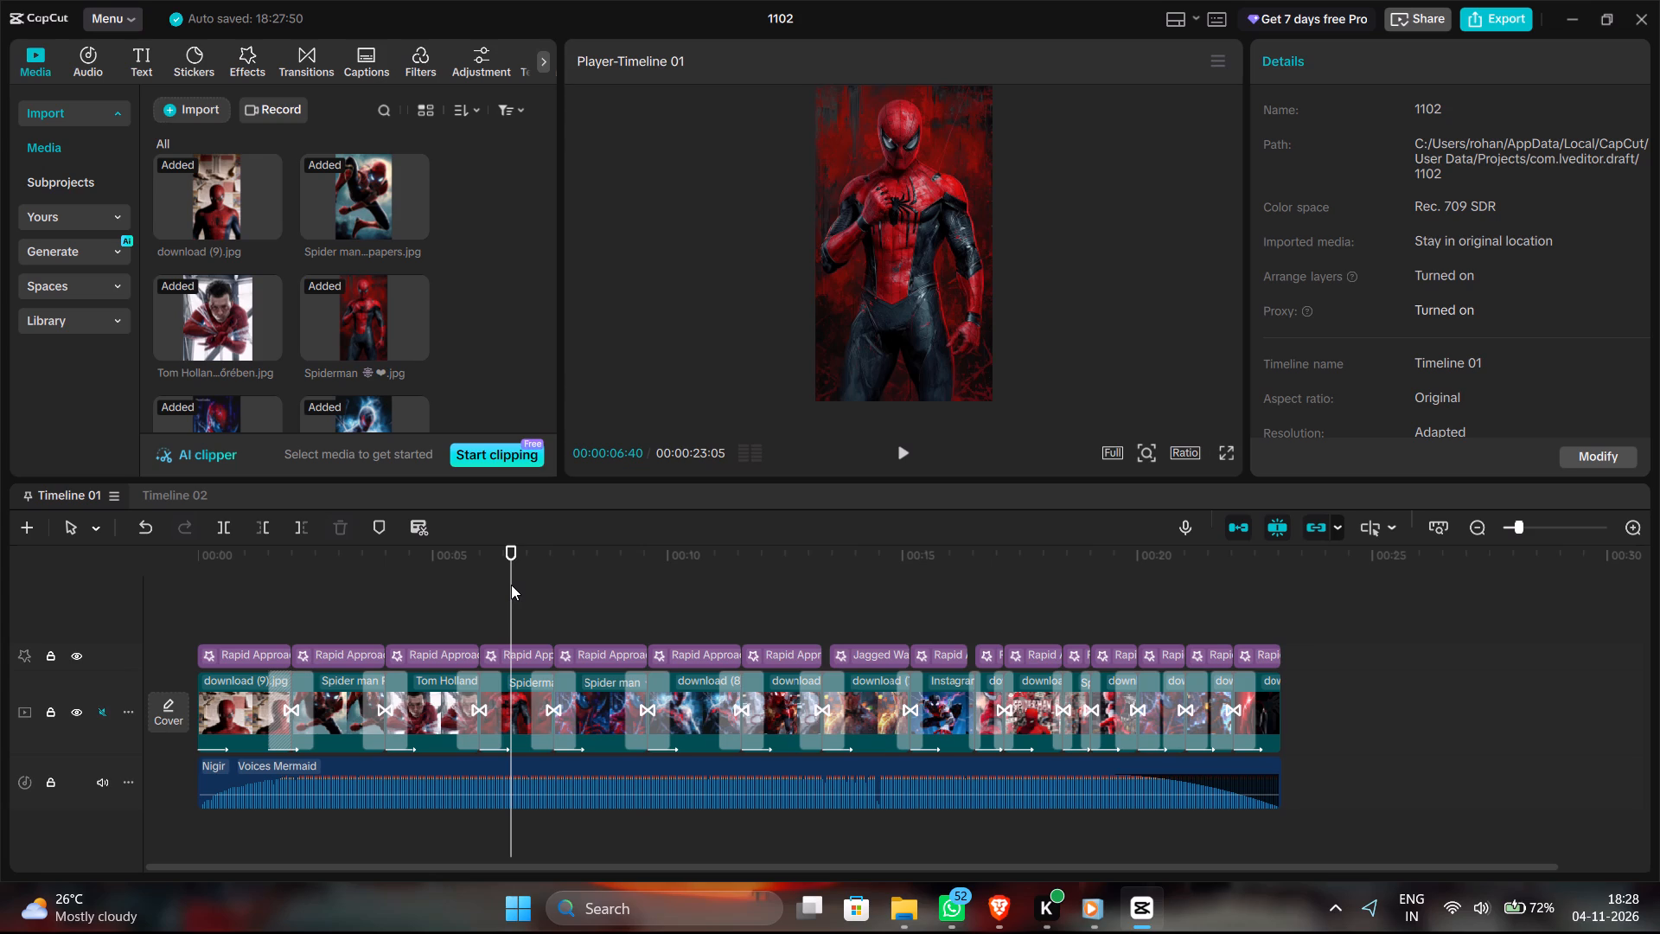
Look over the imported photos in the media library, and browse the audio, sticker, effect and transition libraries.
{"action": "scroll", "coordinate": [472, 433], "scroll_direction": "down", "scroll_amount": 3}
{"action": "scroll", "coordinate": [456, 422], "scroll_direction": "up", "scroll_amount": 1}
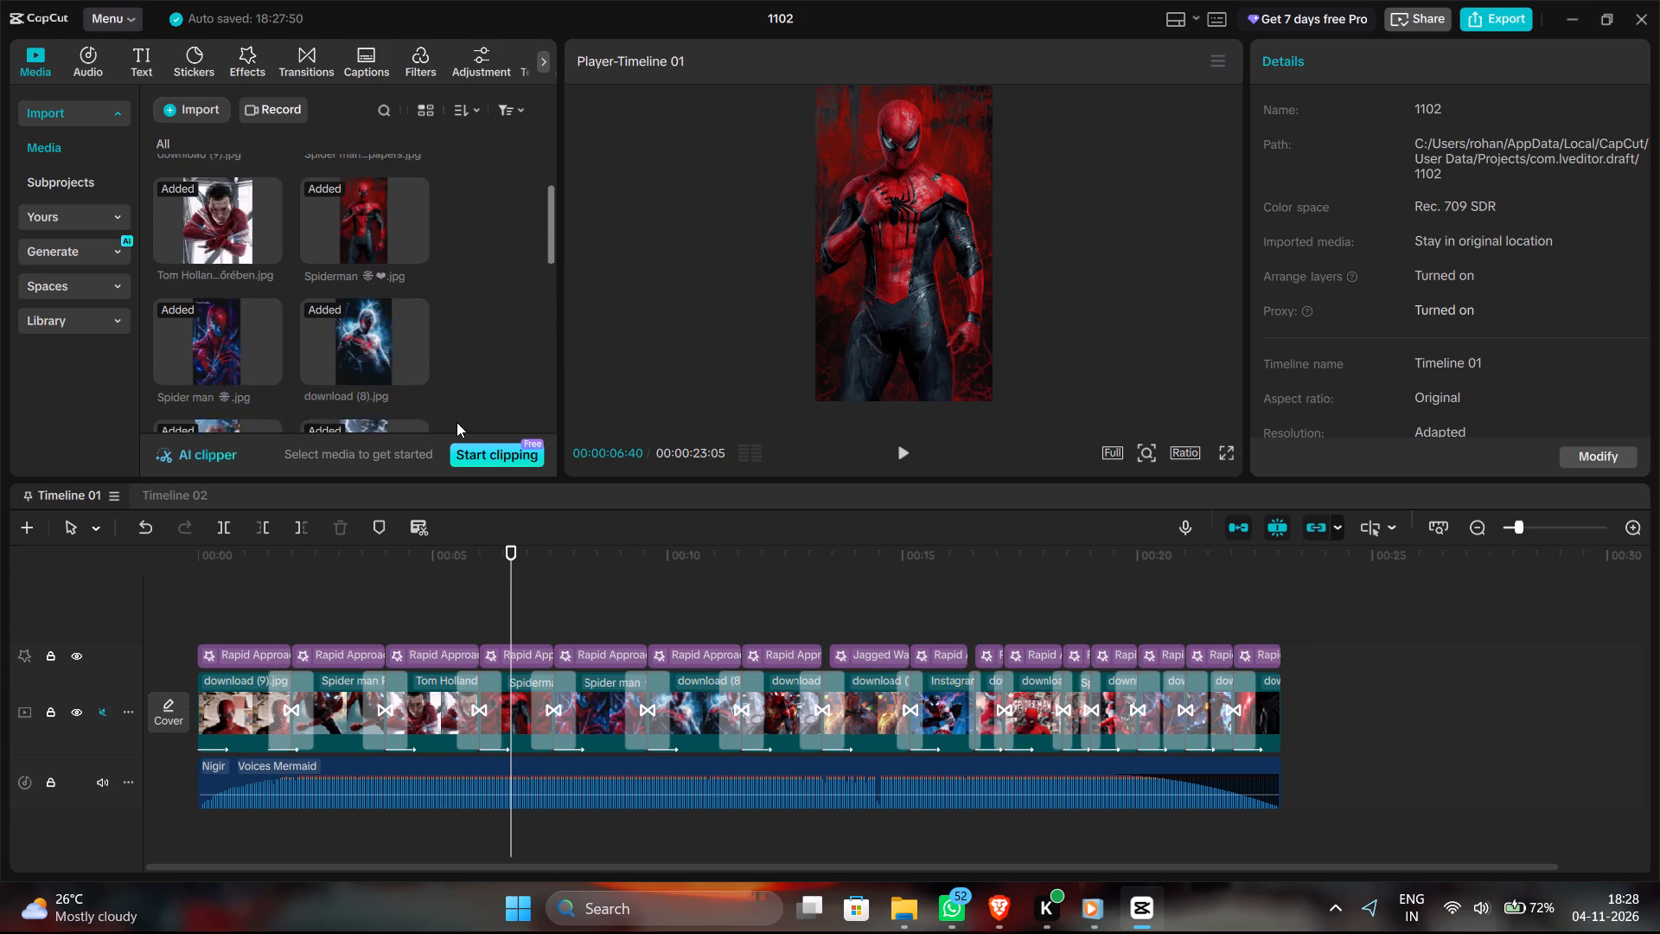
{"action": "scroll", "coordinate": [456, 422], "scroll_direction": "up", "scroll_amount": 8}
{"action": "scroll", "coordinate": [430, 400], "scroll_direction": "down", "scroll_amount": 19}
{"action": "scroll", "coordinate": [430, 400], "scroll_direction": "up", "scroll_amount": 14}
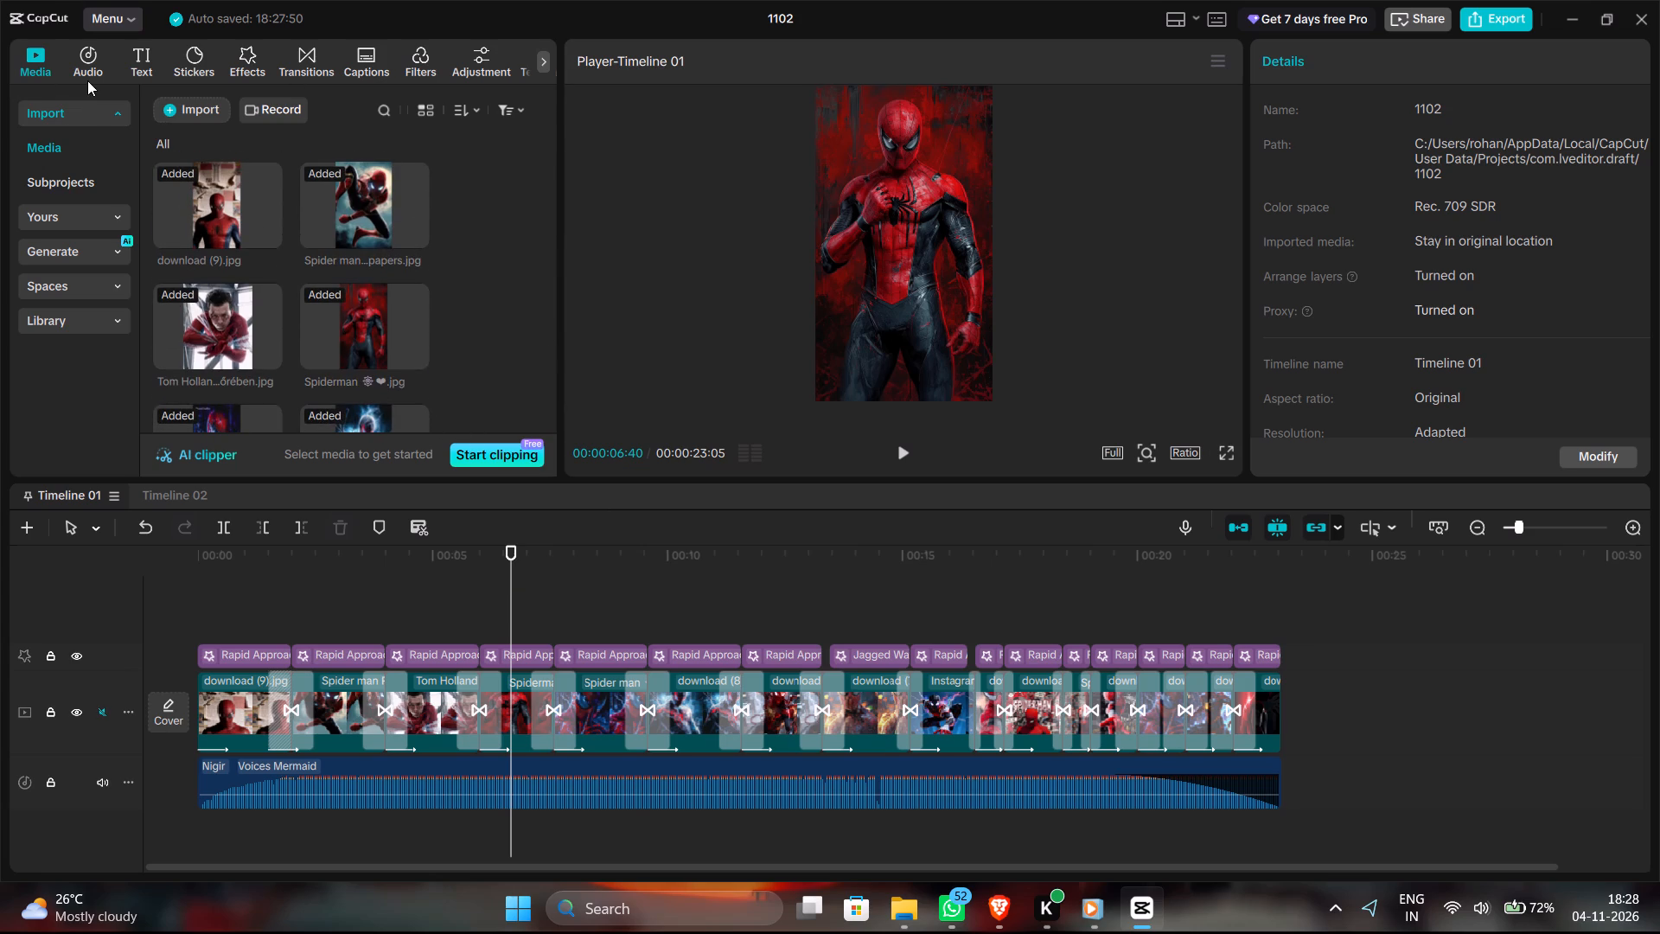
{"action": "left_click", "coordinate": [87, 79]}
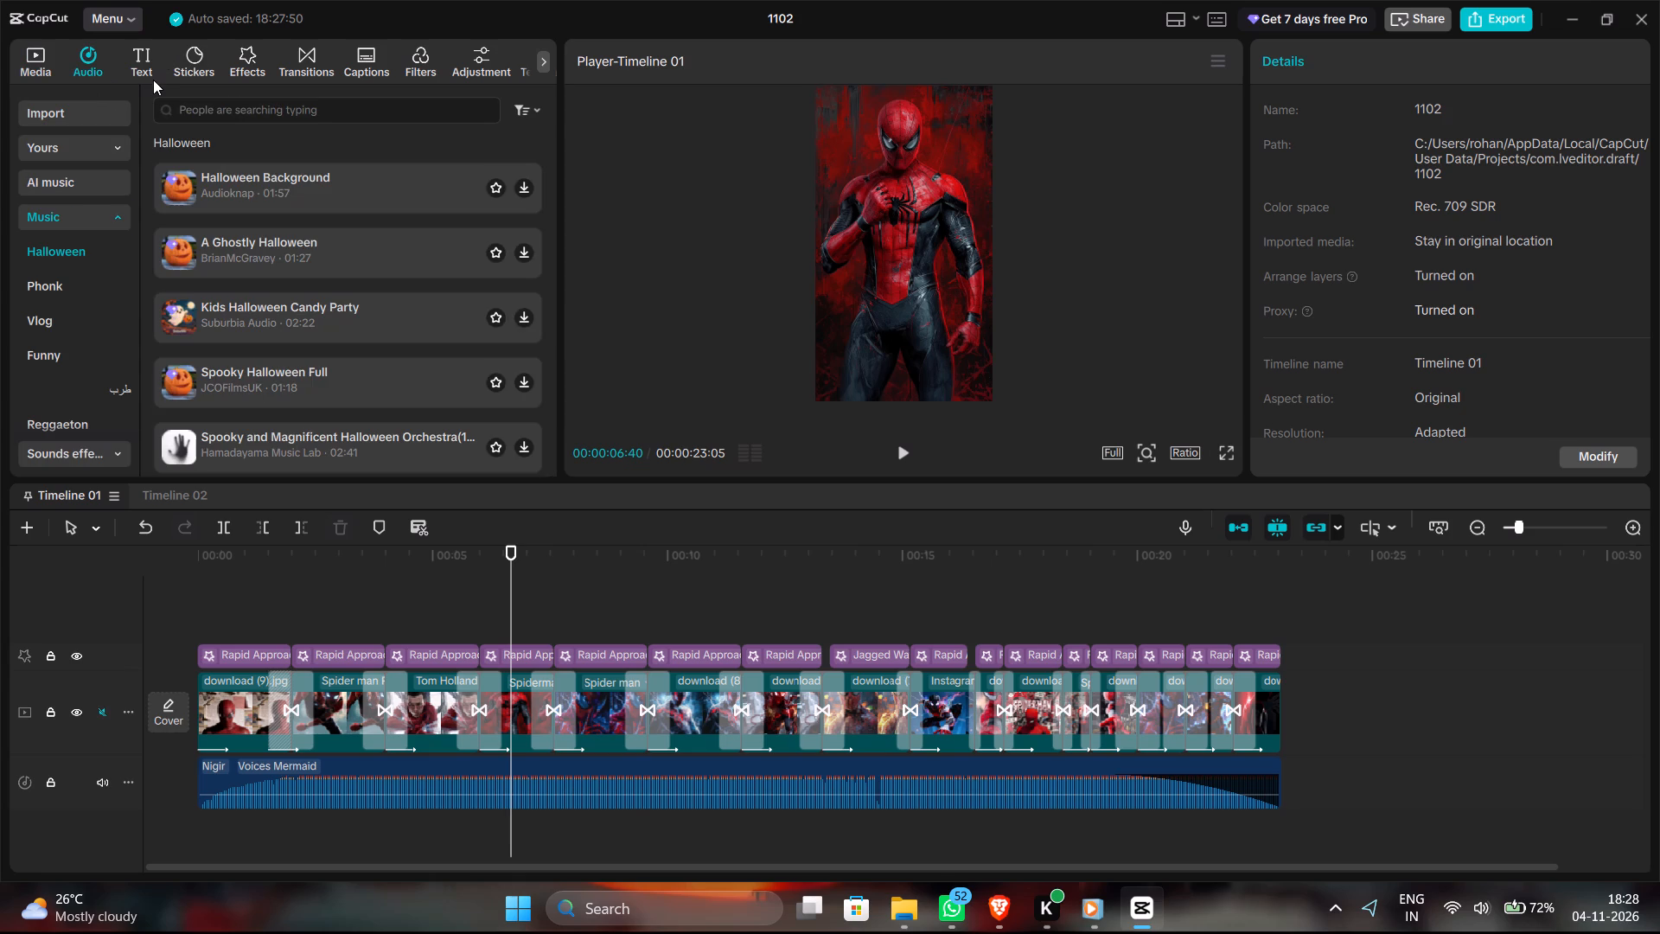
{"action": "left_click", "coordinate": [153, 80]}
{"action": "left_click", "coordinate": [210, 57]}
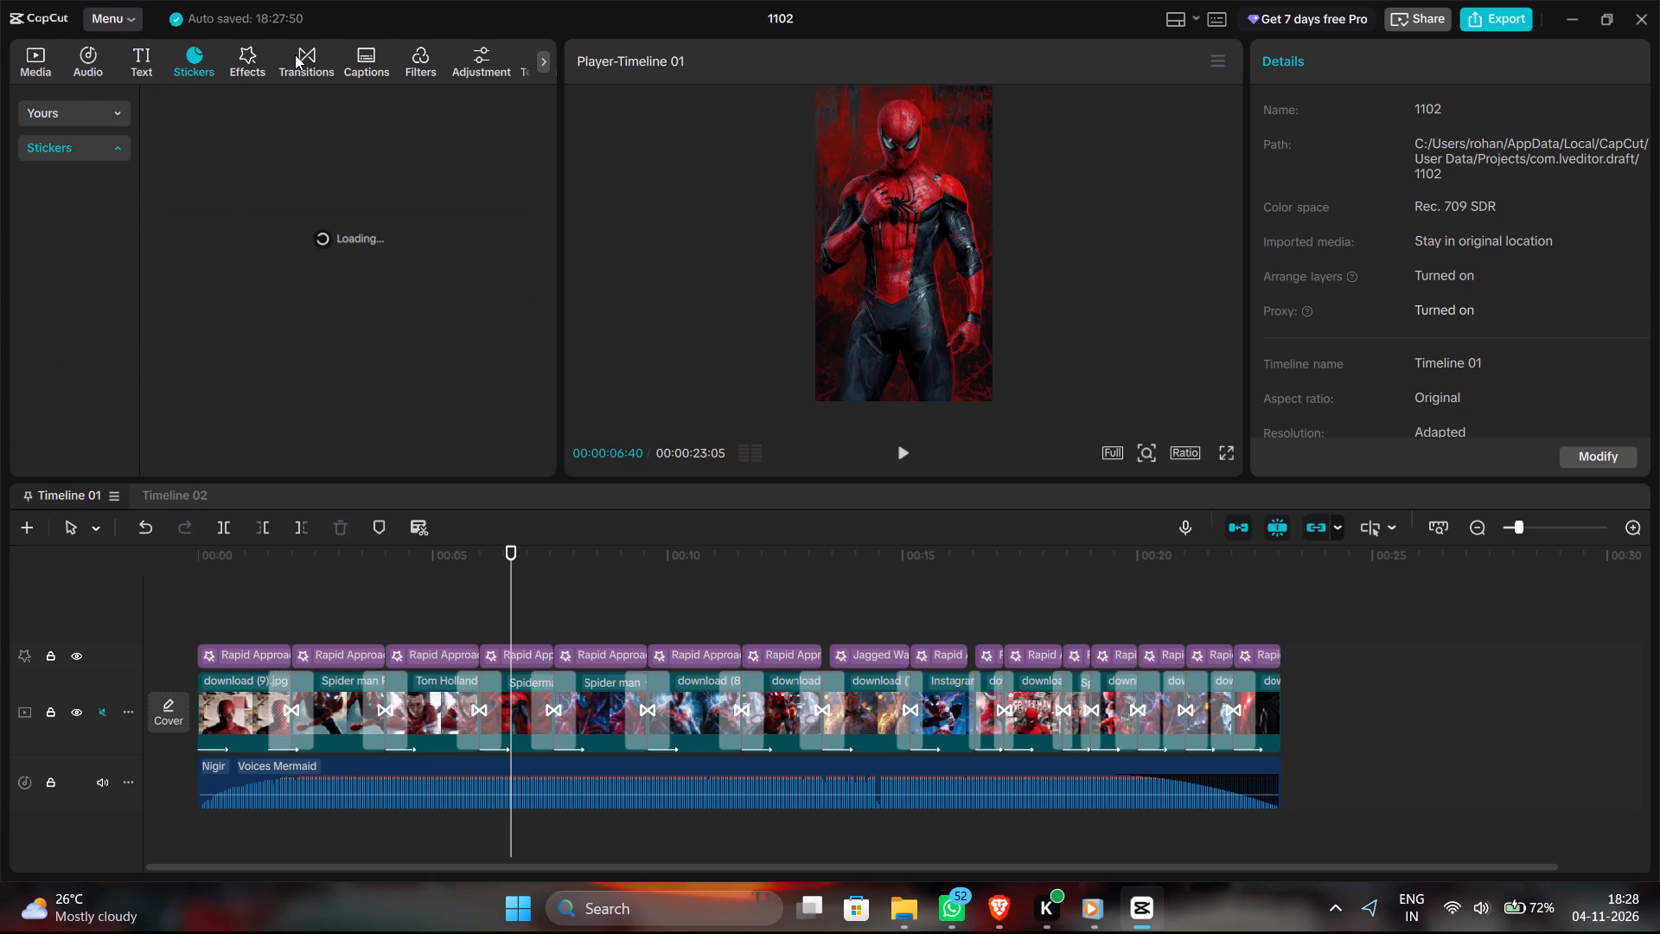
{"action": "left_click", "coordinate": [243, 68]}
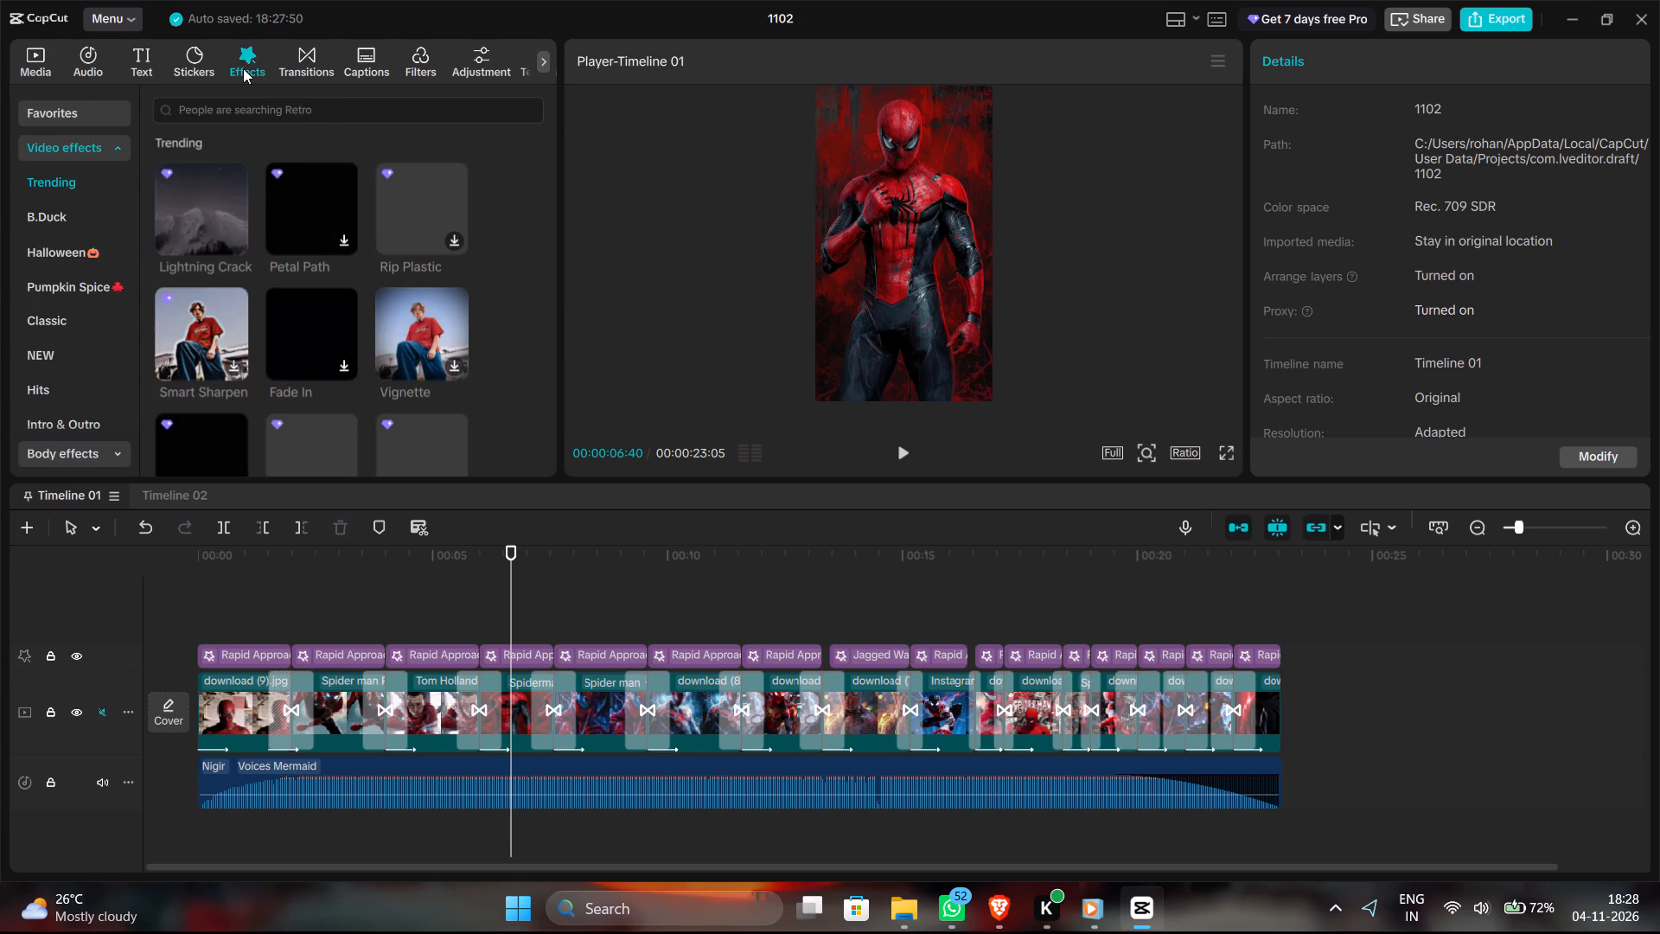
{"action": "left_click", "coordinate": [298, 61]}
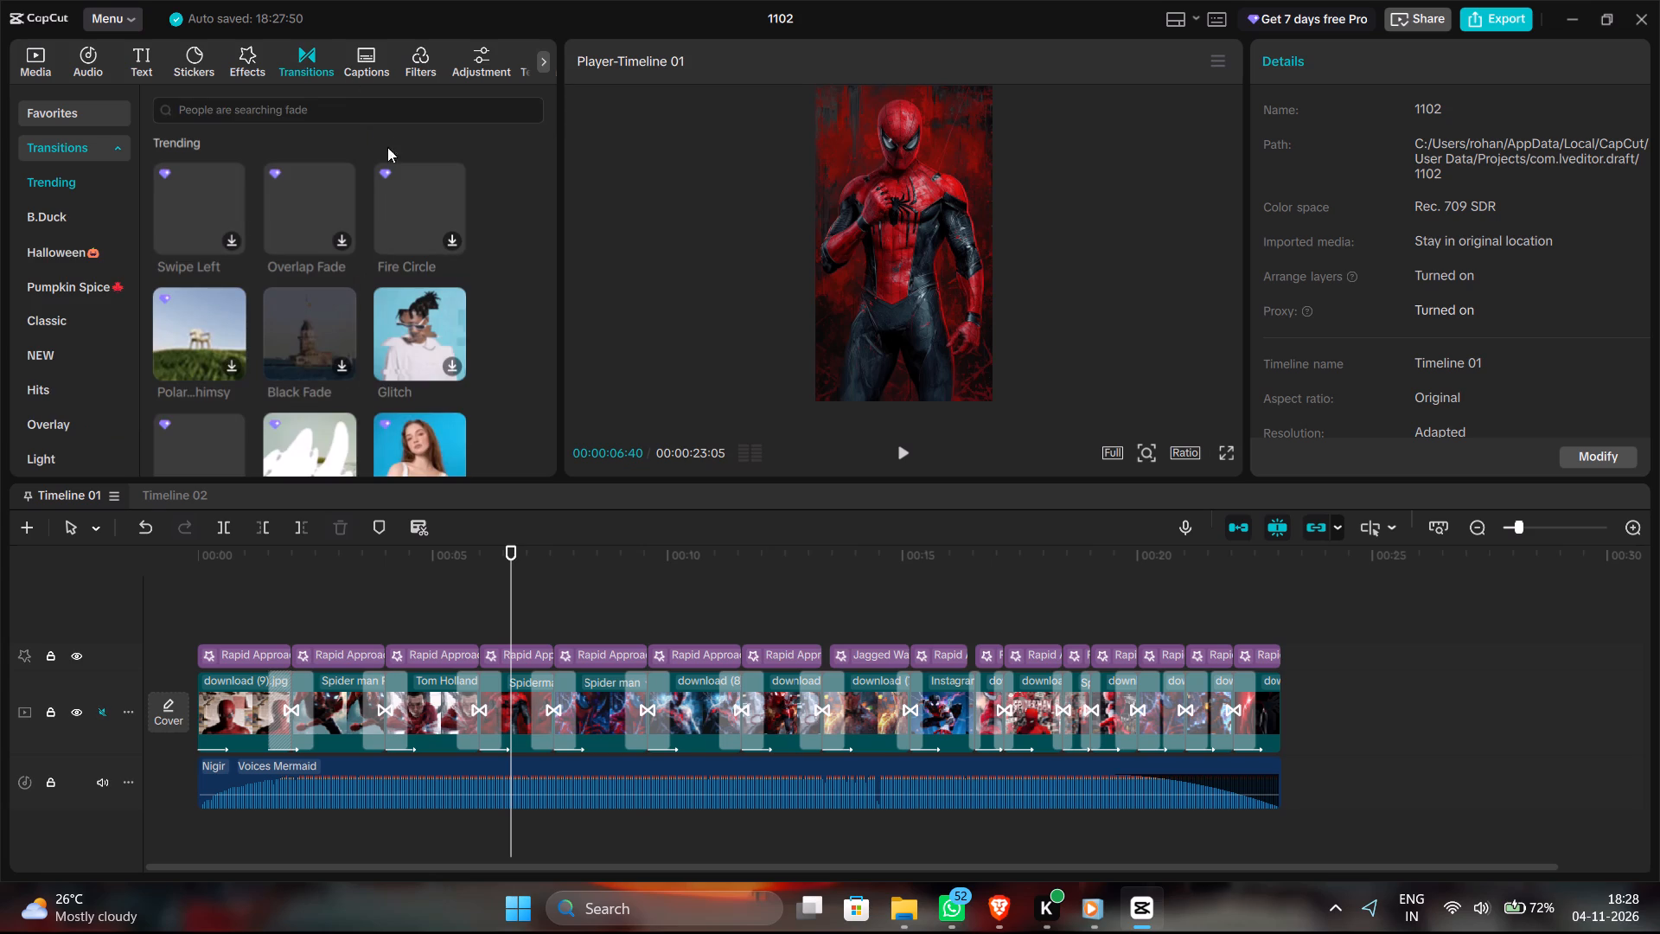
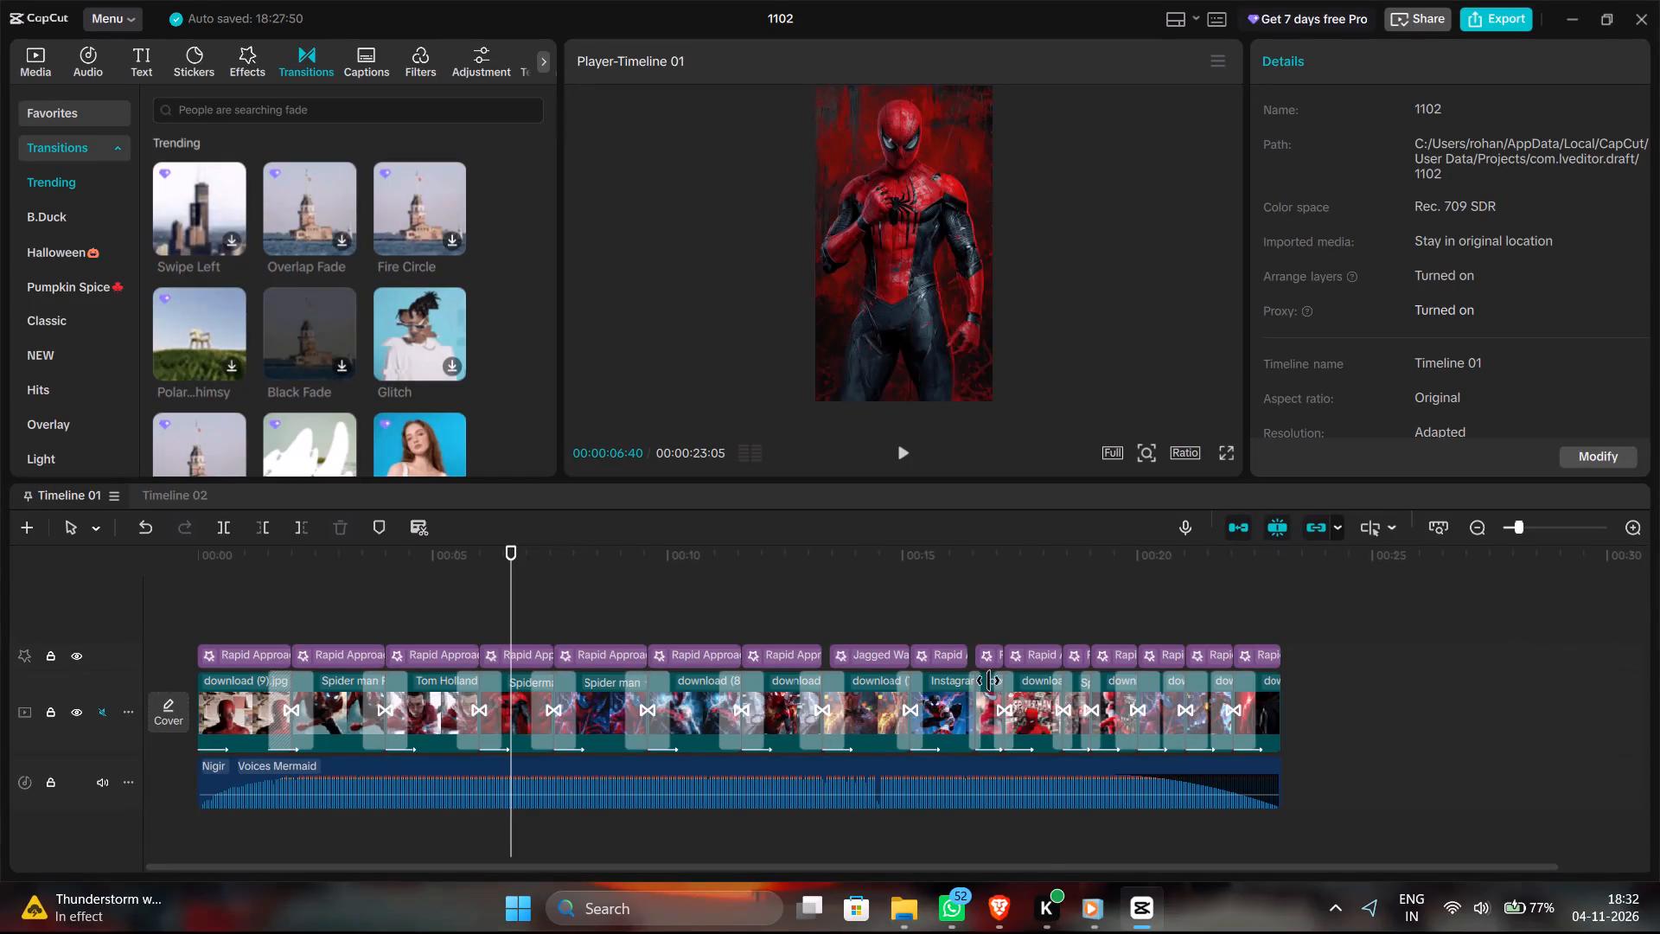
Switch to Brave, search for vlc media player, and download the VLC 3.0.24 Windows 64-bit installer from VideoLAN into Downloads.
{"action": "left_click", "coordinate": [998, 922]}
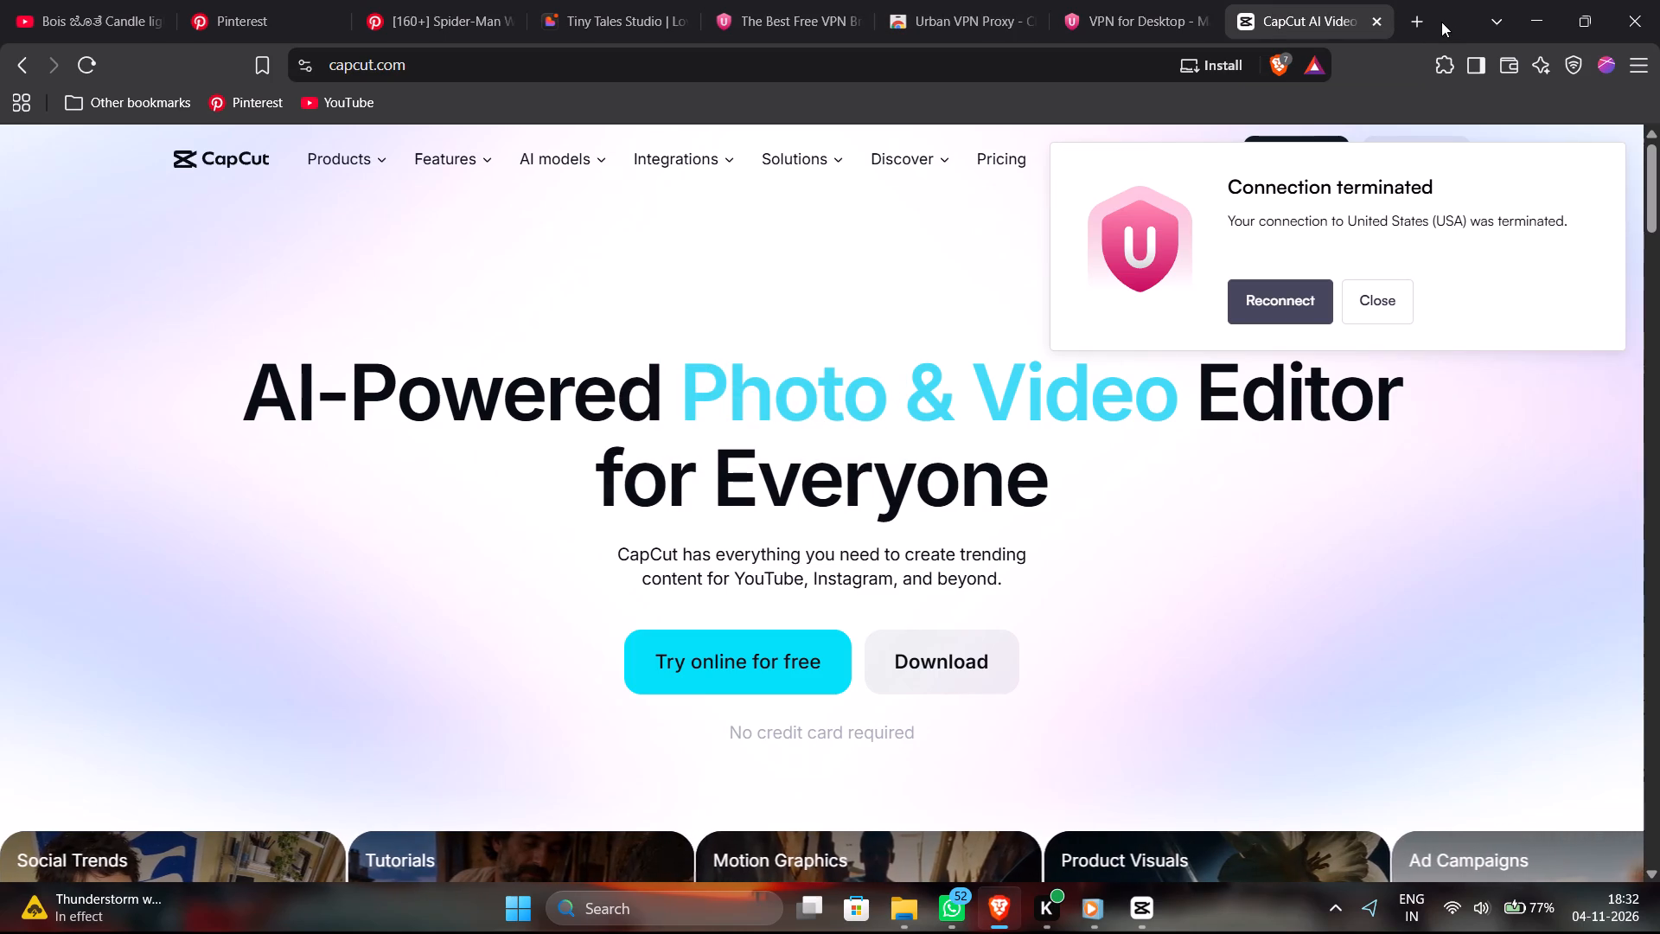
{"action": "left_click", "coordinate": [1428, 22]}
{"action": "type", "text": "v;"}
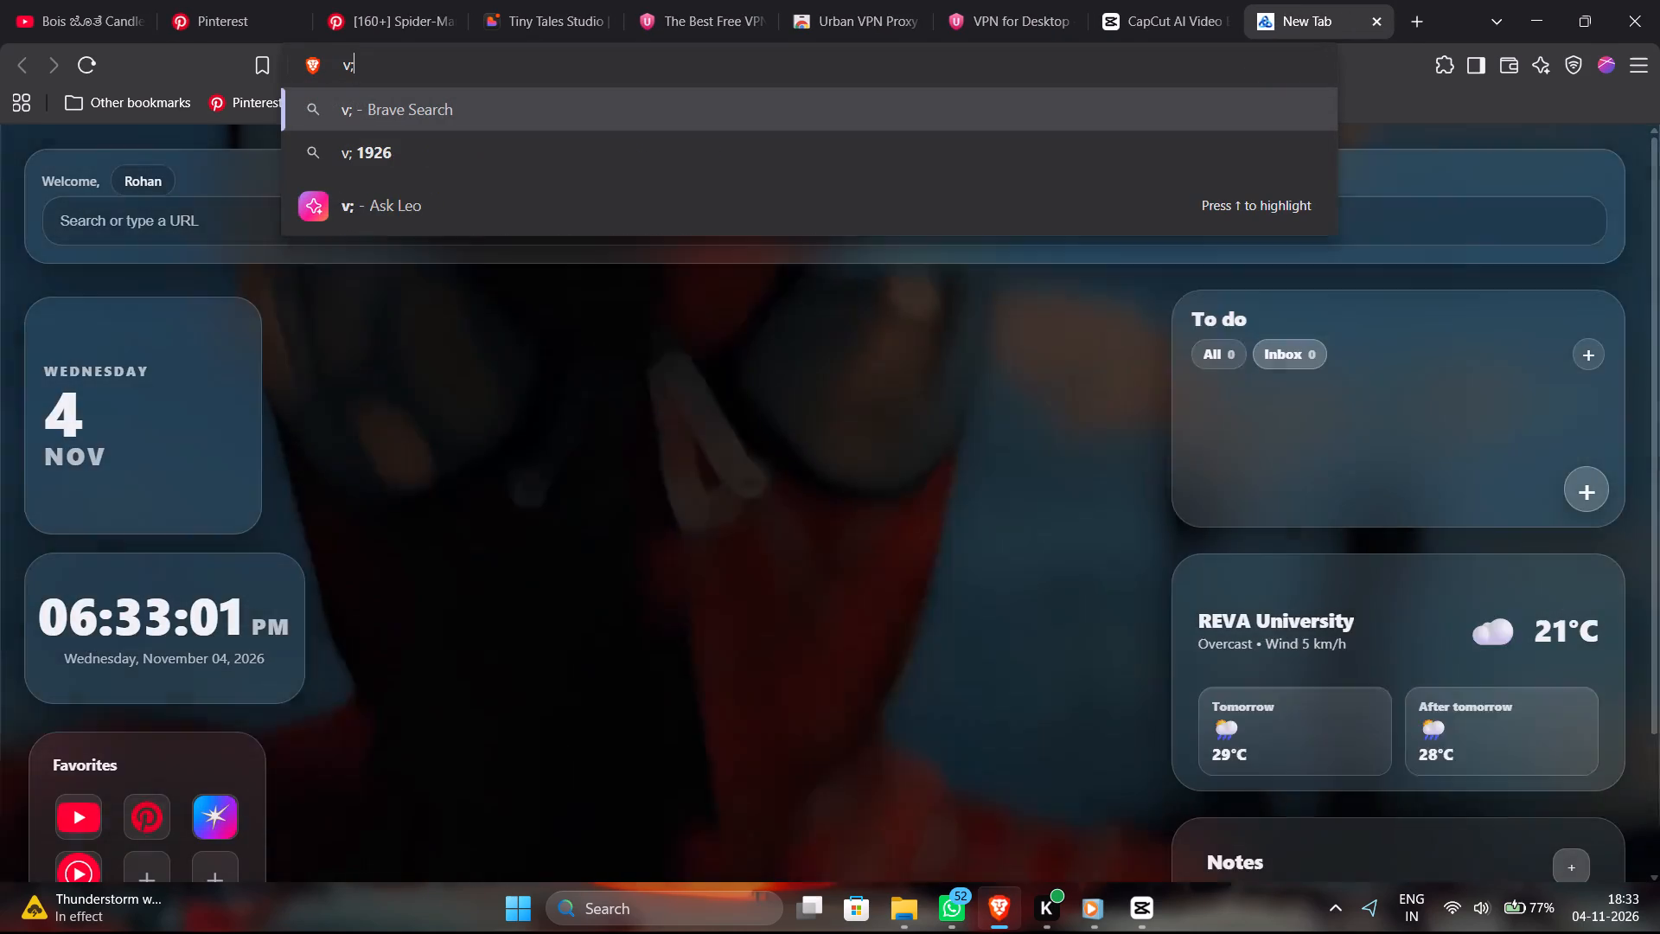
{"action": "key", "text": "BackSpace"}
{"action": "type", "text": "lc"}
{"action": "left_click", "coordinate": [1150, 144]}
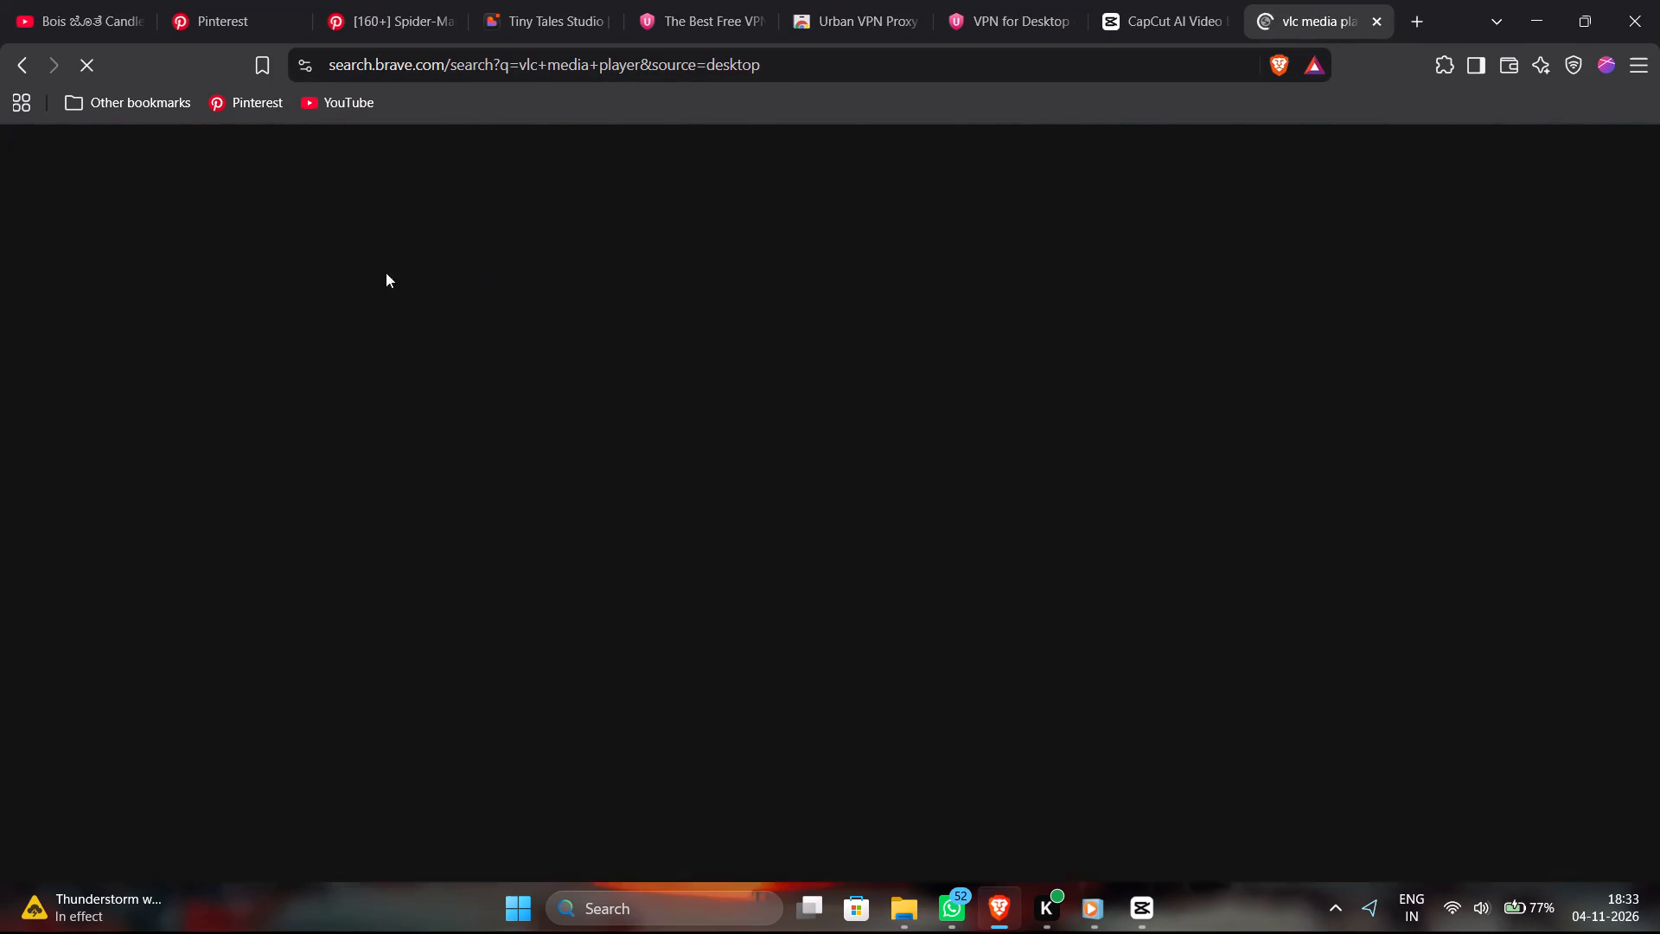
{"action": "left_click", "coordinate": [421, 694]}
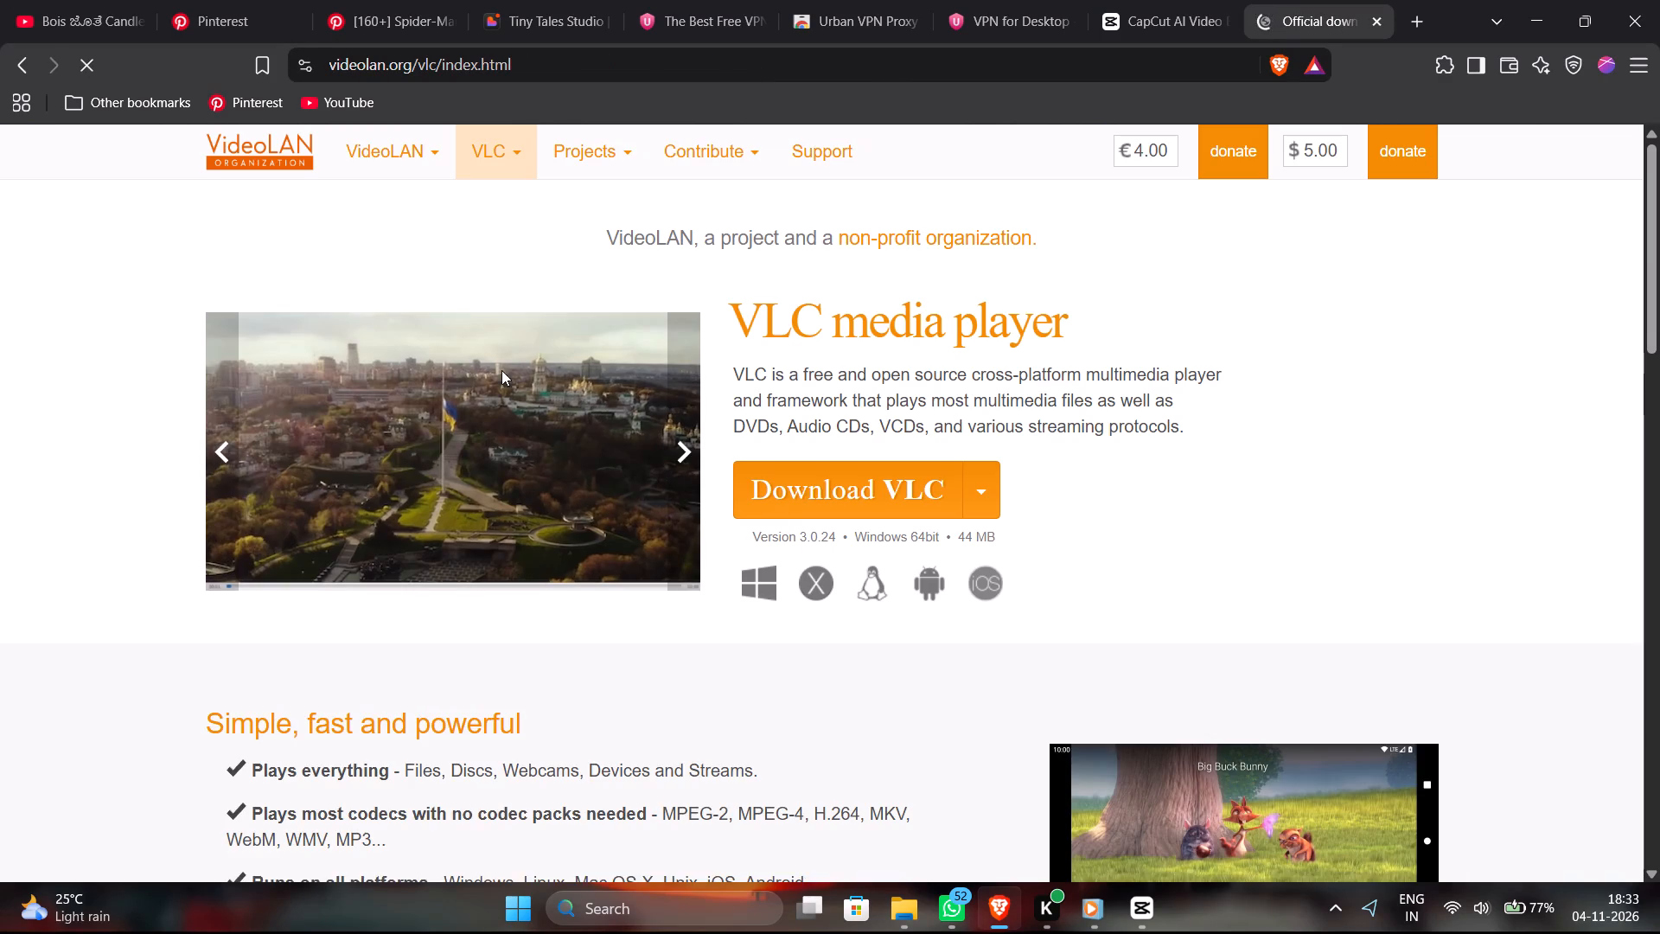
{"action": "left_click", "coordinate": [902, 495]}
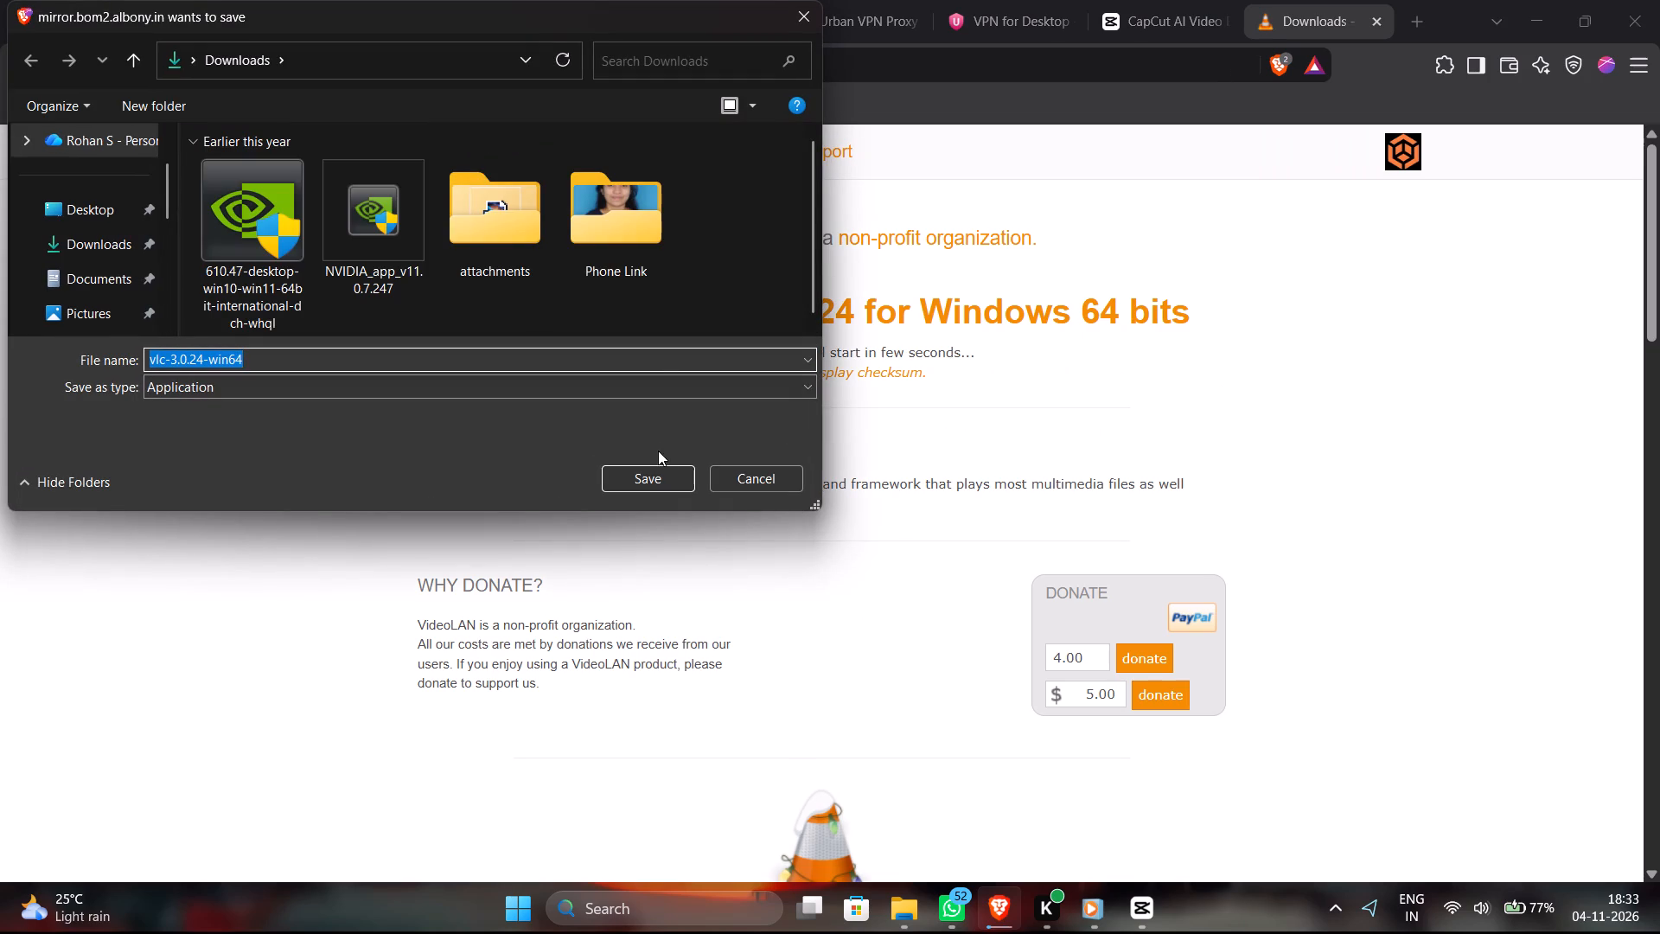
{"action": "left_click", "coordinate": [667, 469]}
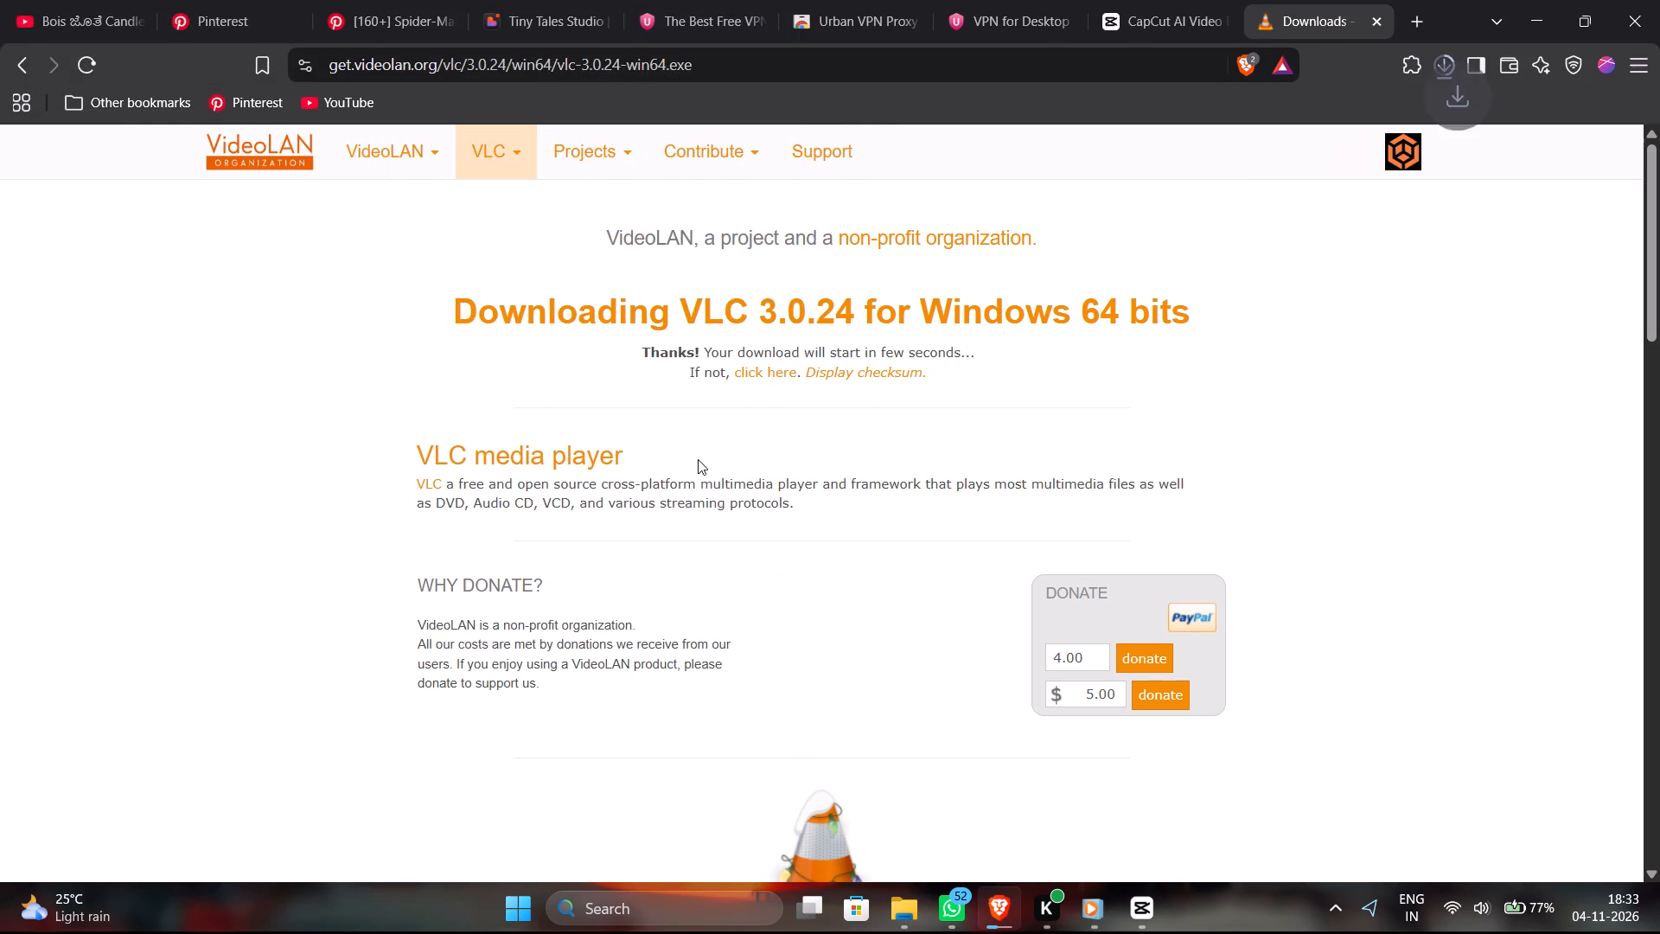
Install VLC from the downloaded vlc-3.0.24-win64.exe, accept its privacy and network access policy, and close the player.
{"action": "left_click", "coordinate": [1446, 83]}
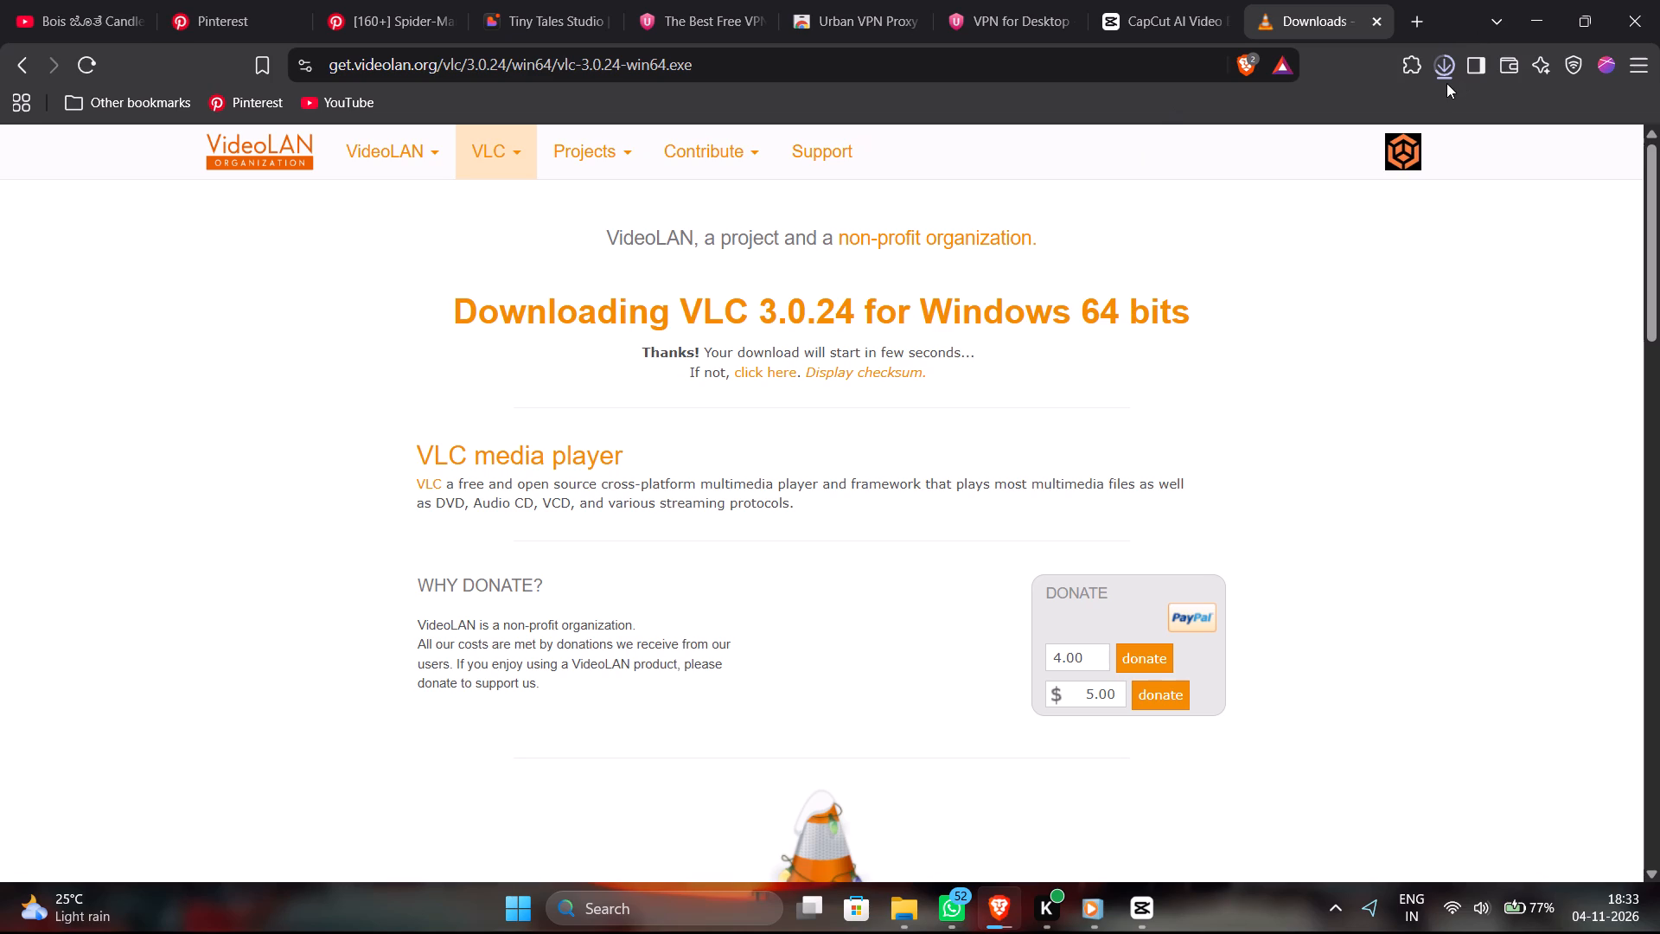
{"action": "left_click", "coordinate": [1446, 69]}
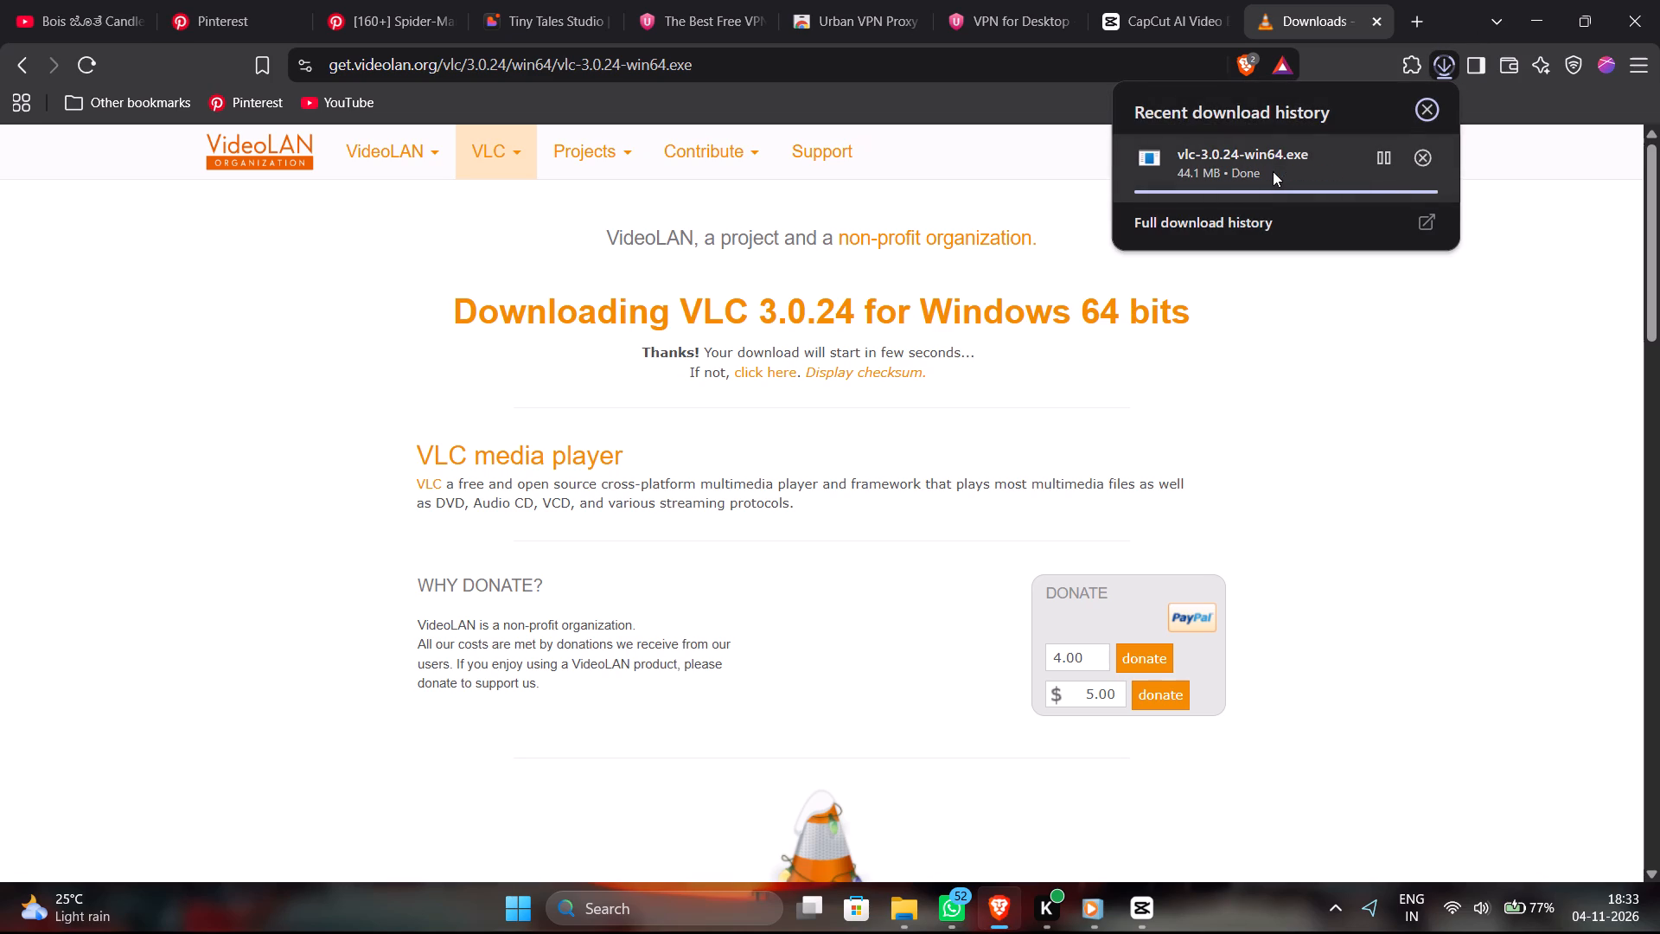
{"action": "left_click", "coordinate": [1273, 171]}
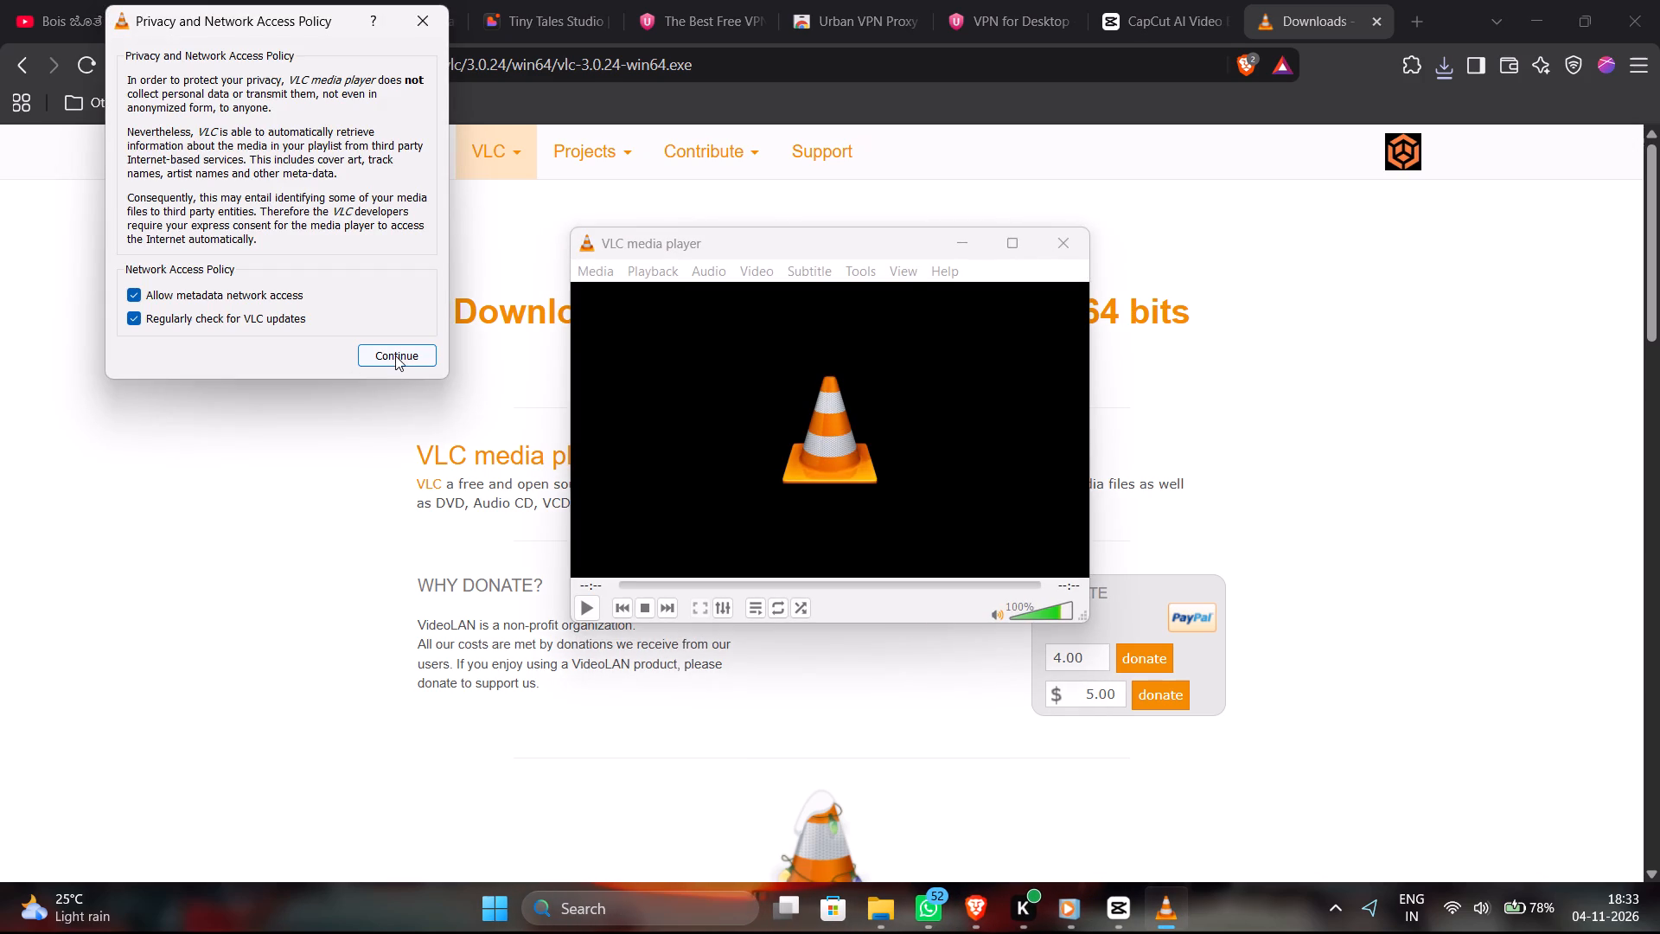
{"action": "left_click", "coordinate": [395, 355]}
{"action": "left_click", "coordinate": [1057, 237]}
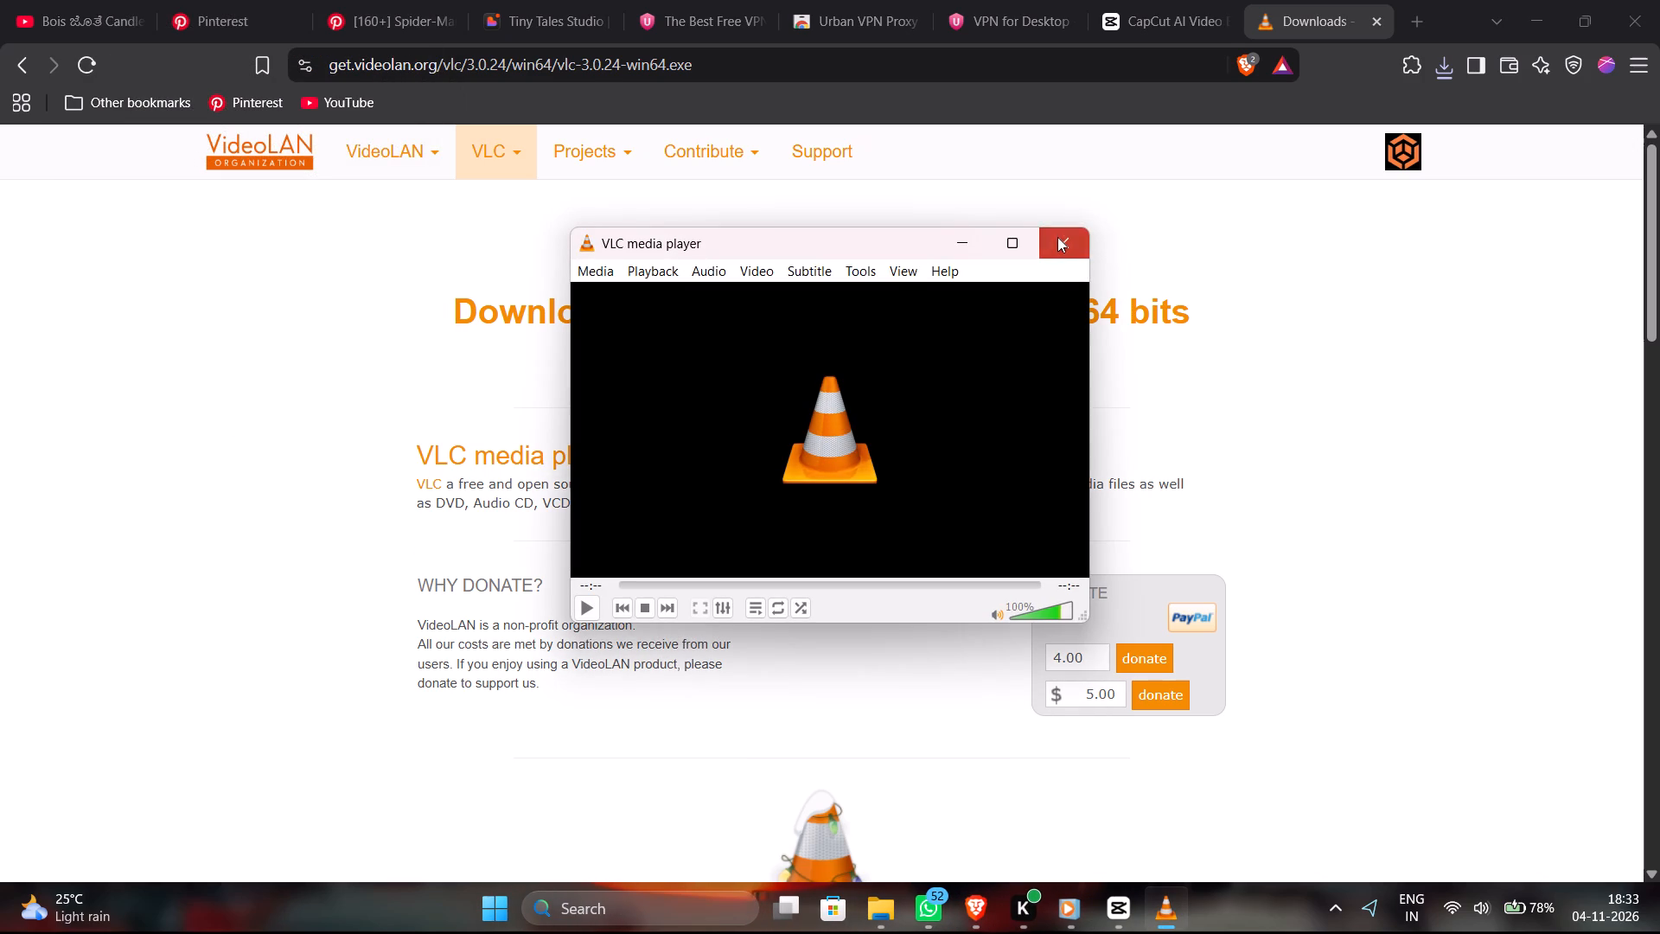
Open the A285A448 video MP4 from project 1102's combination folder in VLC media player, try to play it, and close the player.
{"action": "left_click", "coordinate": [918, 905]}
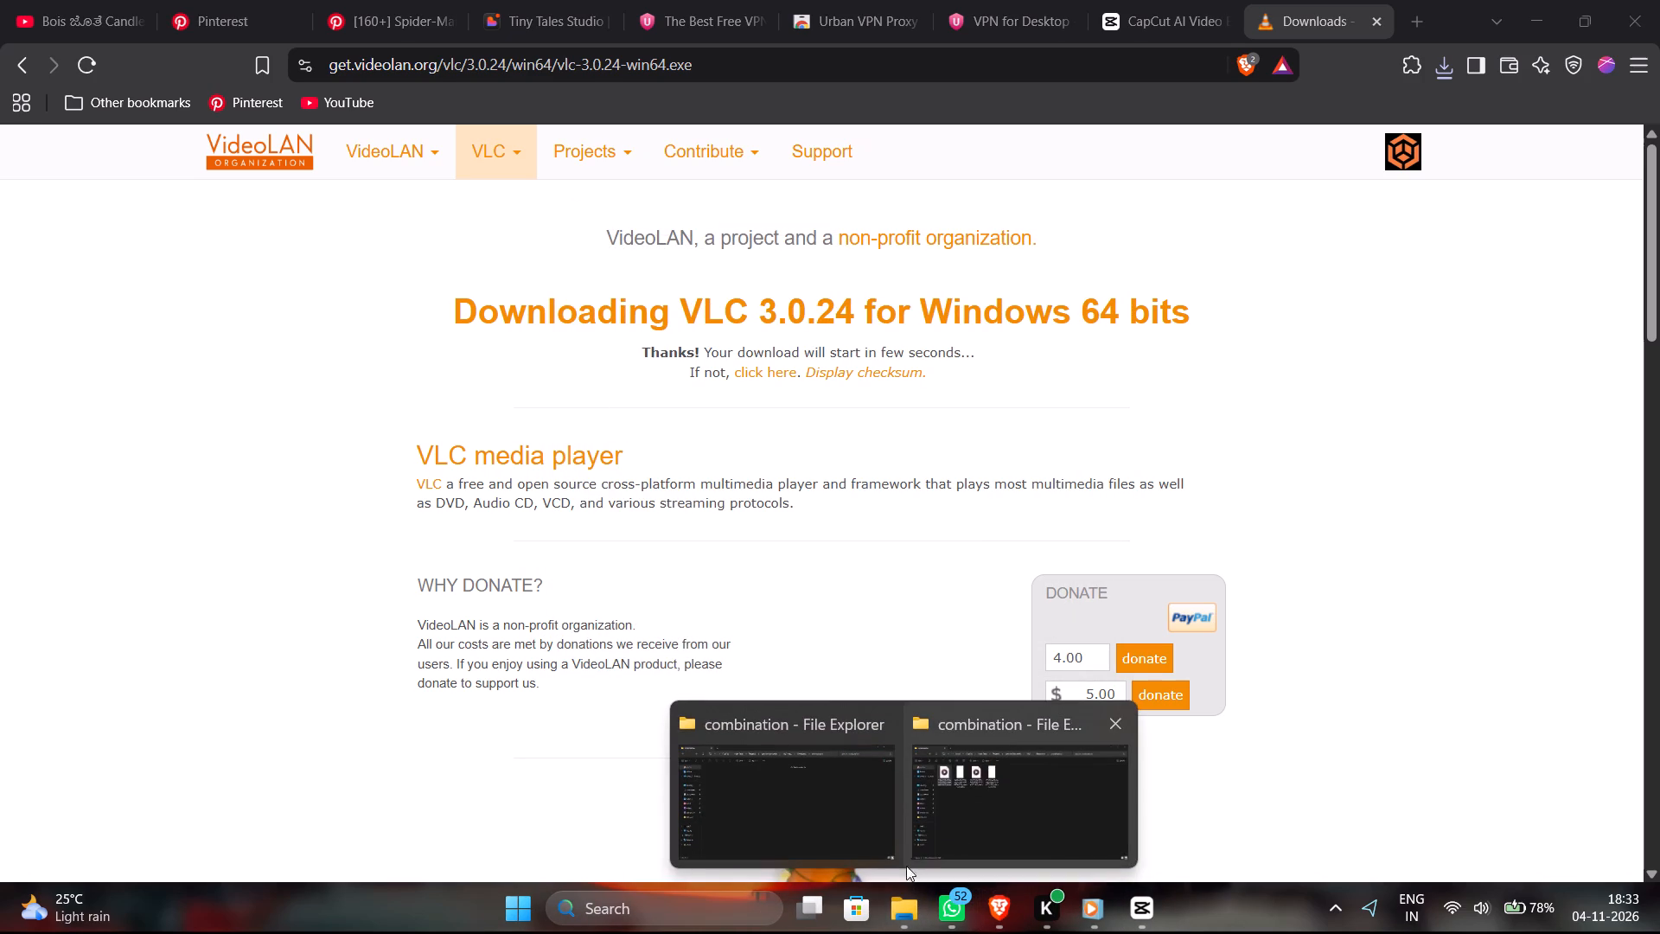
{"action": "left_click", "coordinate": [986, 823]}
{"action": "right_click", "coordinate": [230, 219]}
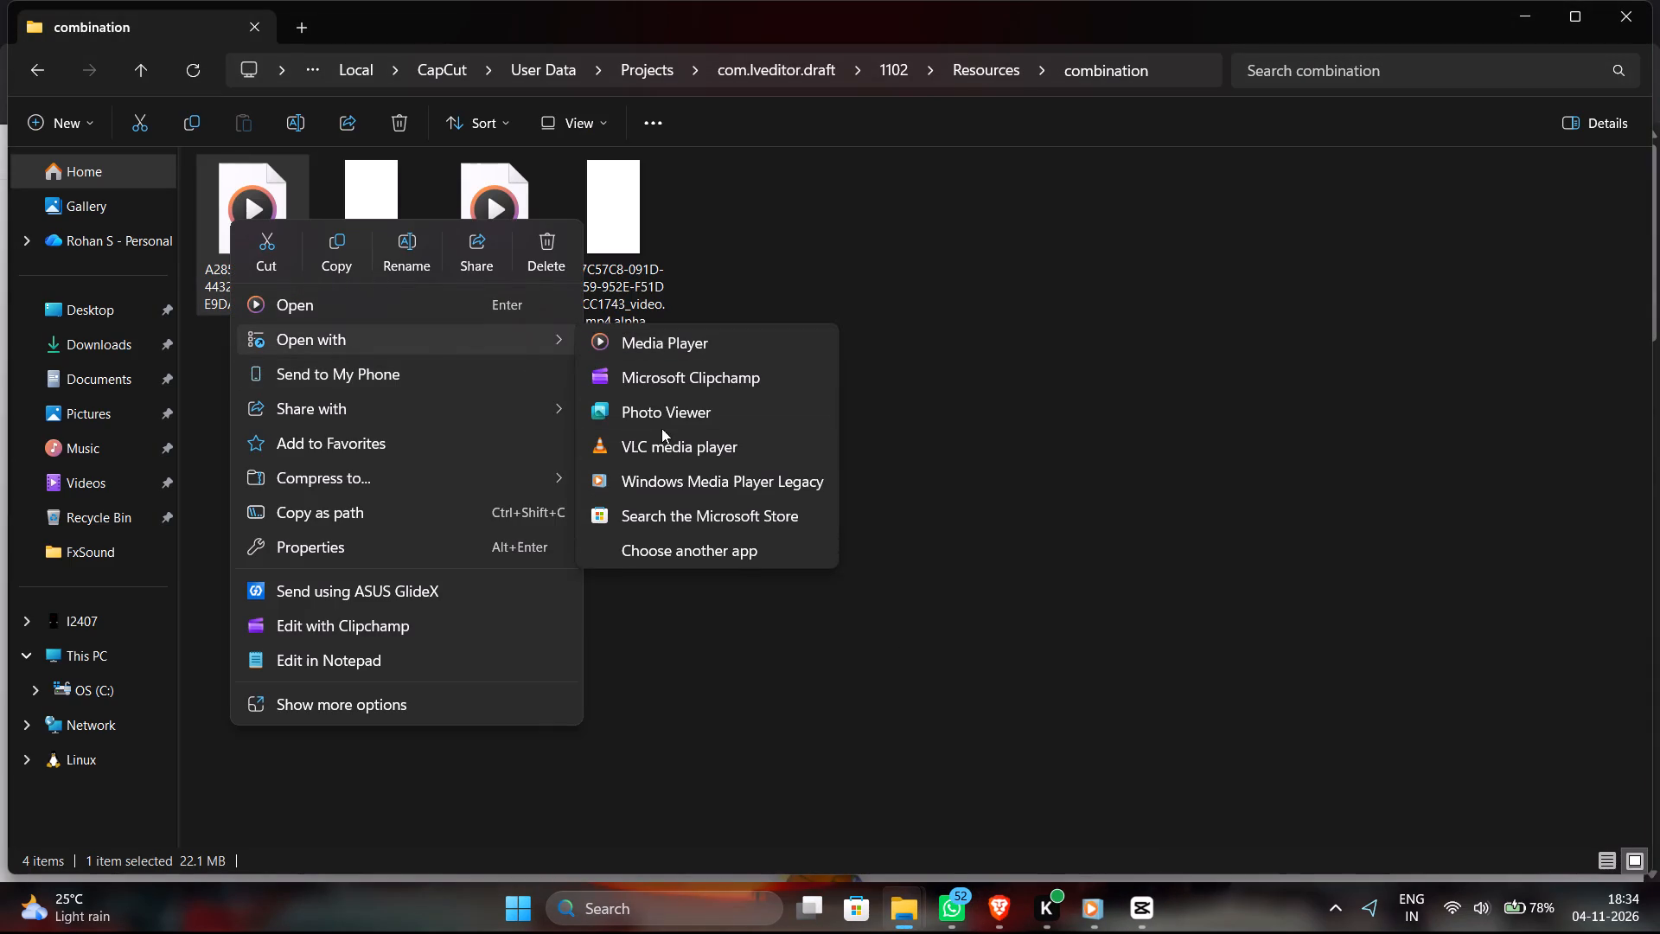
{"action": "left_click", "coordinate": [664, 441]}
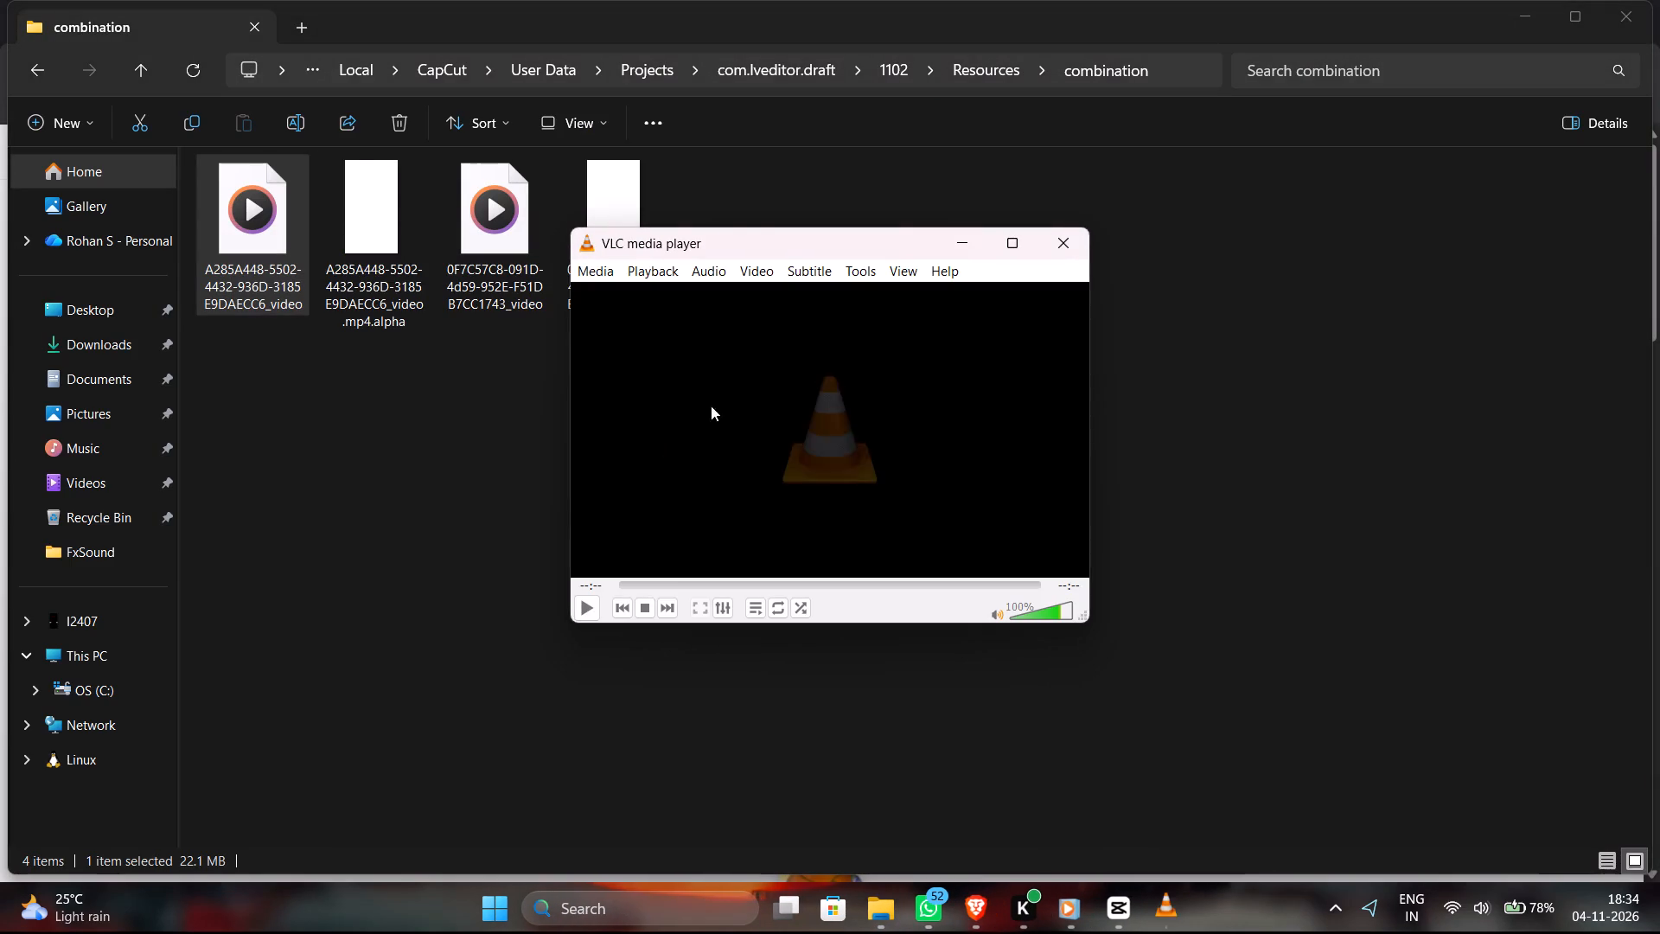
{"action": "left_click", "coordinate": [590, 614]}
{"action": "left_click", "coordinate": [1063, 233]}
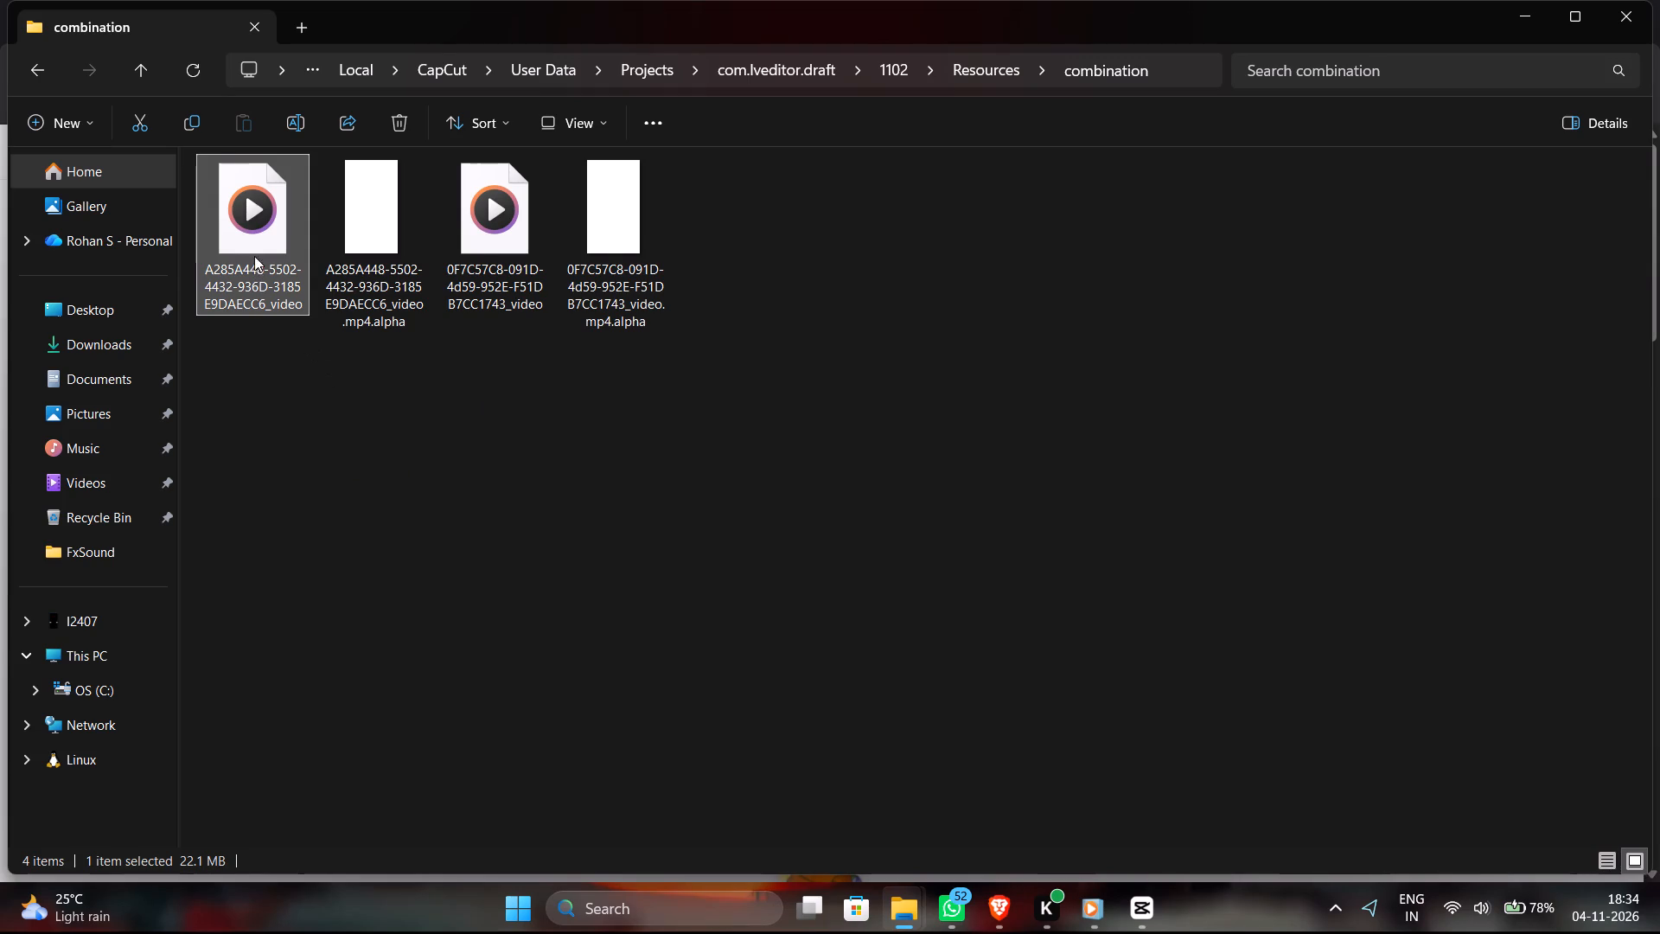
Choose VLC media player as the default app for the MP4 videos in the combination folder.
{"action": "right_click", "coordinate": [254, 170]}
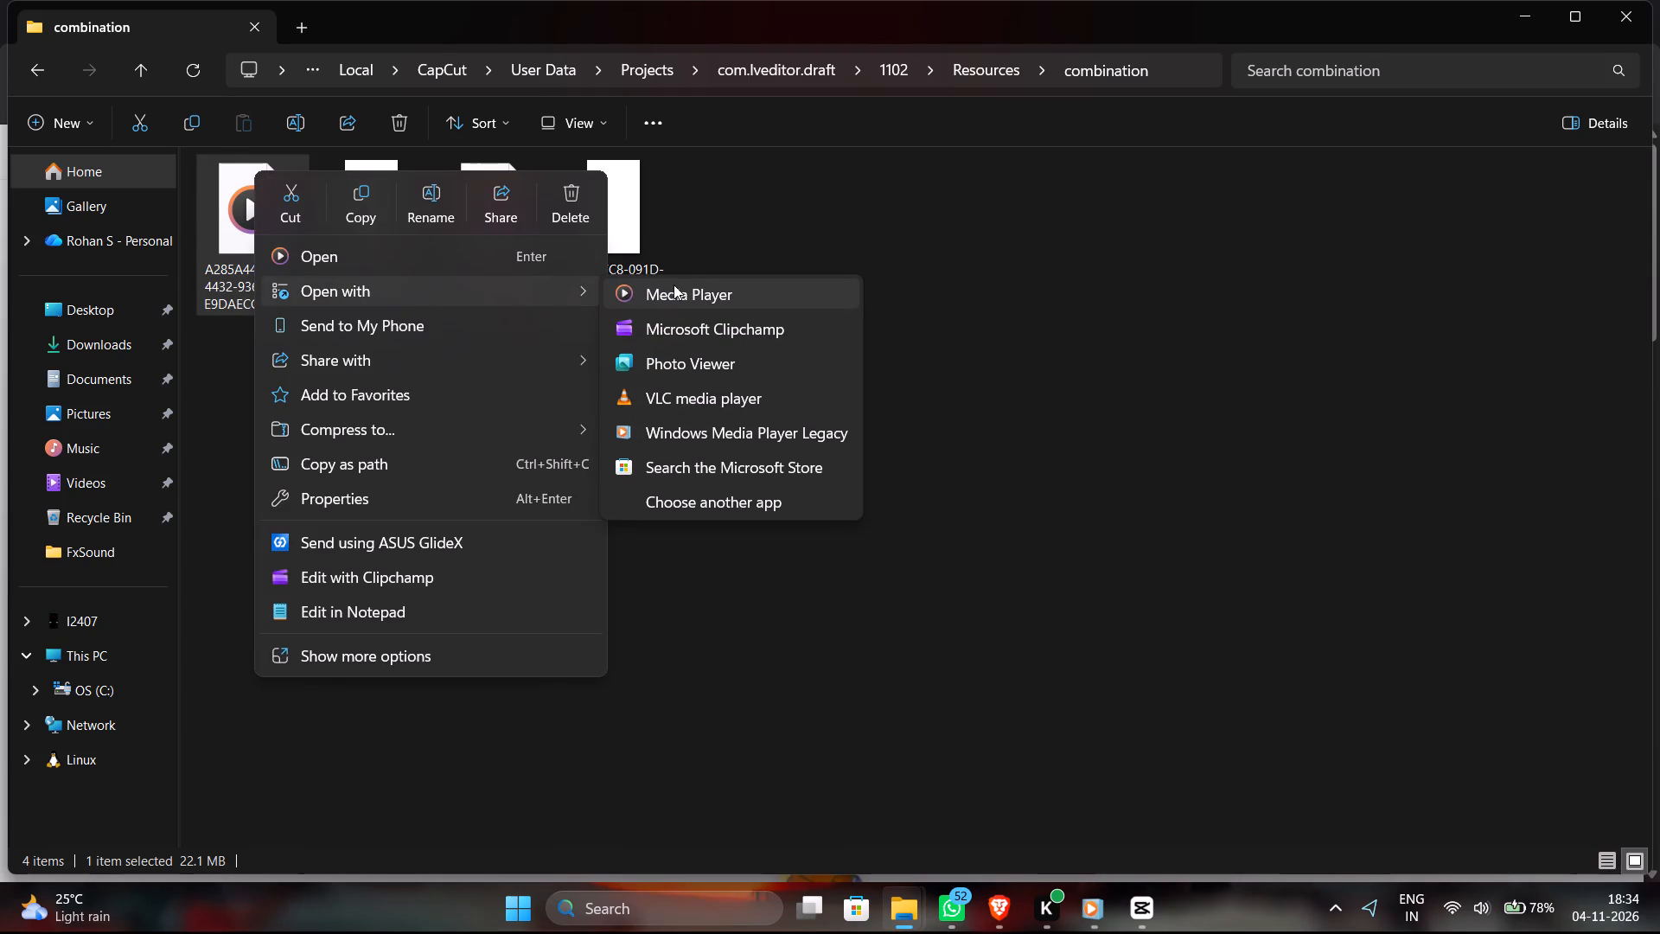
{"action": "left_click", "coordinate": [721, 504]}
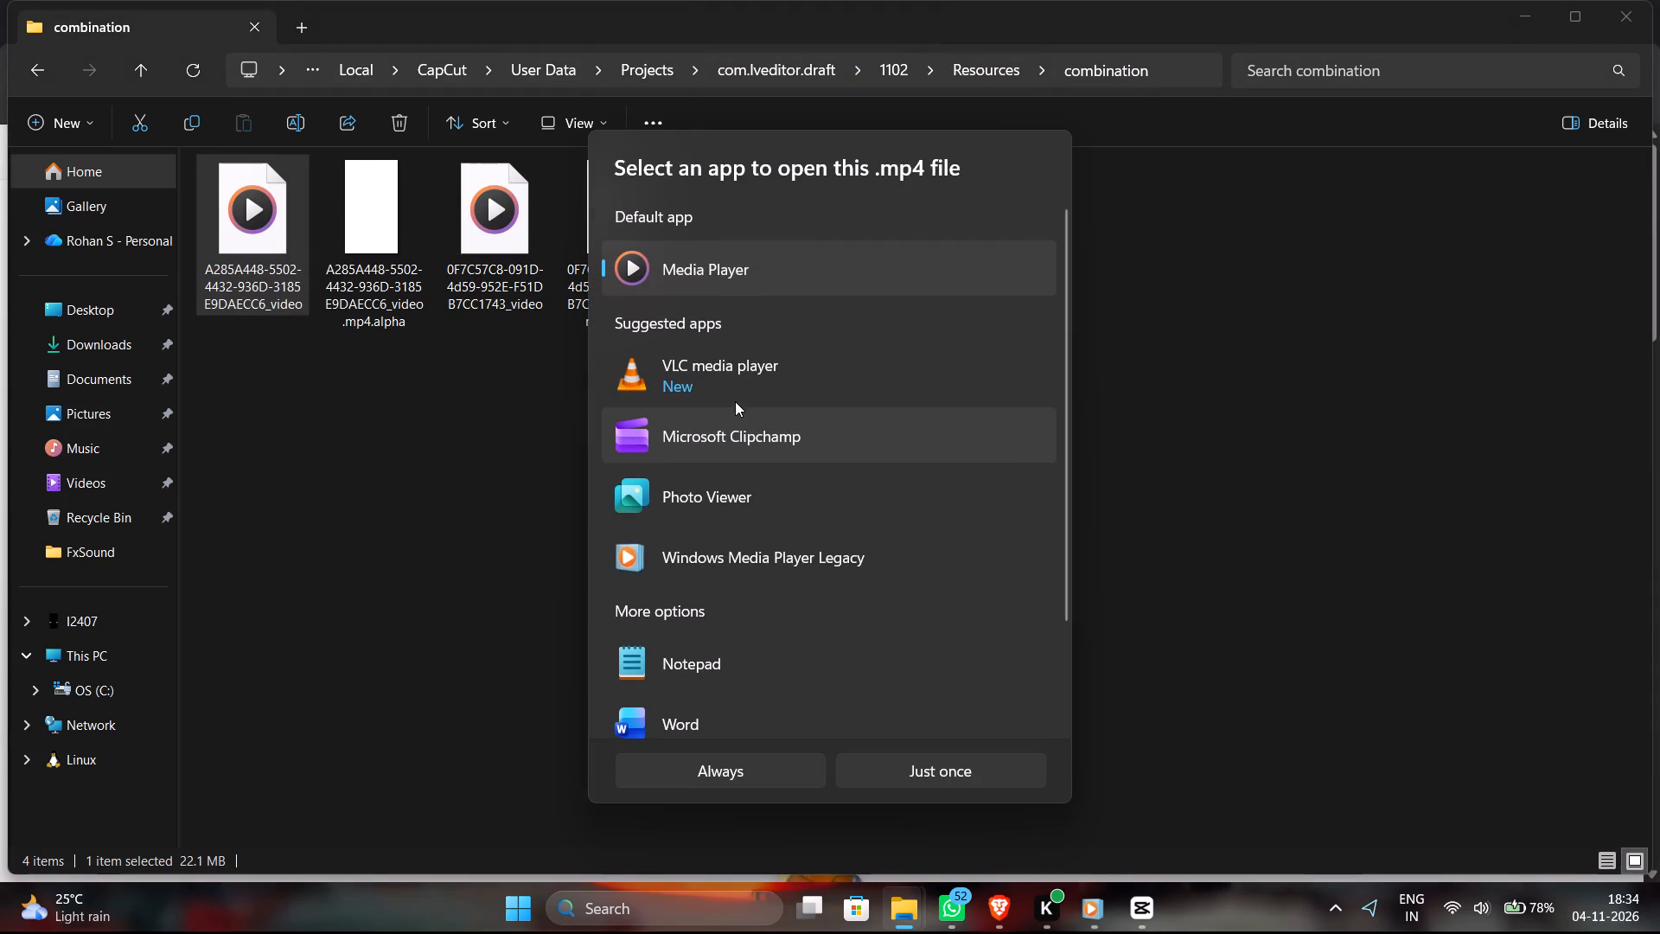
Set VLC media player as the default app for MP4 files and close the player window that opens.
{"action": "left_click", "coordinate": [735, 369]}
{"action": "left_click", "coordinate": [737, 769]}
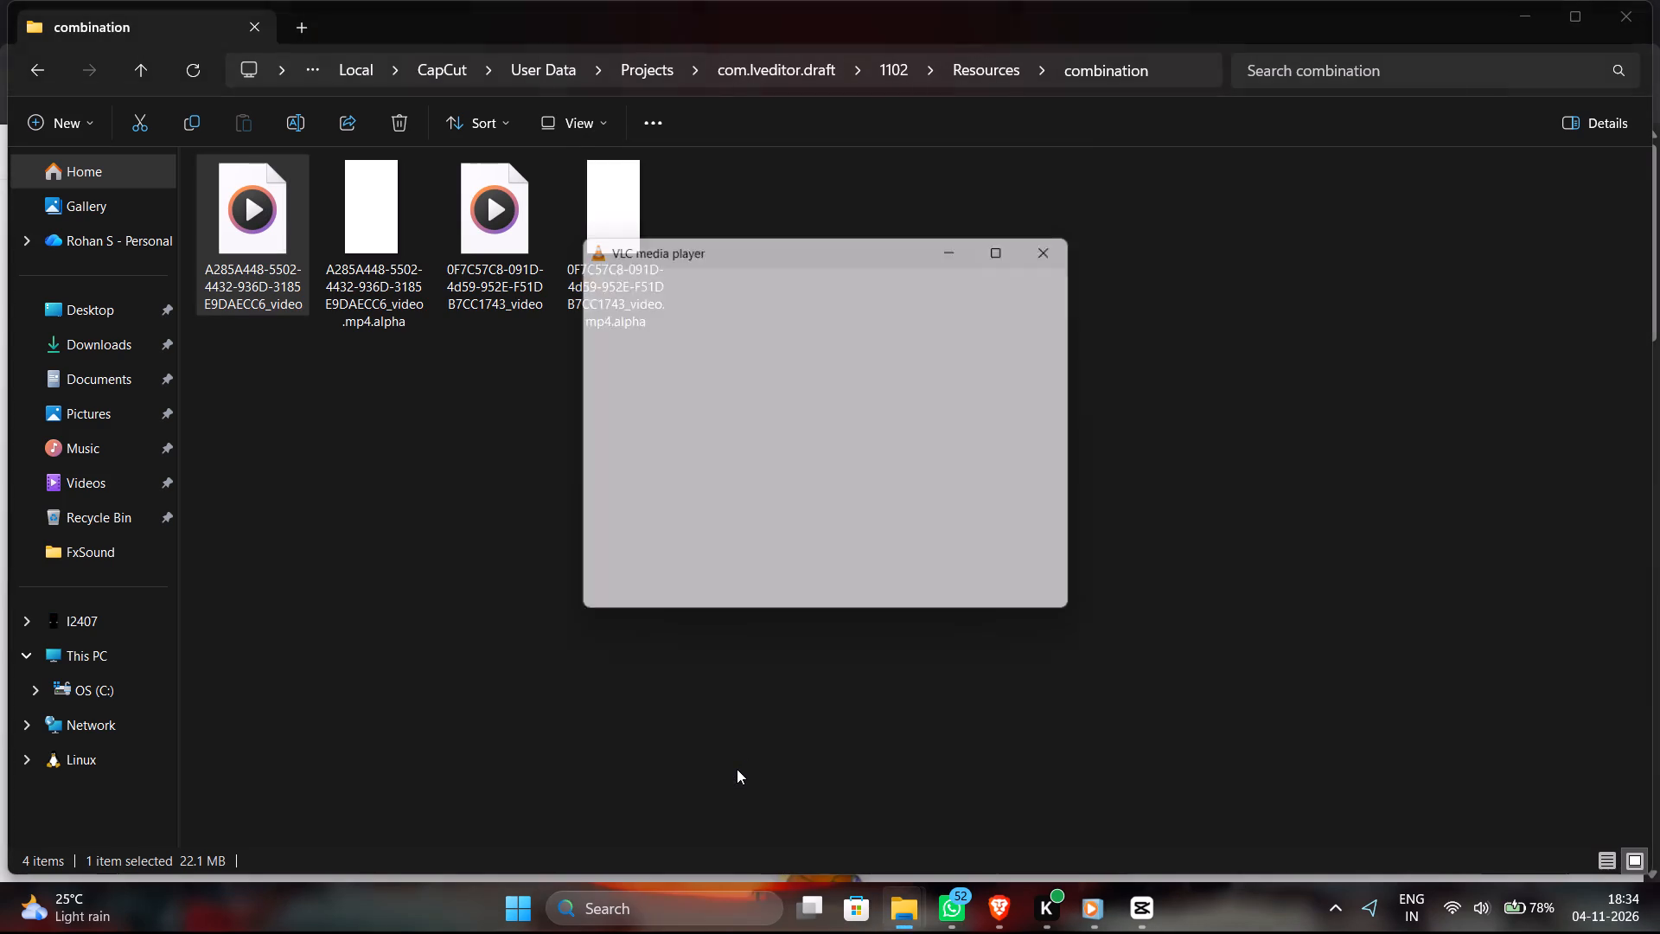
{"action": "left_click", "coordinate": [1051, 248]}
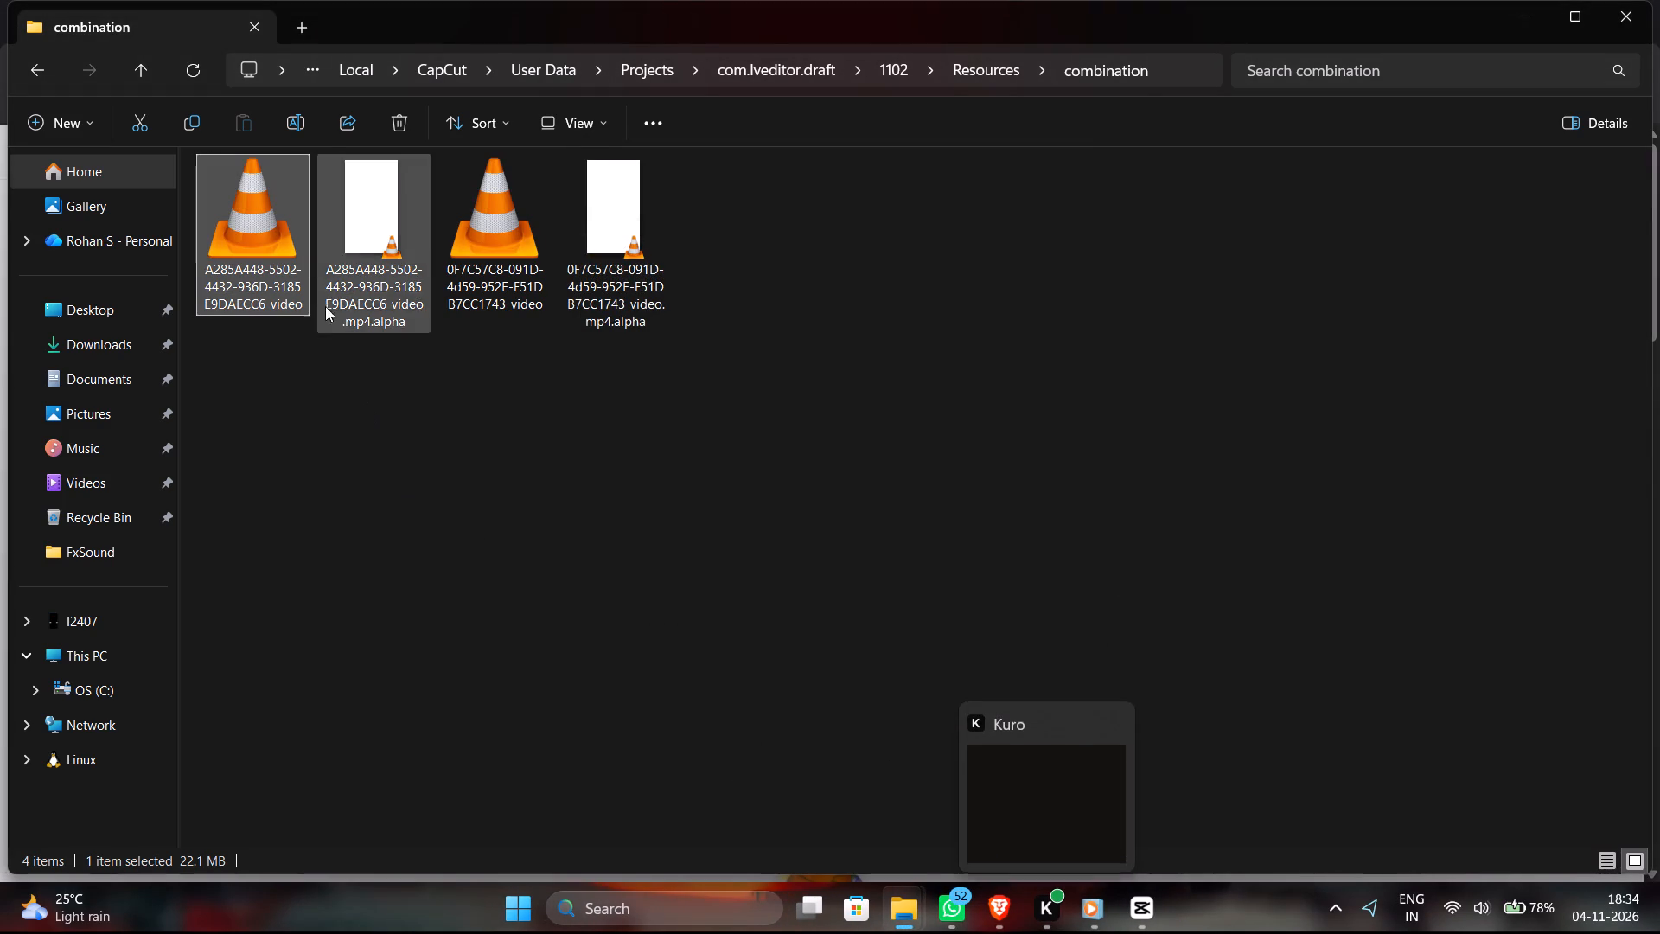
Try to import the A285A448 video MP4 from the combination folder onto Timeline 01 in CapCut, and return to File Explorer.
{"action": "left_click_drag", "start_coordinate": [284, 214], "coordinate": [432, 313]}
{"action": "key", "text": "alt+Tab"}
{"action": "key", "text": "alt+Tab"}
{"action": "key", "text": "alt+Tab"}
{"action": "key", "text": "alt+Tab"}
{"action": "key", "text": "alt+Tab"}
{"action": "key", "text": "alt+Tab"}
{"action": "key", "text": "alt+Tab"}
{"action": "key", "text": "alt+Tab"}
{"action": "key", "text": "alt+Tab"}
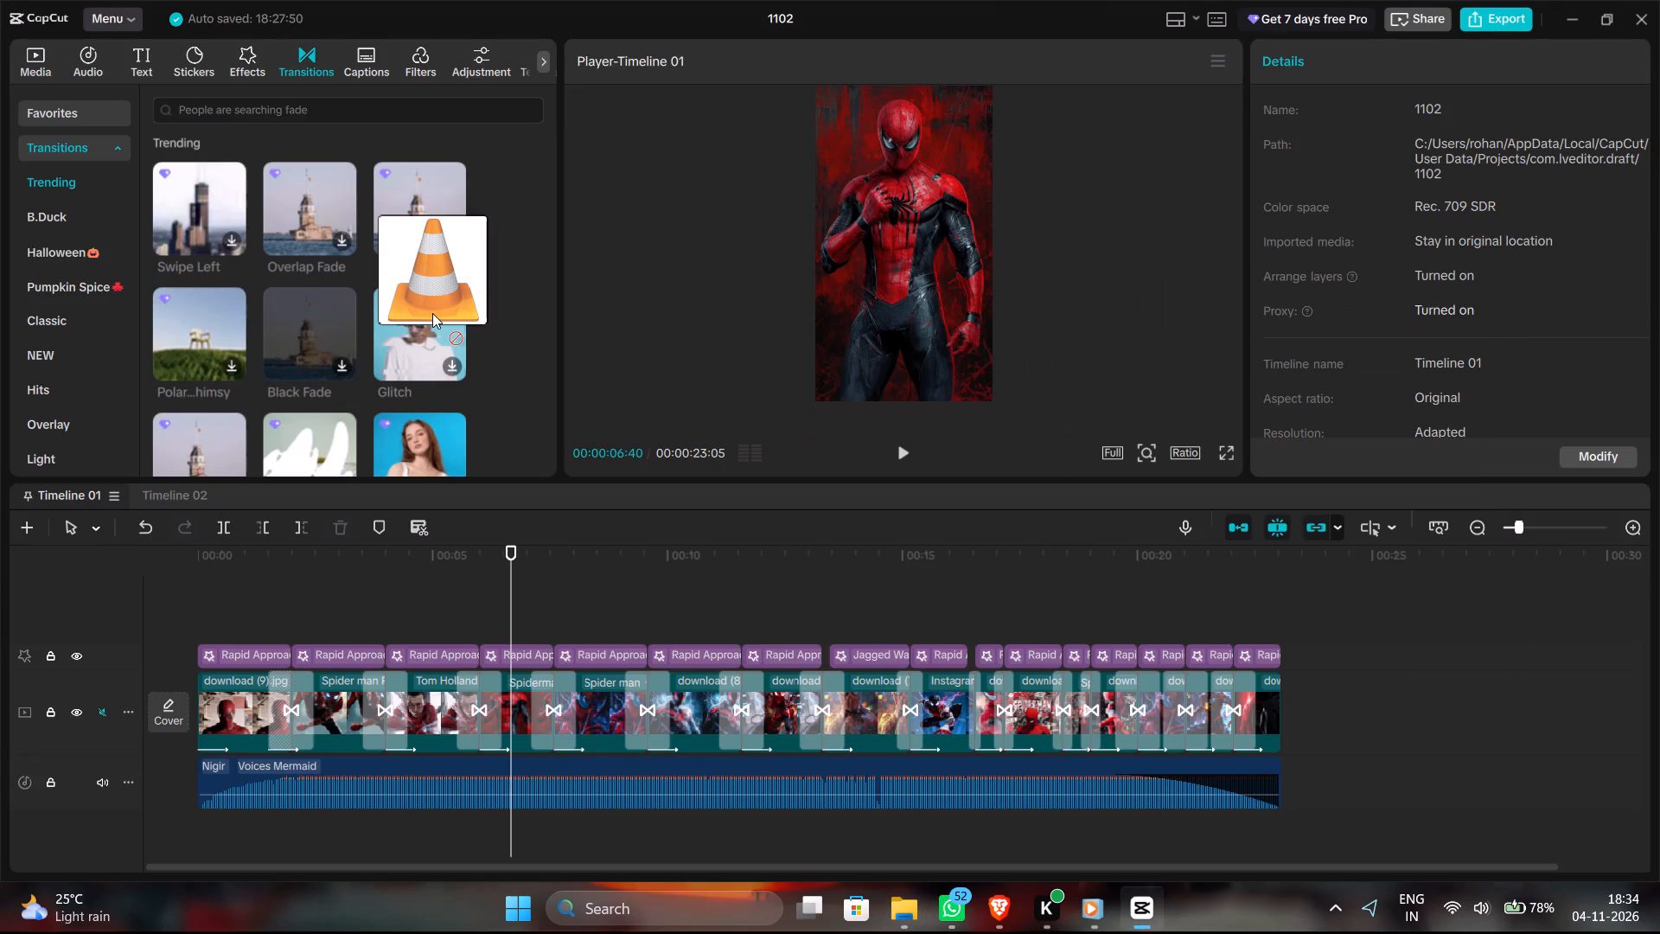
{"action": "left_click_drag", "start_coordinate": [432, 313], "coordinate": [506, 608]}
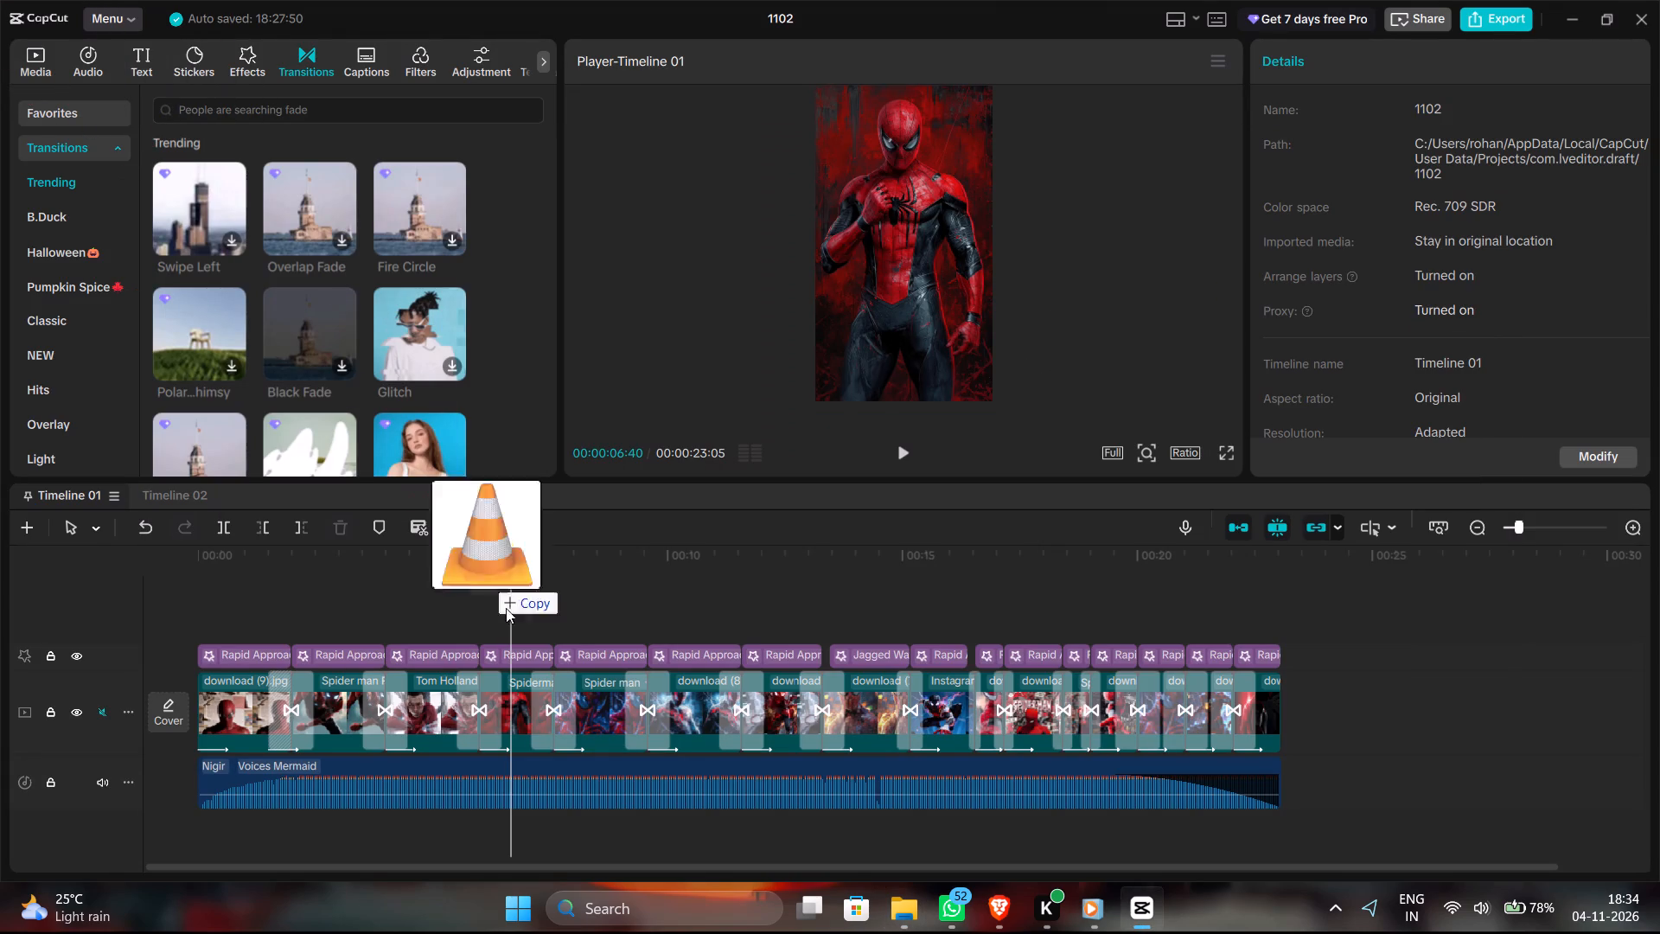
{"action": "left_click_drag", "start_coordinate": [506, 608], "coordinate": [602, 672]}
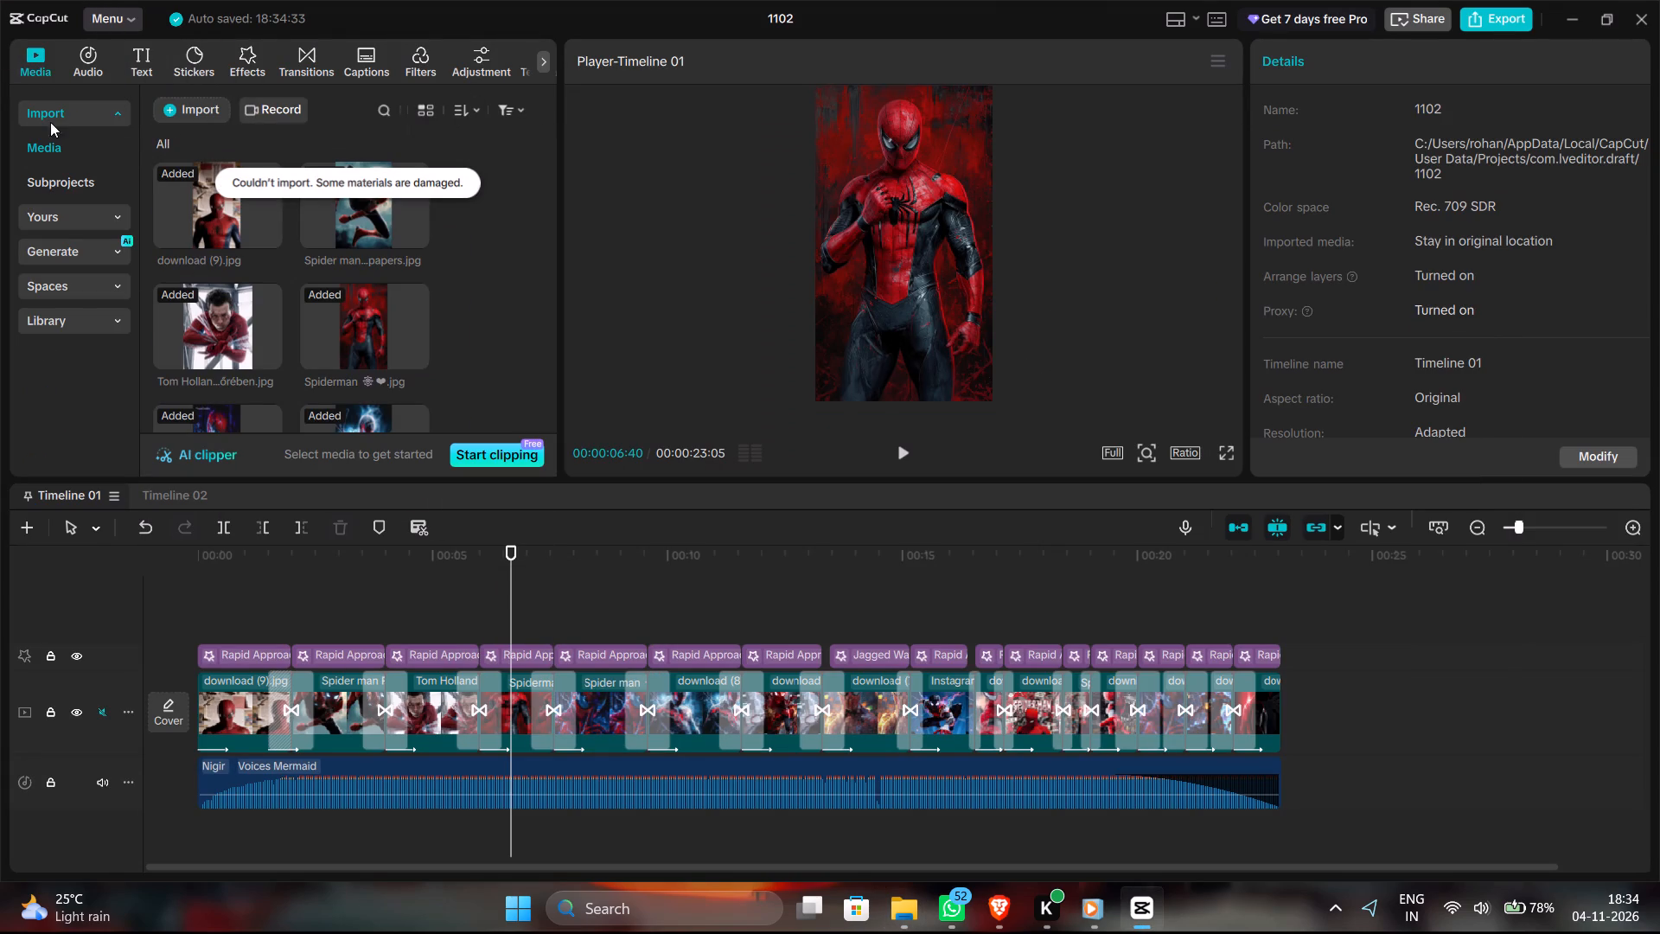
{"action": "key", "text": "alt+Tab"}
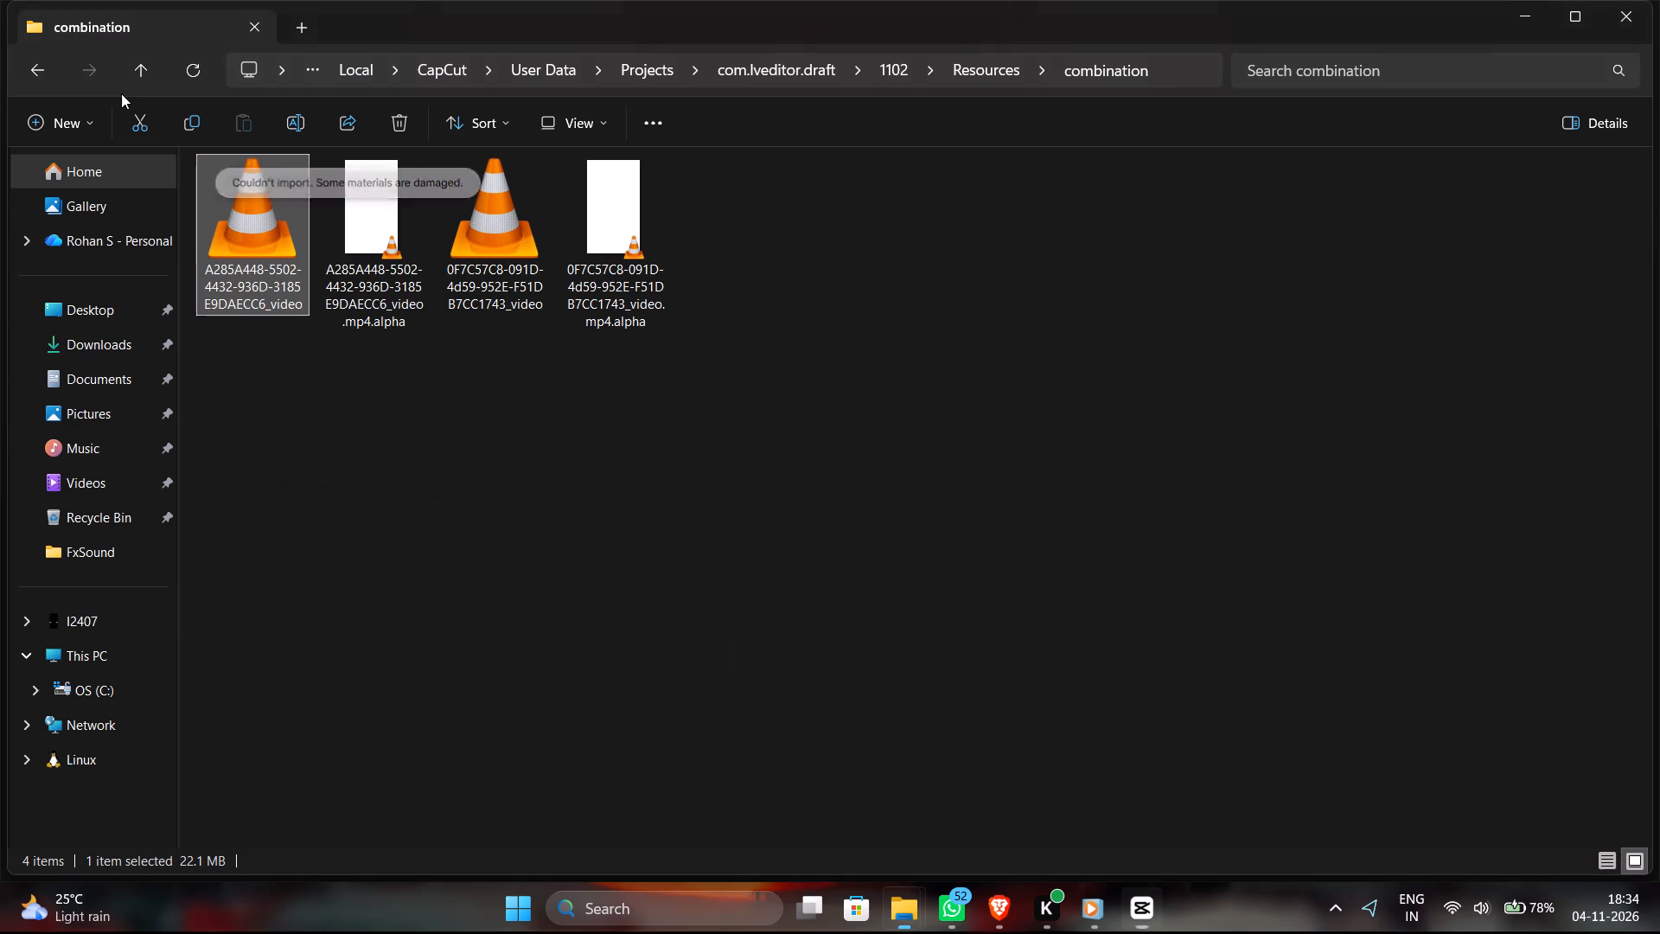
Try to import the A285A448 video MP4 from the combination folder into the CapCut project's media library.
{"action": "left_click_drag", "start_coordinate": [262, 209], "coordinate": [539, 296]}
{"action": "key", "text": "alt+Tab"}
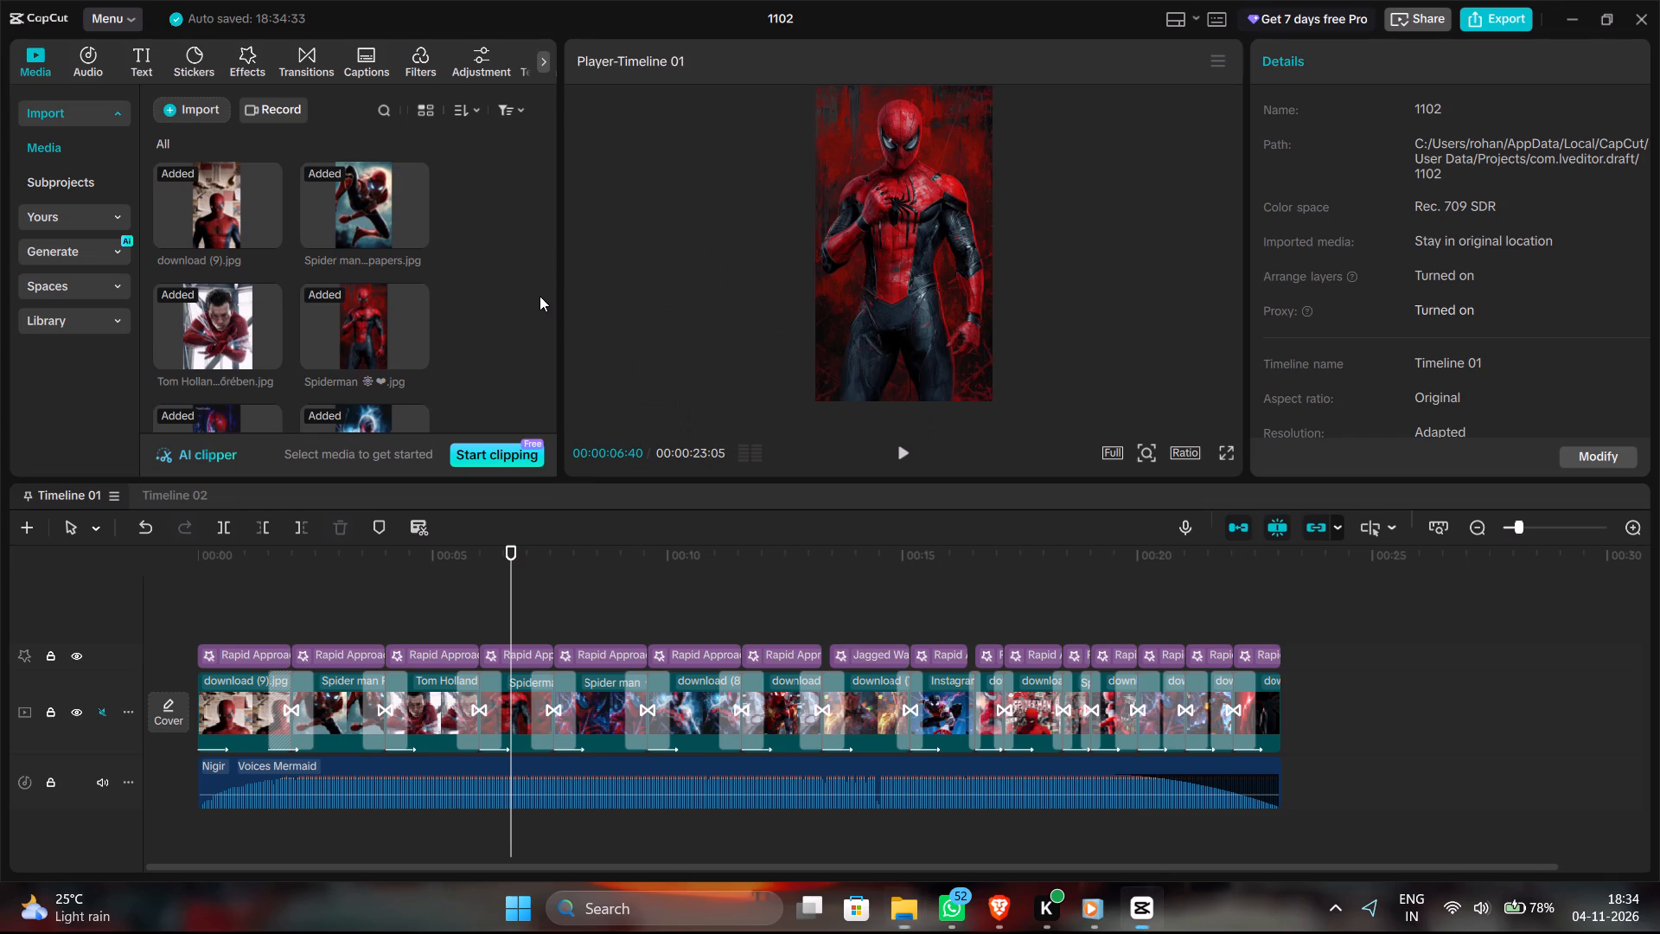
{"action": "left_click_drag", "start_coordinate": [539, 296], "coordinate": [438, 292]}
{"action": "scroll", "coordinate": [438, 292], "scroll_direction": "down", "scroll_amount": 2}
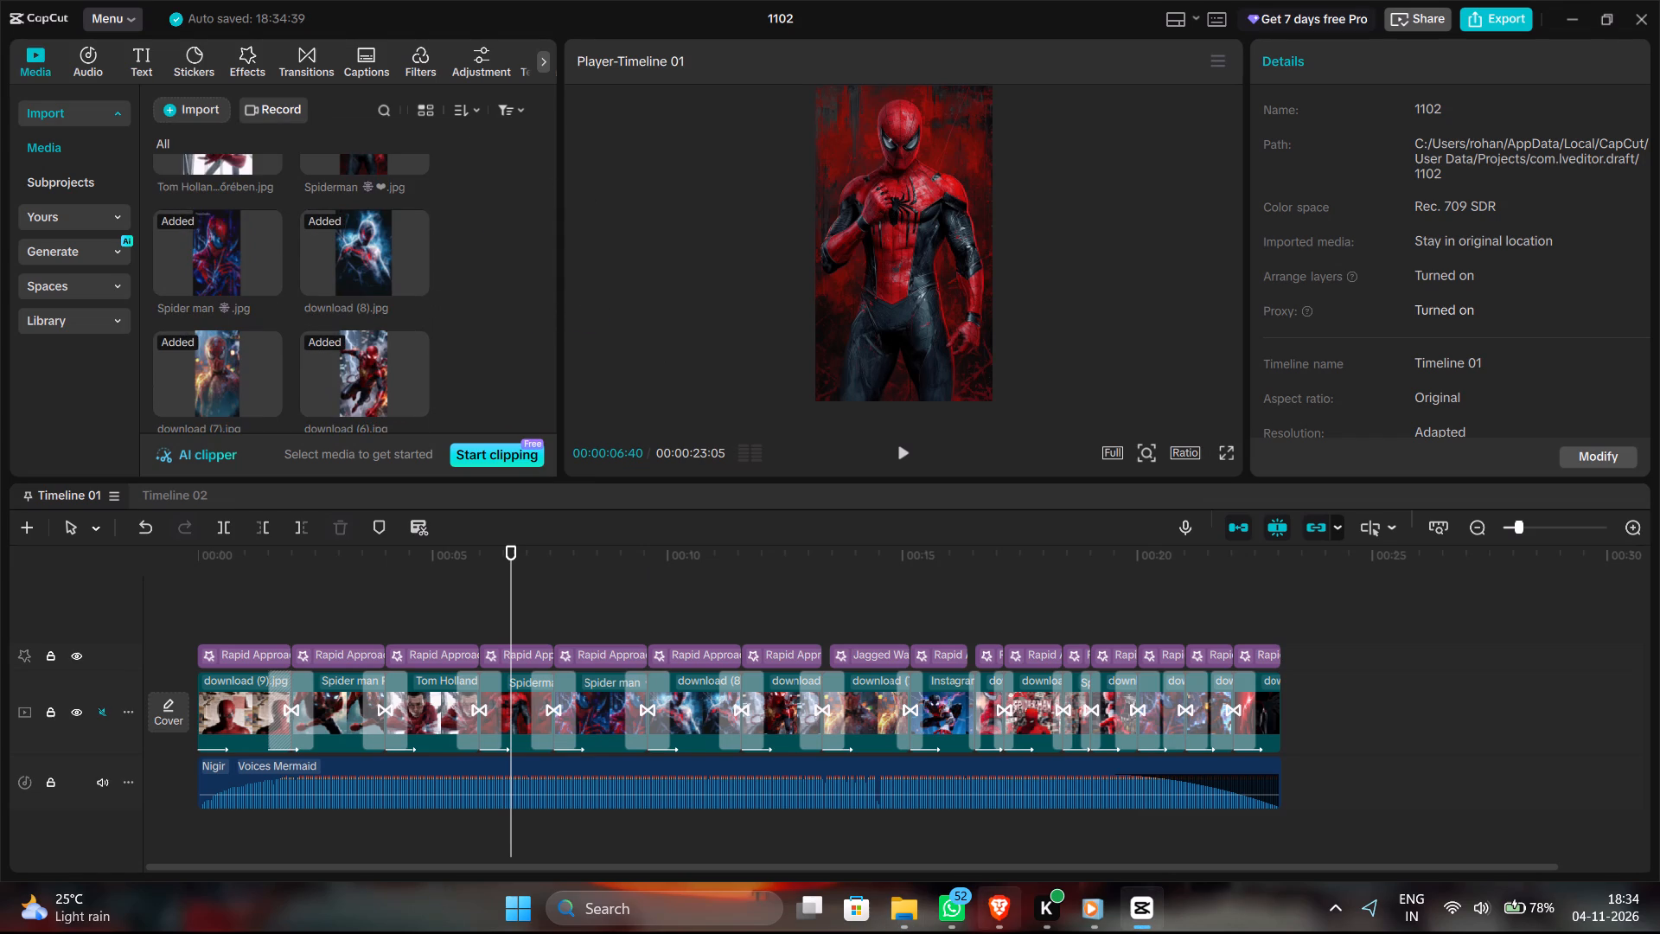
Change the Windows country or region to United Kingdom in the language and region settings.
{"action": "left_click", "coordinate": [865, 894]}
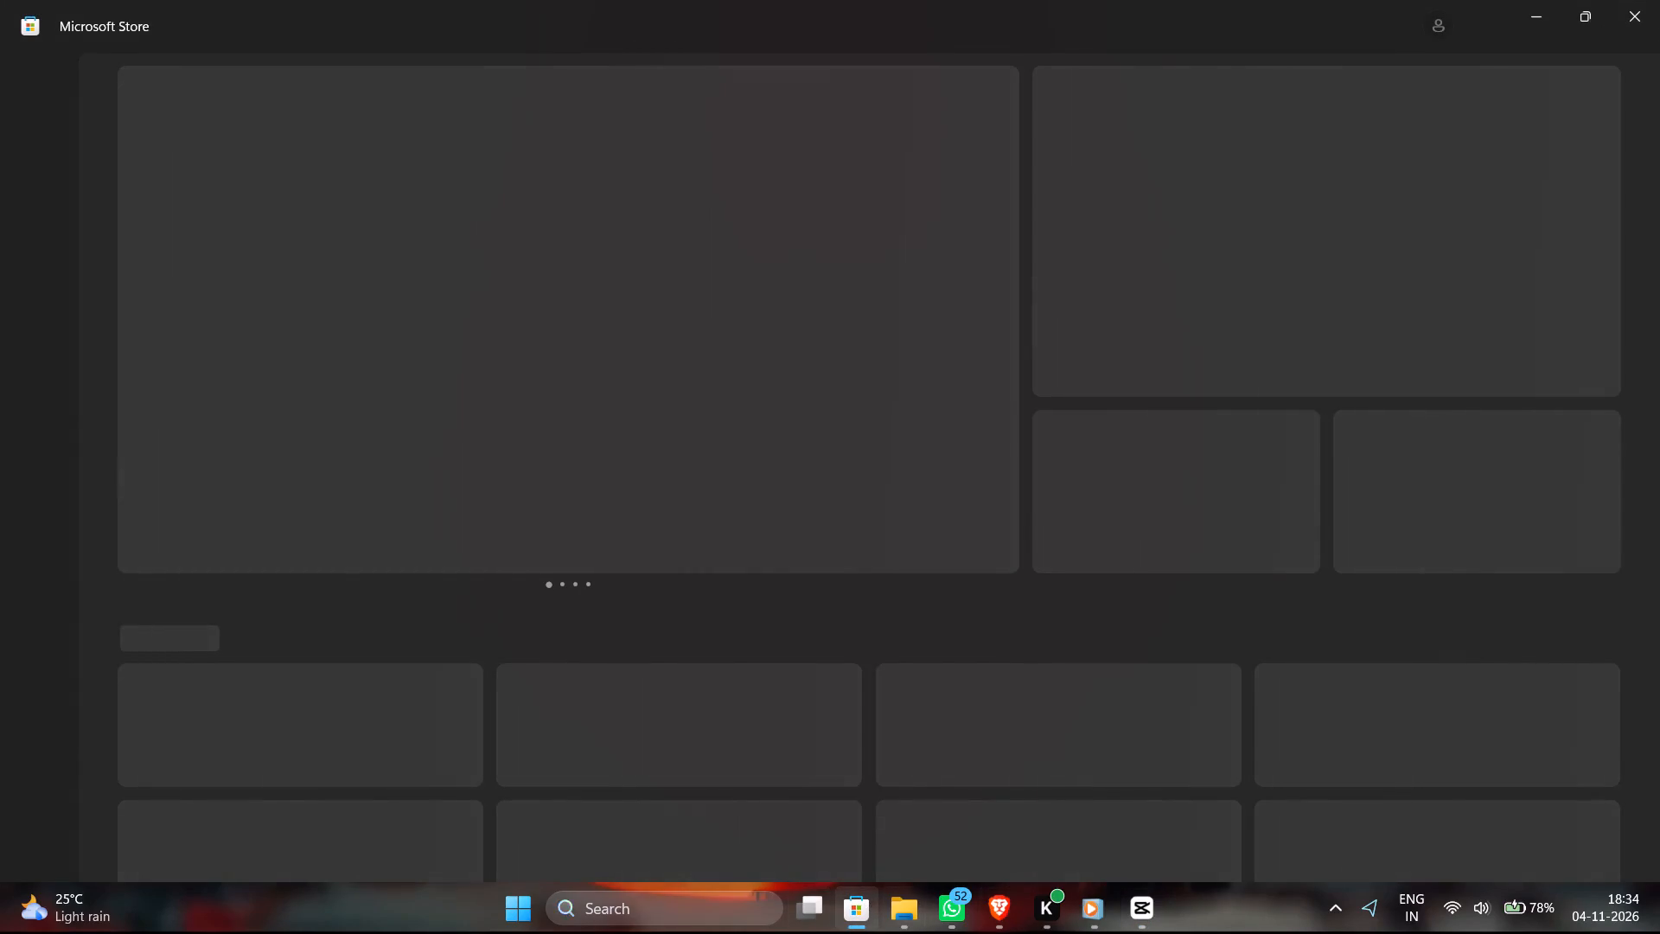
{"action": "left_click", "coordinate": [625, 902]}
{"action": "key", "text": "s"}
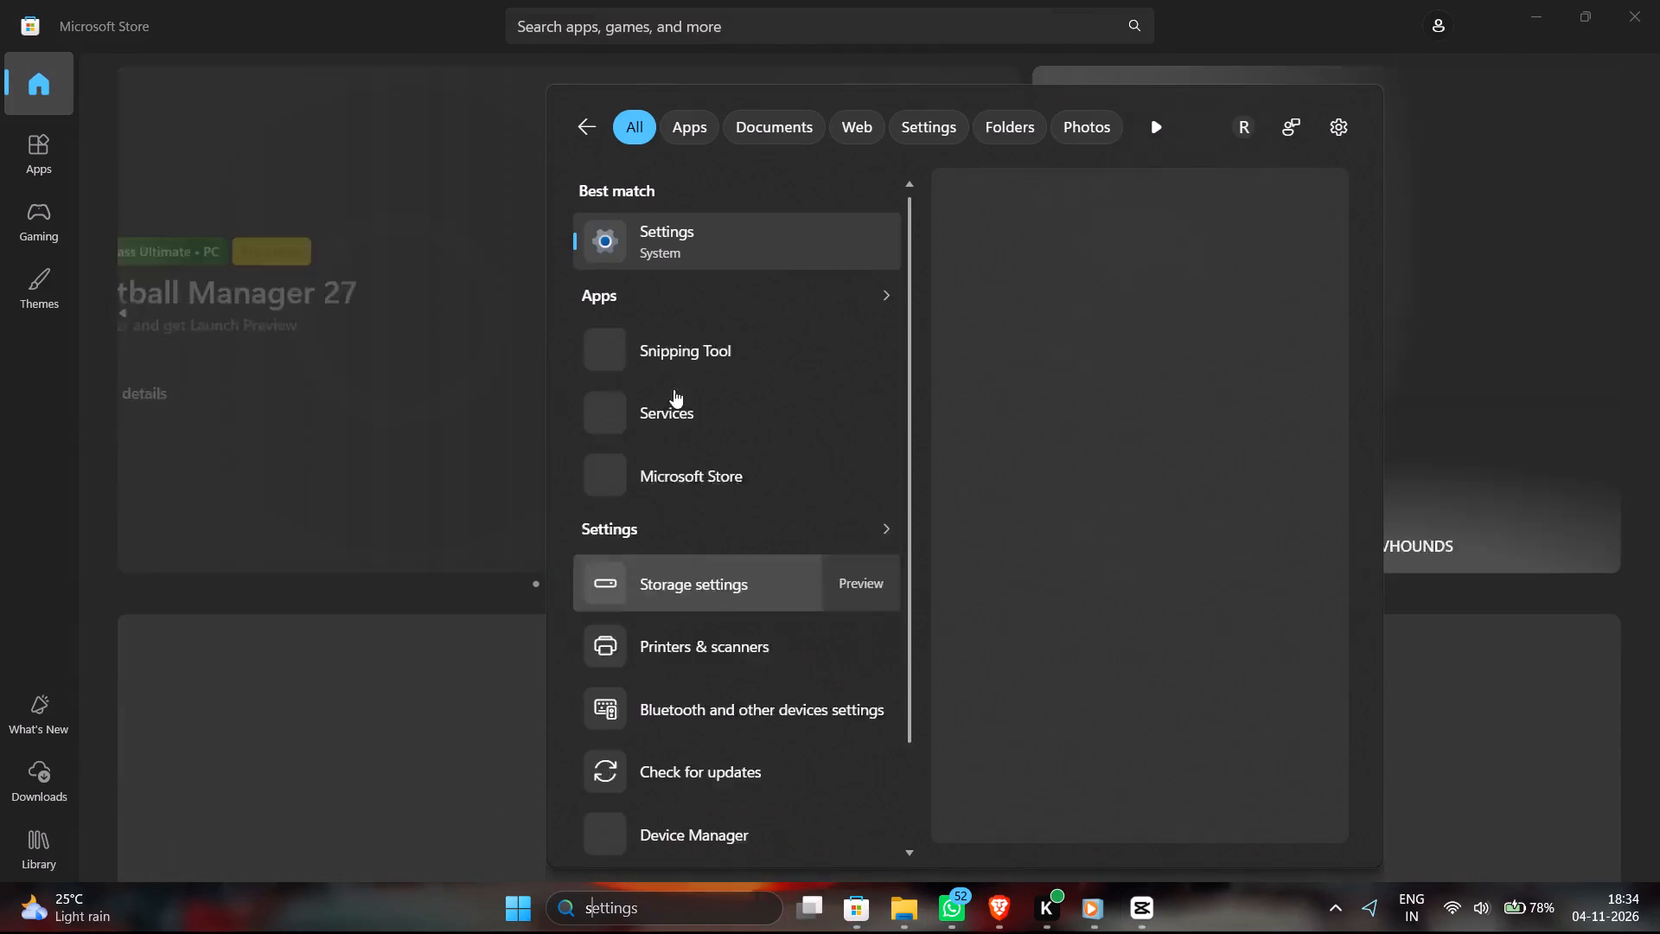
{"action": "left_click", "coordinate": [688, 224]}
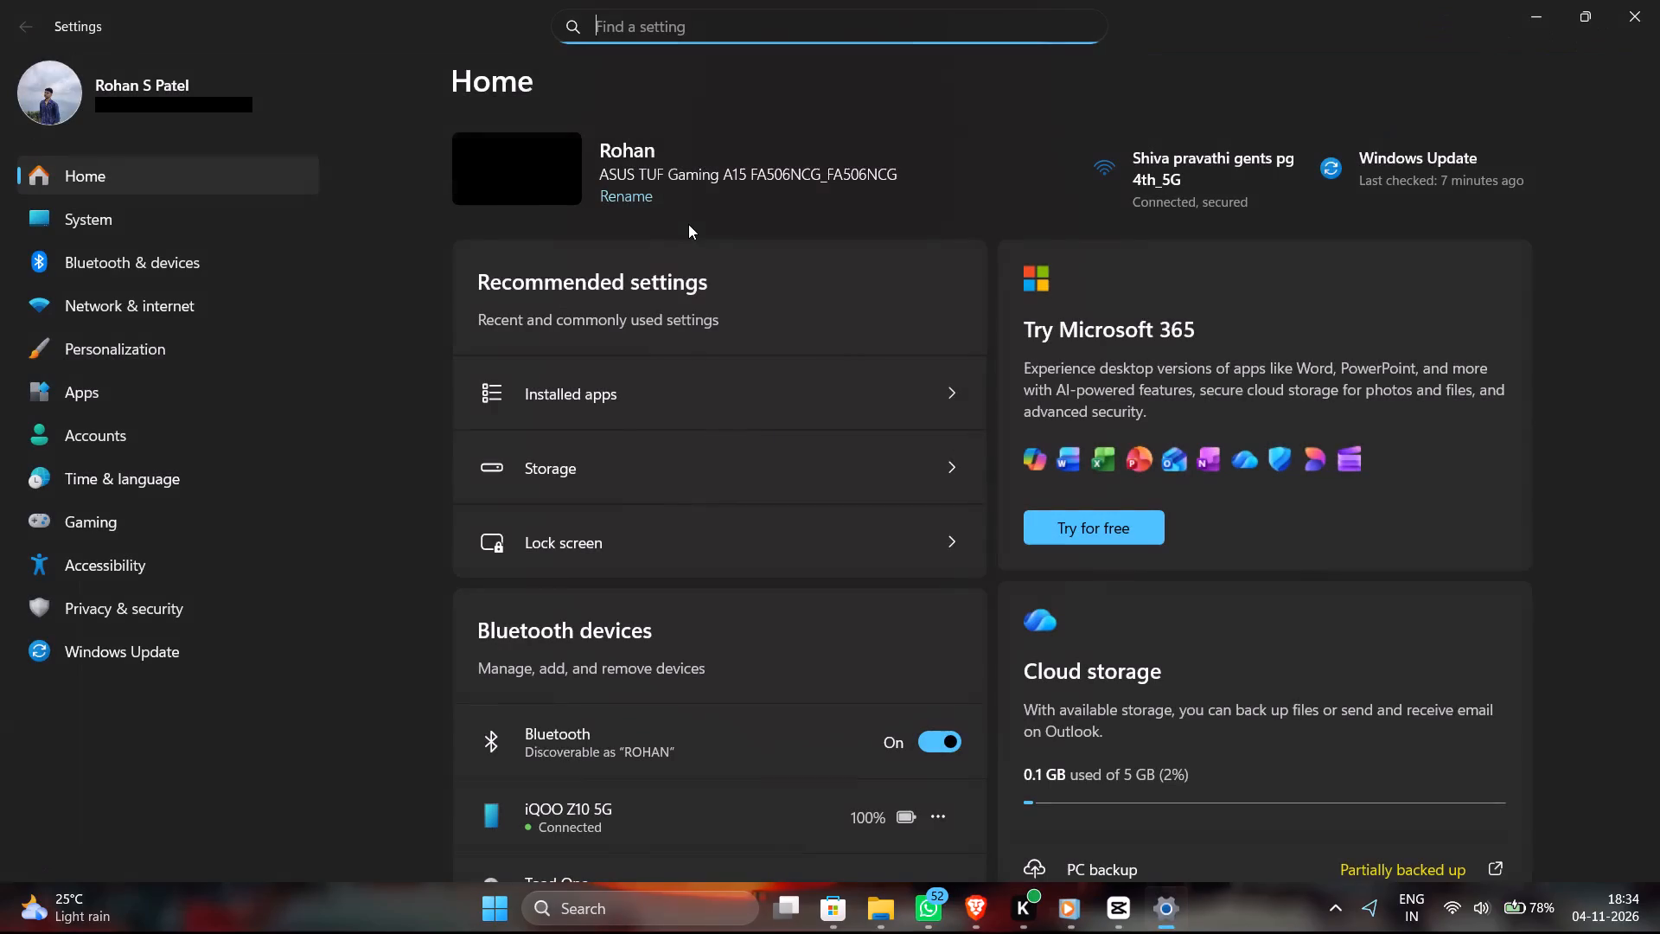
{"action": "type", "text": "regi"}
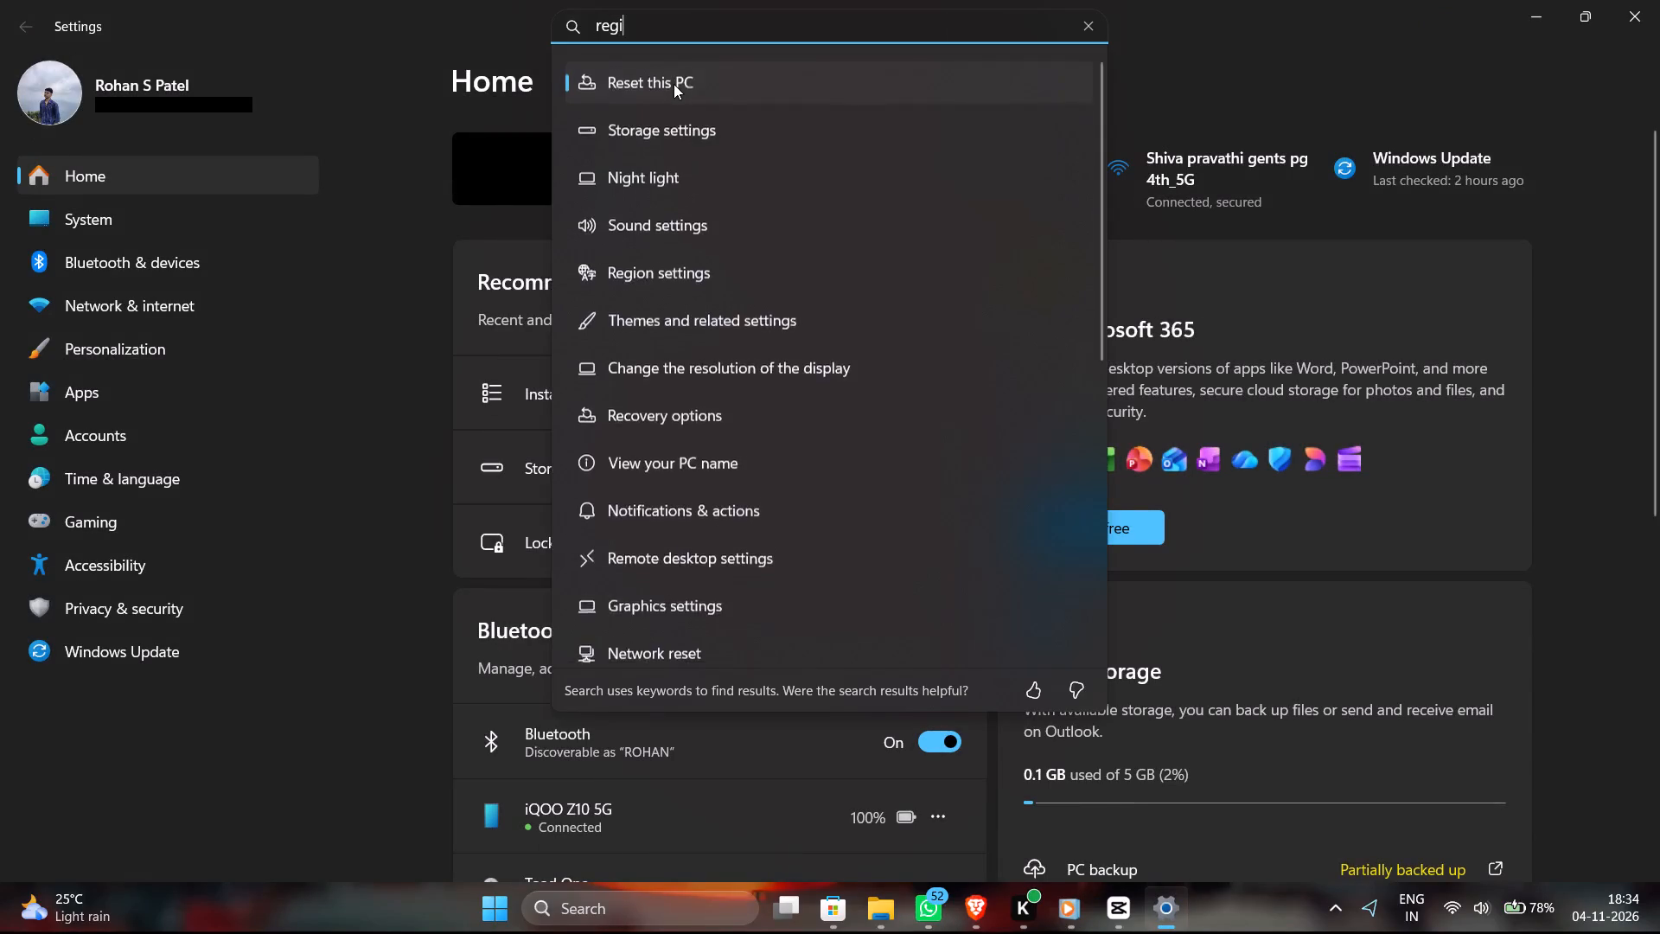
{"action": "left_click", "coordinate": [675, 86]}
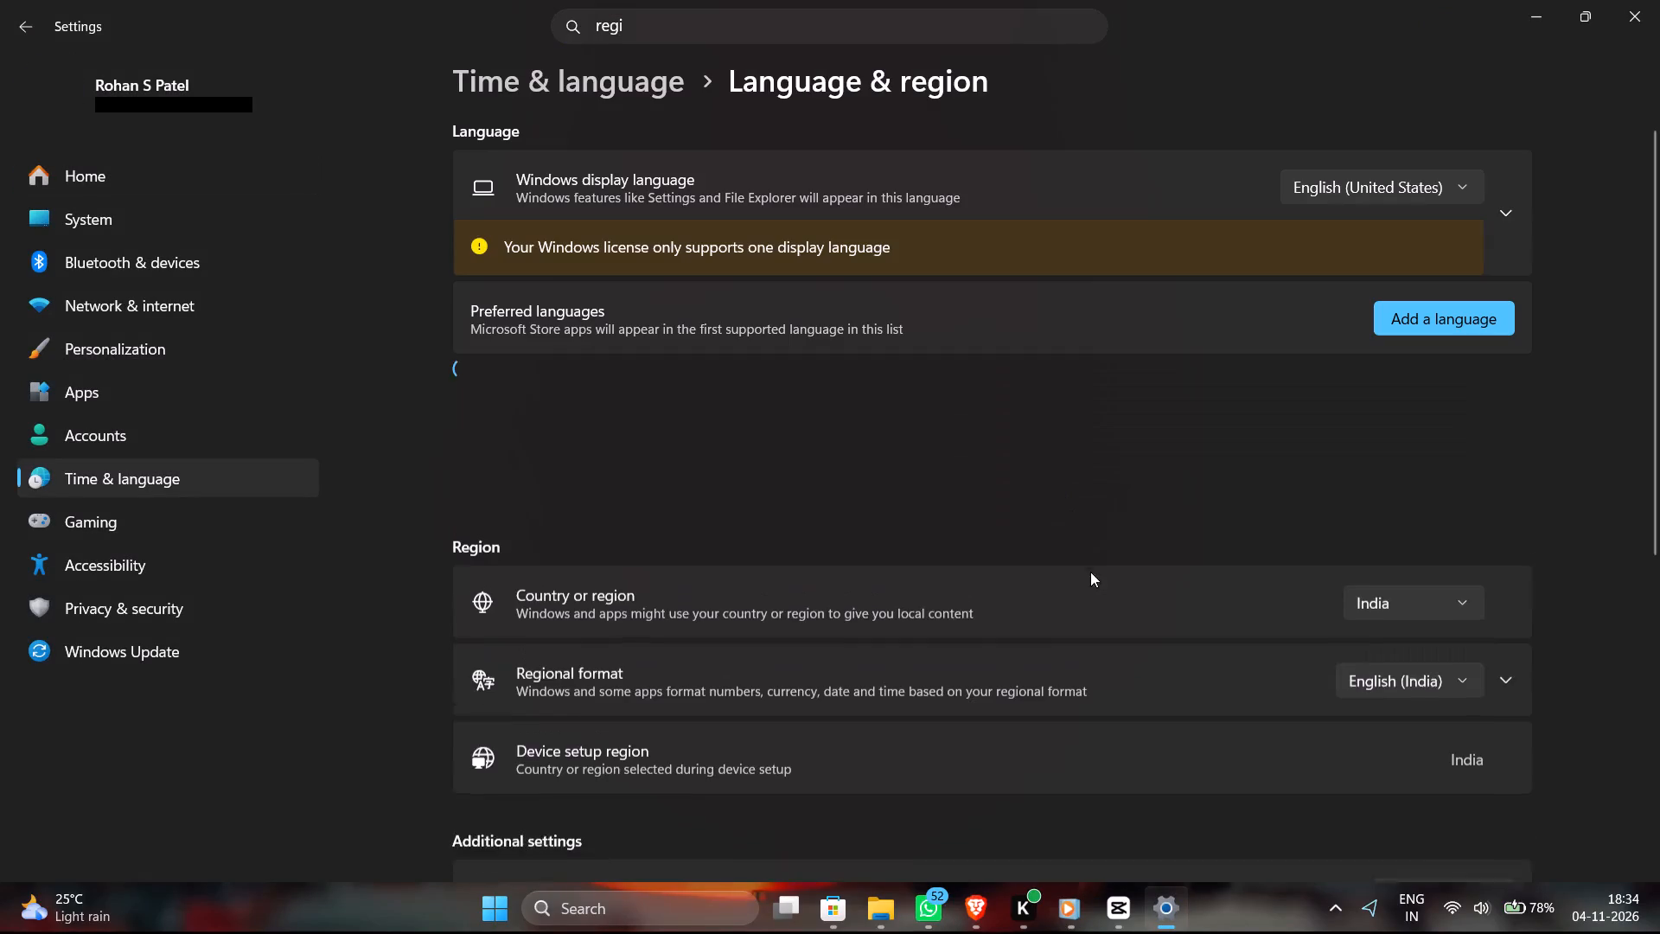
{"action": "left_click", "coordinate": [1363, 693]}
{"action": "left_click", "coordinate": [1178, 667]}
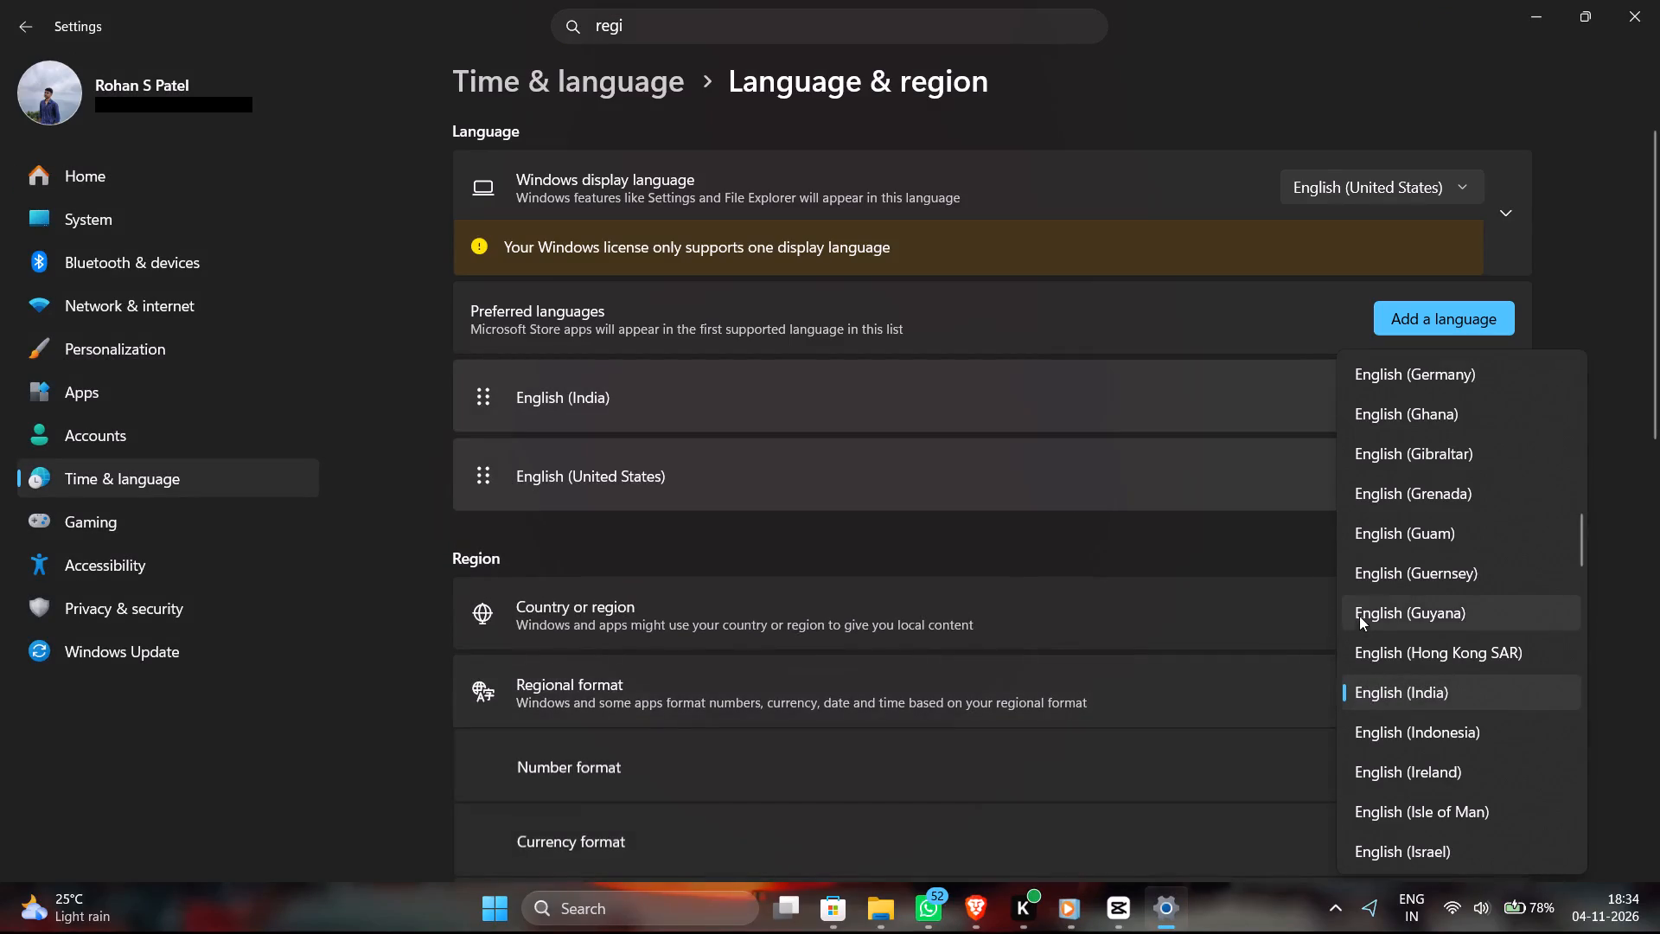
{"action": "left_click", "coordinate": [985, 561]}
{"action": "left_click", "coordinate": [1455, 615]}
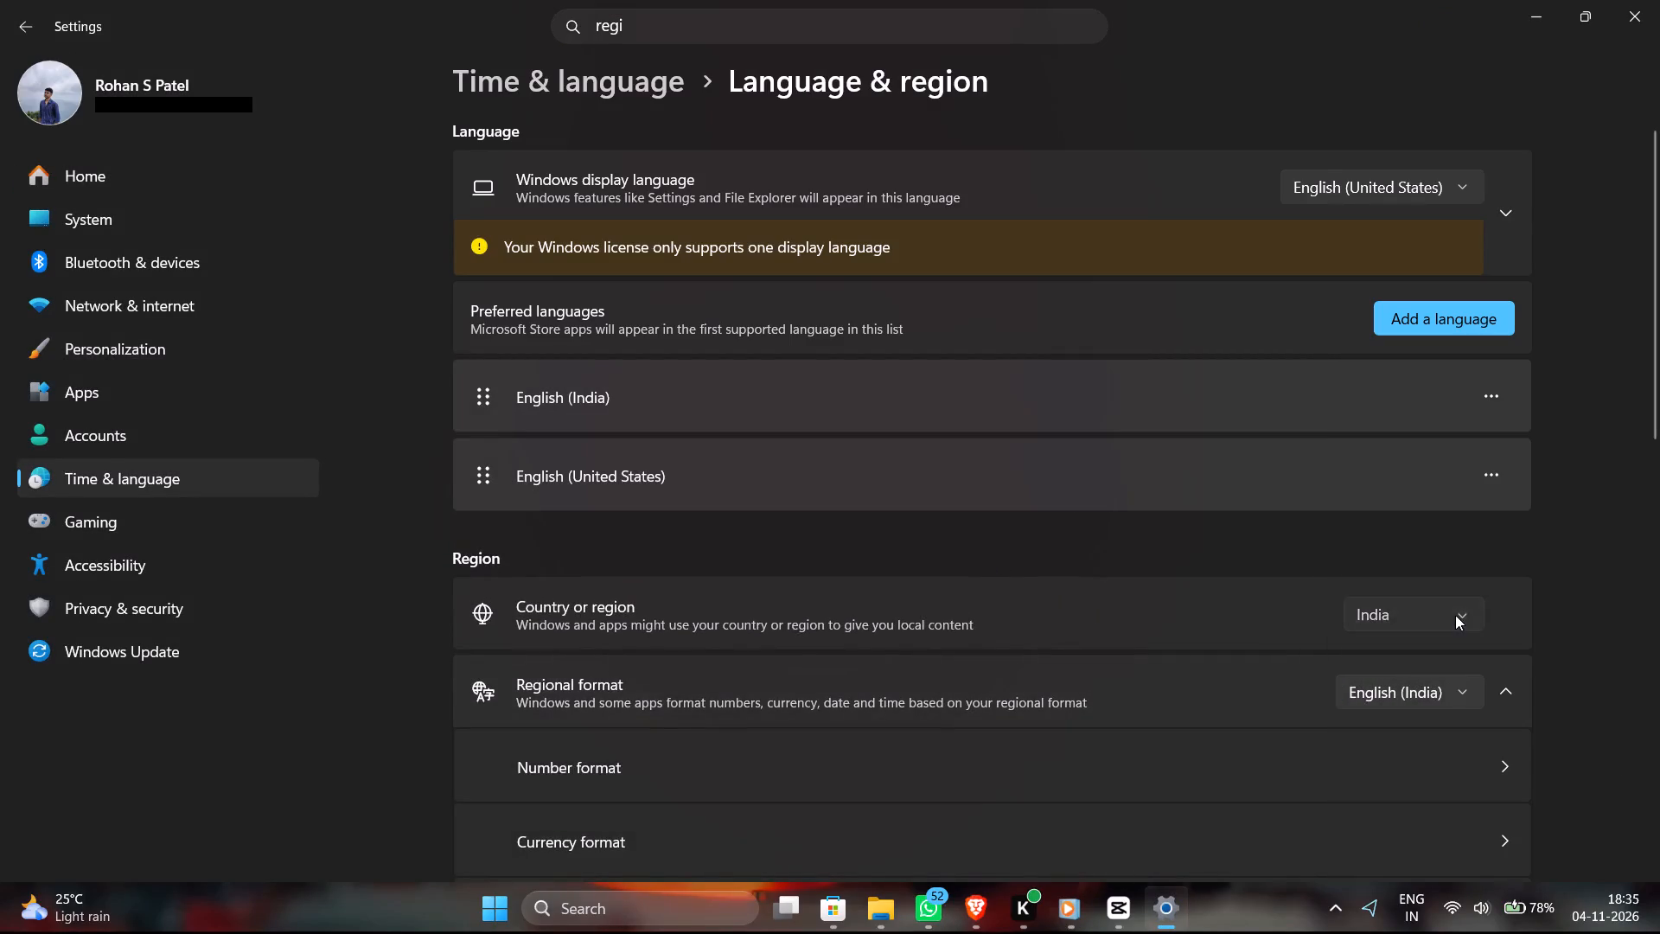
{"action": "scroll", "coordinate": [1419, 517], "scroll_direction": "down", "scroll_amount": 13}
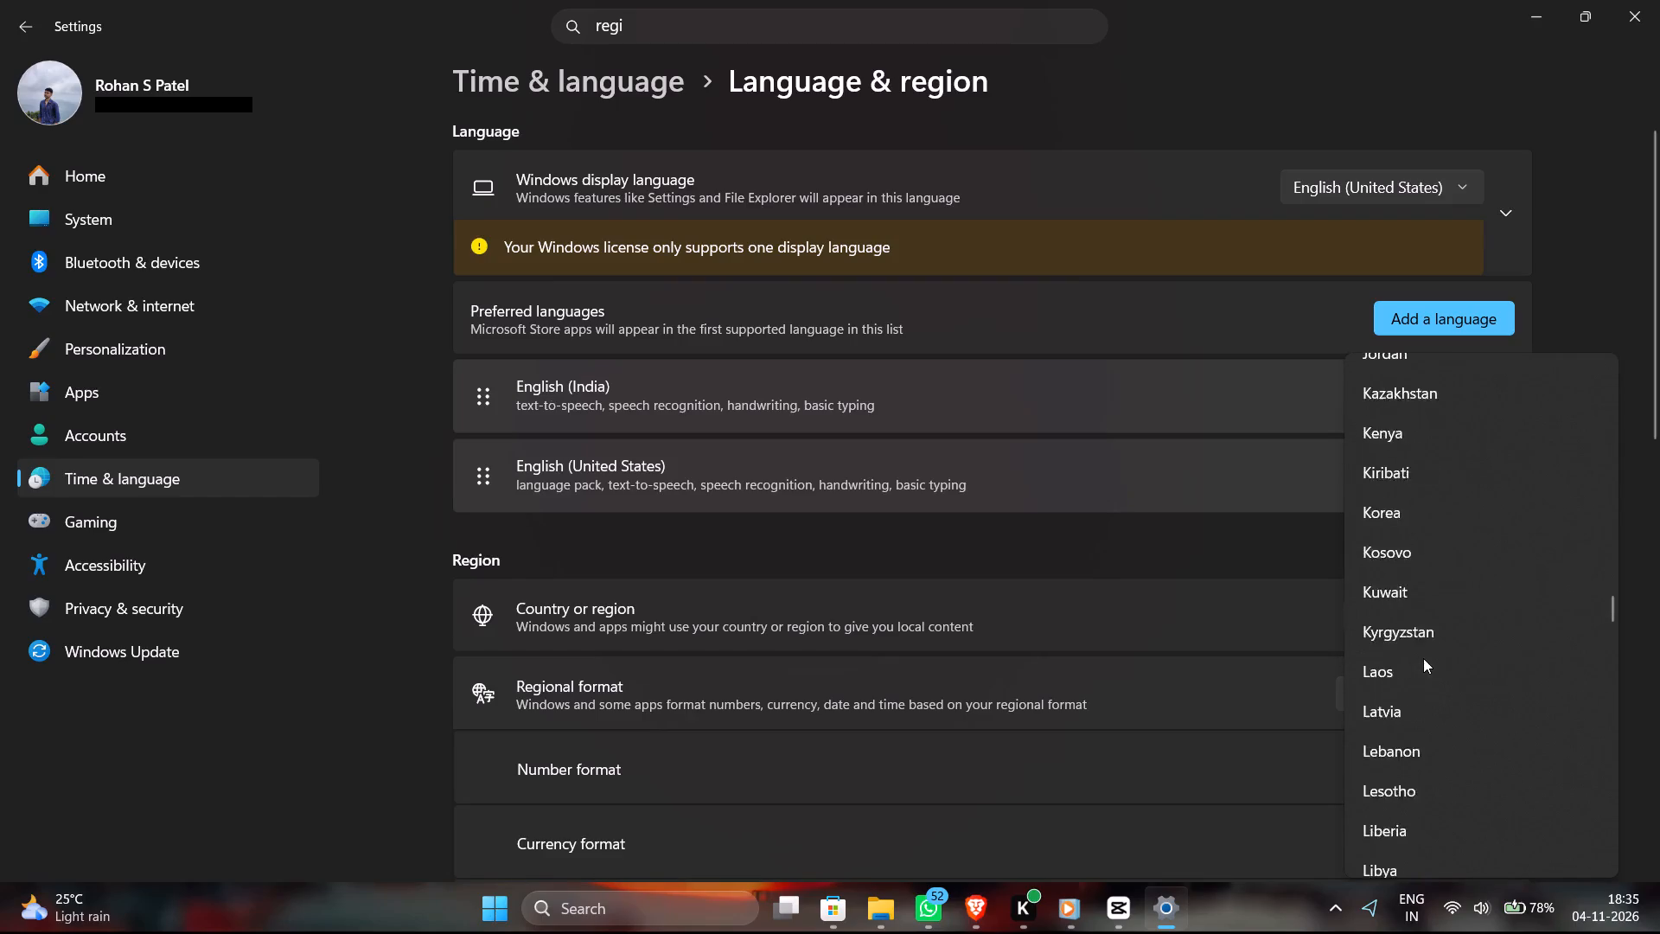
{"action": "scroll", "coordinate": [1423, 658], "scroll_direction": "down", "scroll_amount": 11}
{"action": "scroll", "coordinate": [1423, 658], "scroll_direction": "up", "scroll_amount": 1}
{"action": "scroll", "coordinate": [1423, 658], "scroll_direction": "down", "scroll_amount": 20}
{"action": "scroll", "coordinate": [1423, 658], "scroll_direction": "down", "scroll_amount": 6}
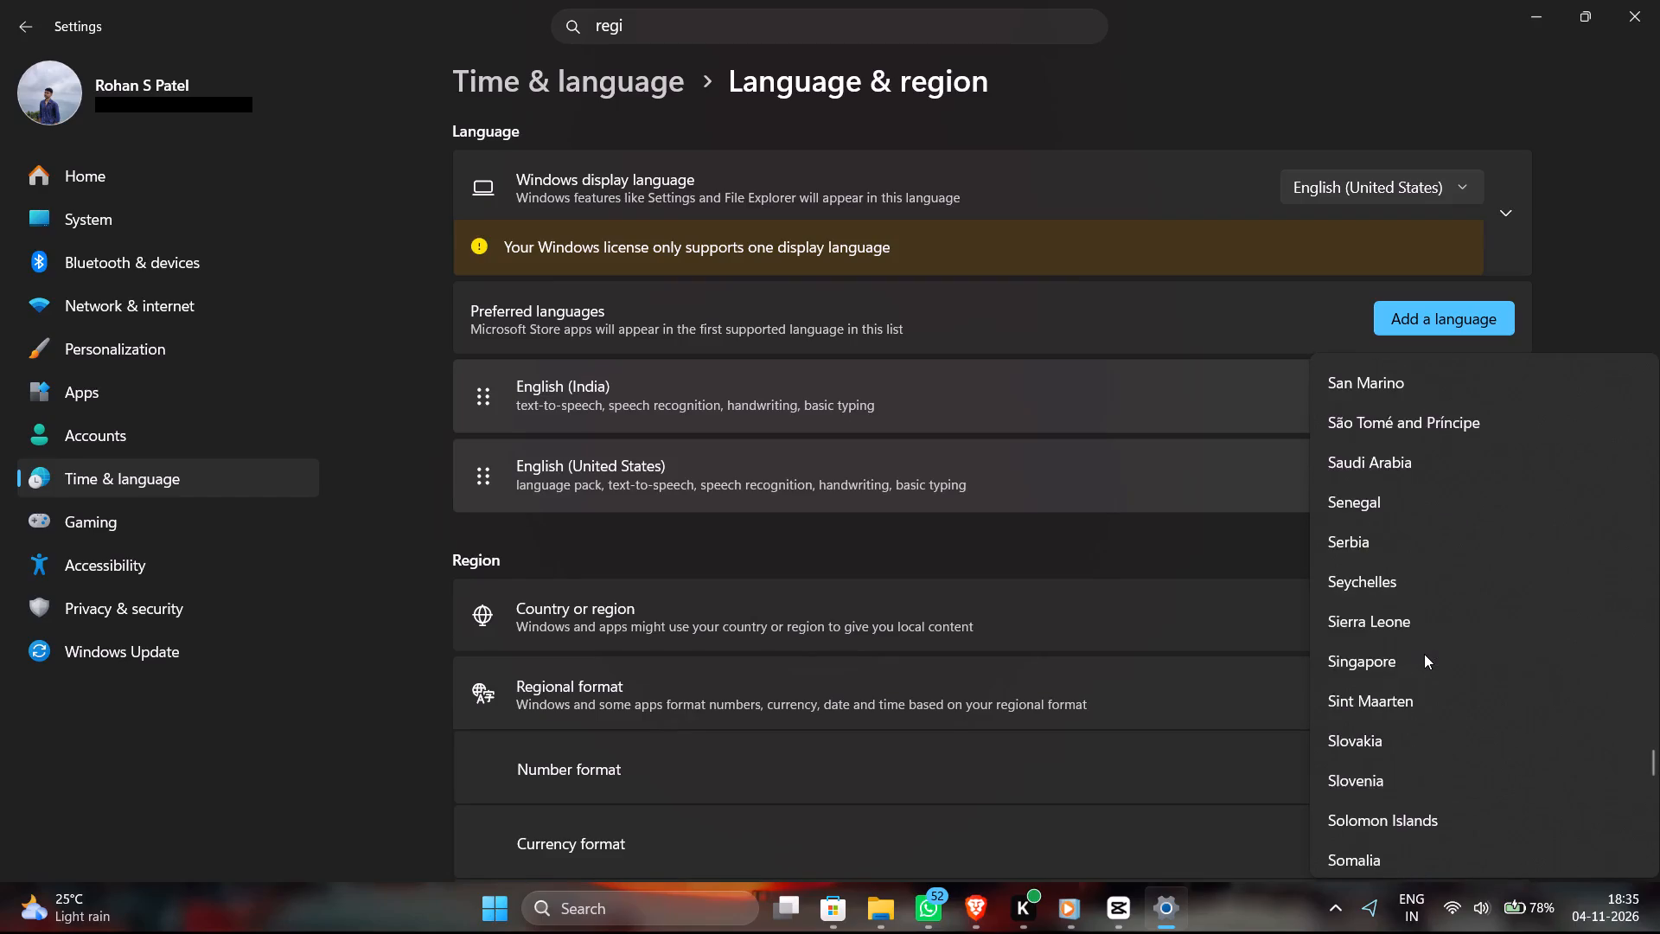
{"action": "scroll", "coordinate": [1424, 654], "scroll_direction": "down", "scroll_amount": 20}
{"action": "scroll", "coordinate": [1424, 654], "scroll_direction": "down", "scroll_amount": 13}
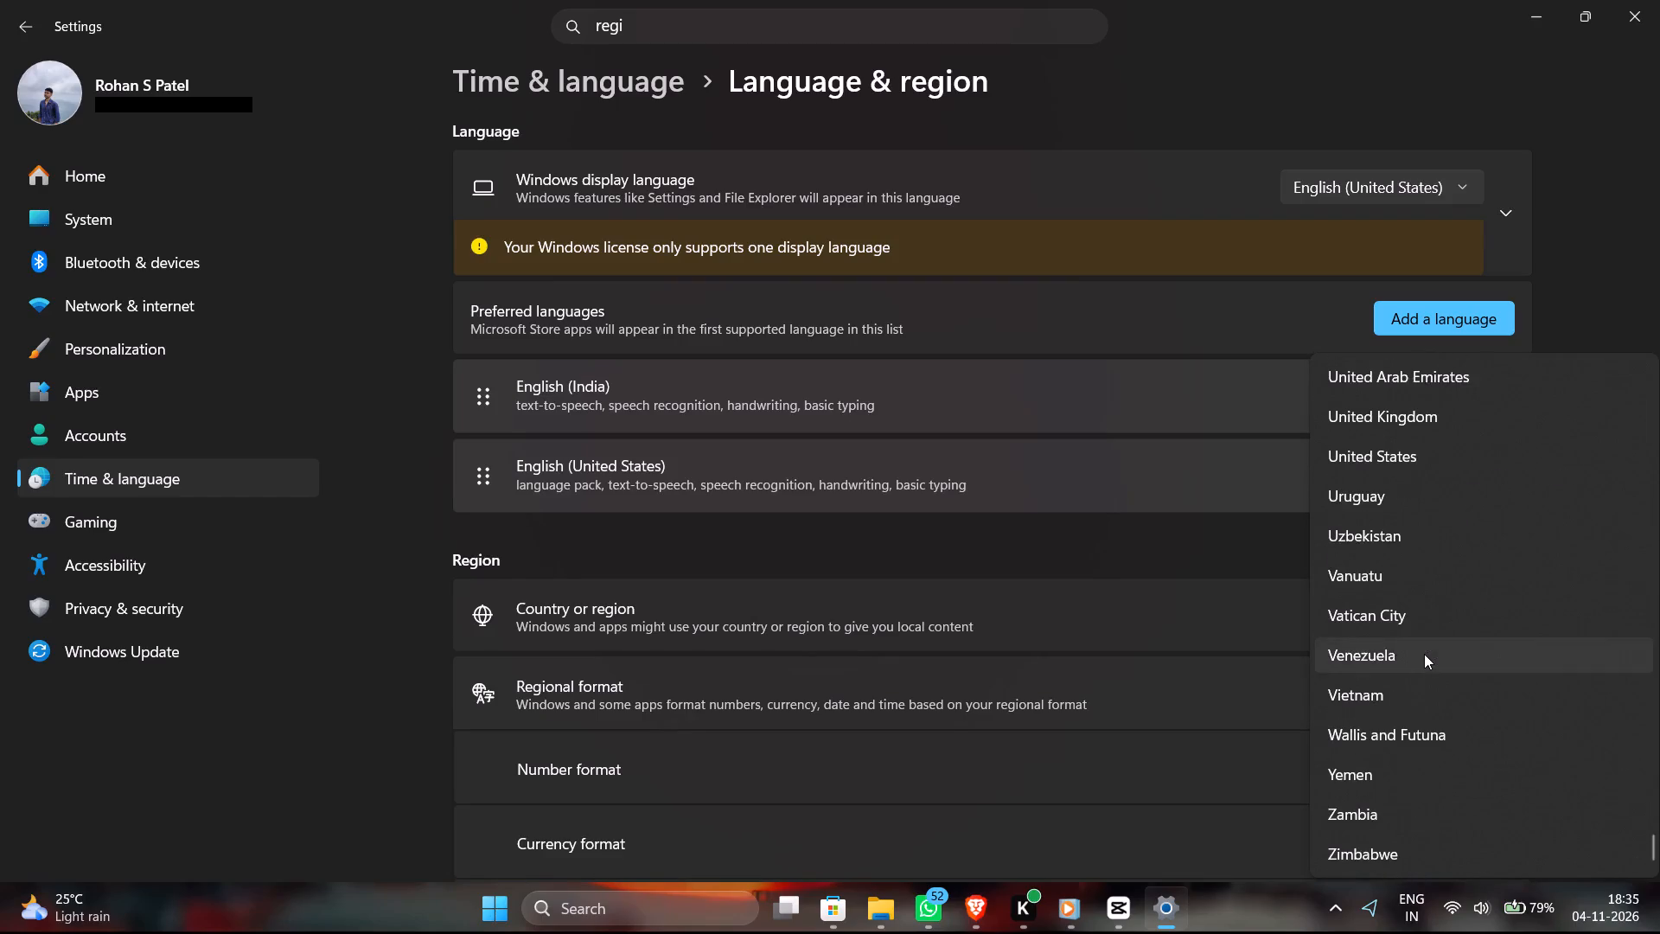
{"action": "scroll", "coordinate": [1424, 654], "scroll_direction": "down", "scroll_amount": 2}
{"action": "scroll", "coordinate": [1424, 654], "scroll_direction": "up", "scroll_amount": 2}
{"action": "left_click", "coordinate": [1415, 577]}
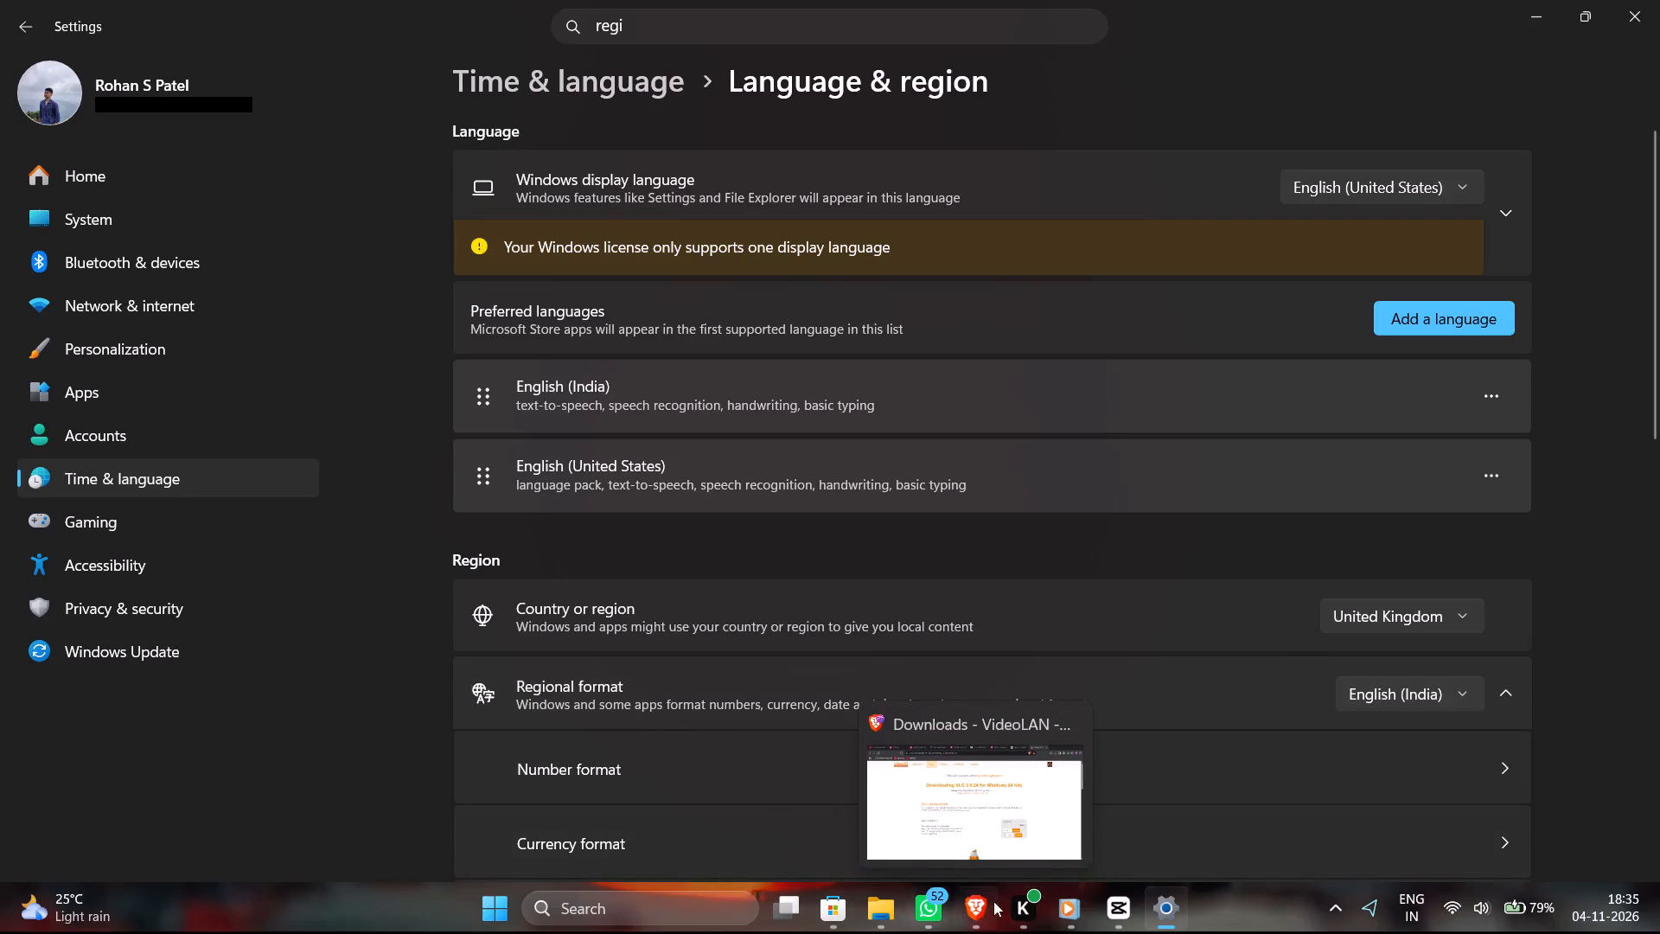
Return to Microsoft Store and restart it to apply the region change.
{"action": "left_click", "coordinate": [852, 912]}
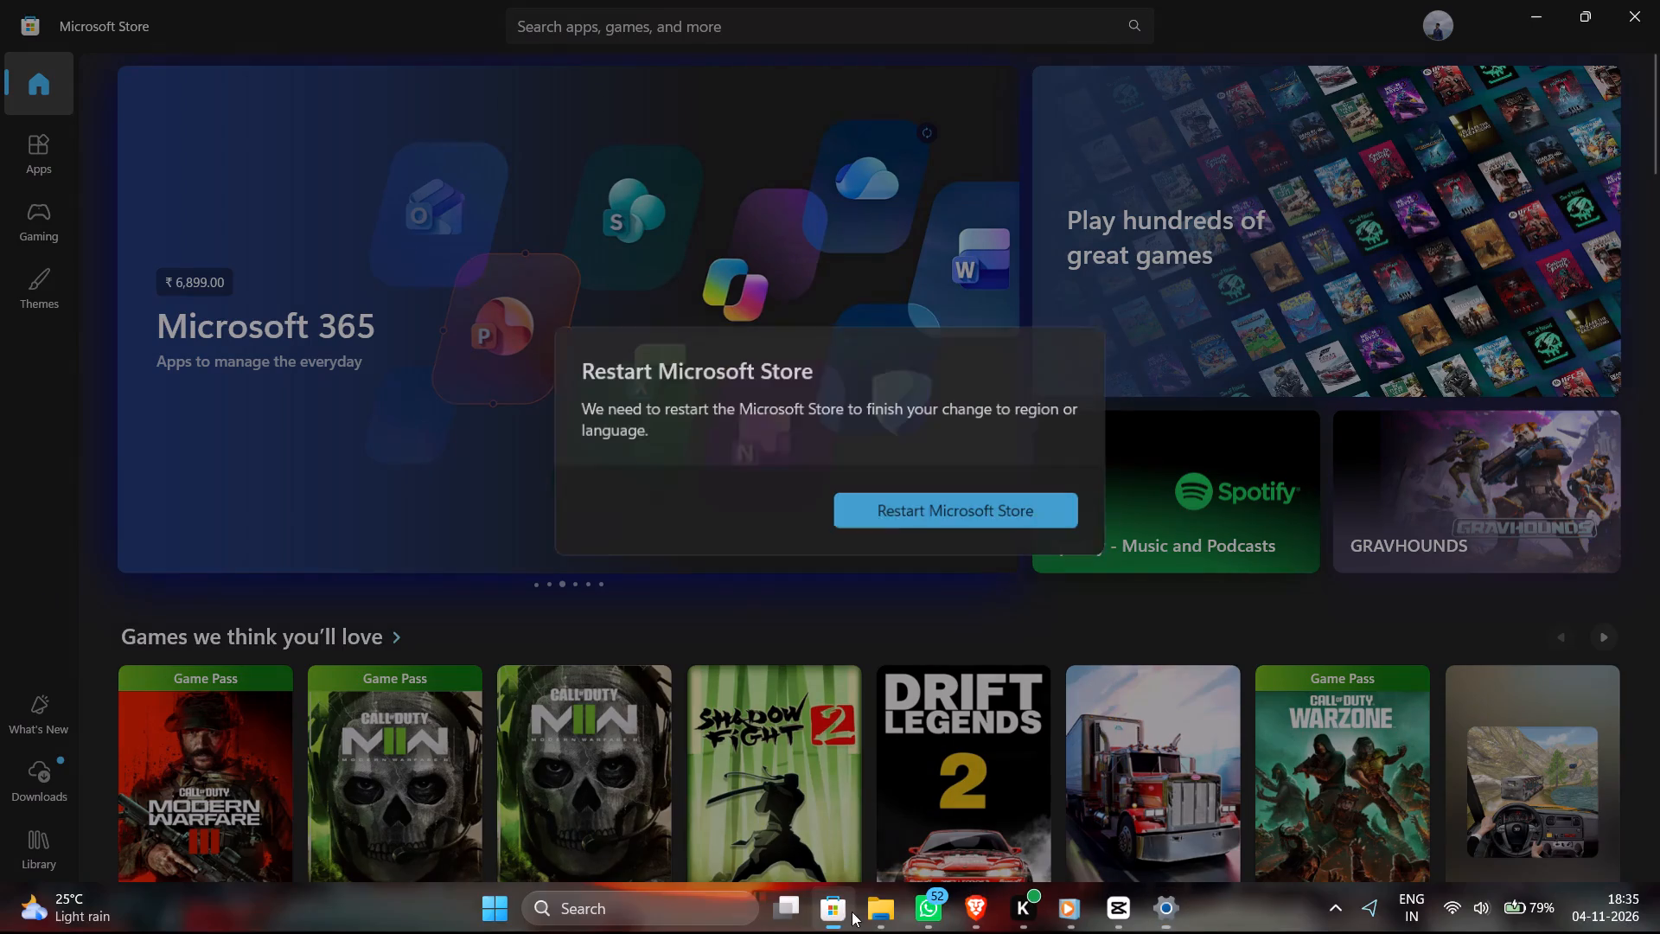
{"action": "left_click", "coordinate": [881, 507]}
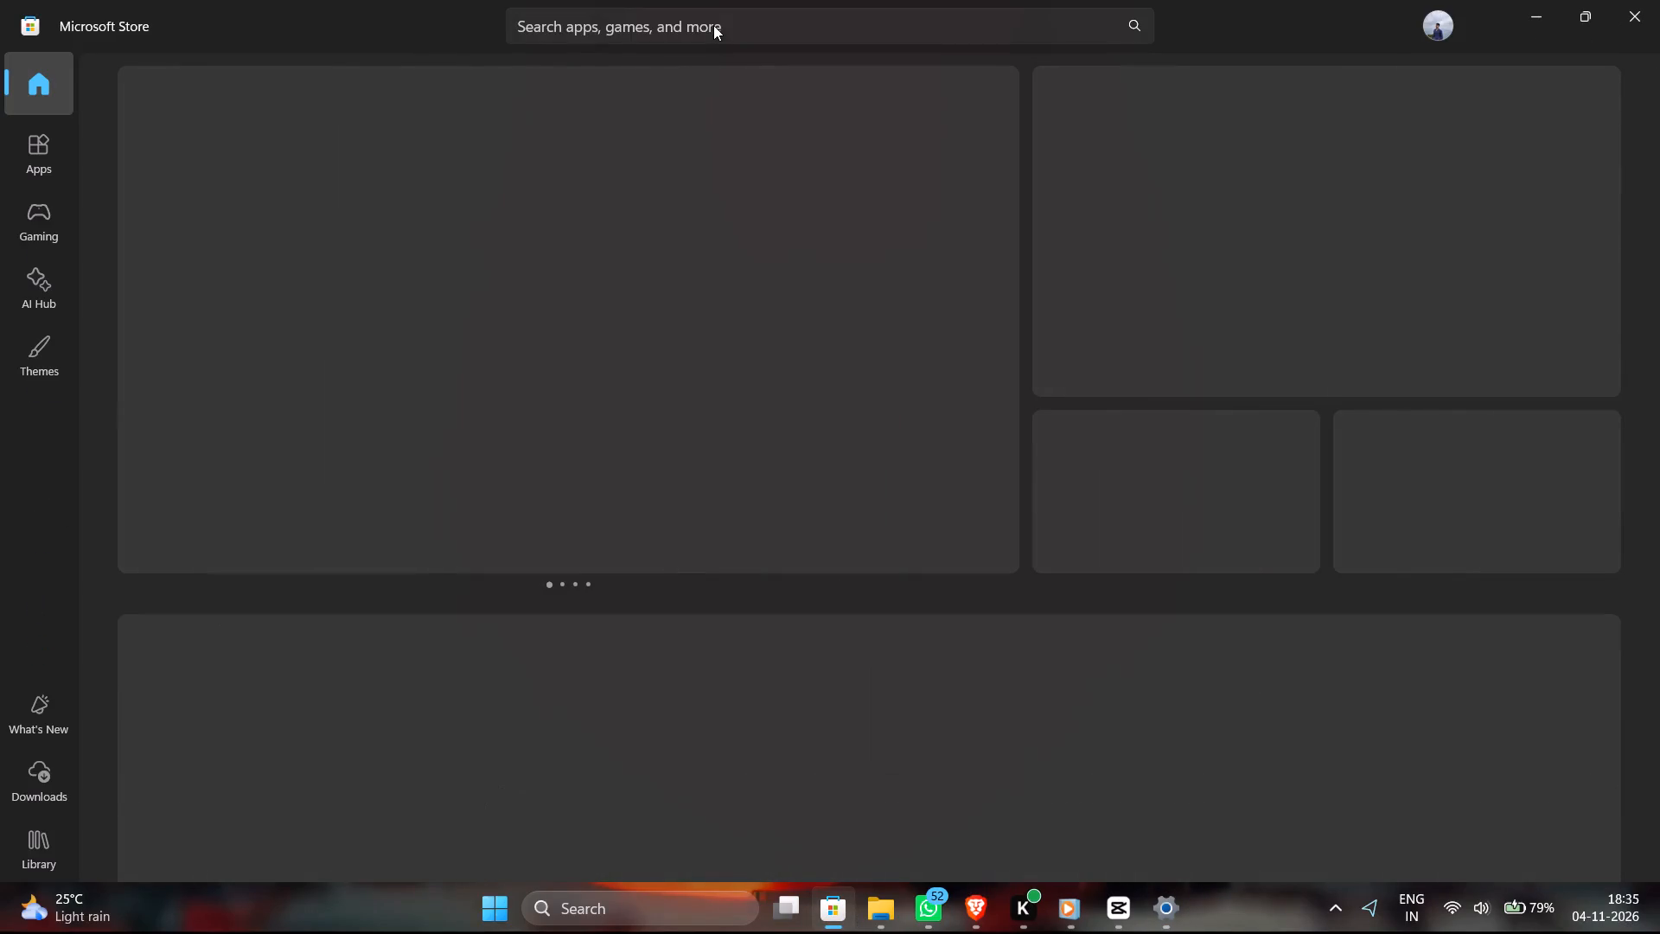
Search Microsoft Store for capcut, open the CapCut app page, and request its update.
{"action": "left_click", "coordinate": [713, 25]}
{"action": "type", "text": "cap"}
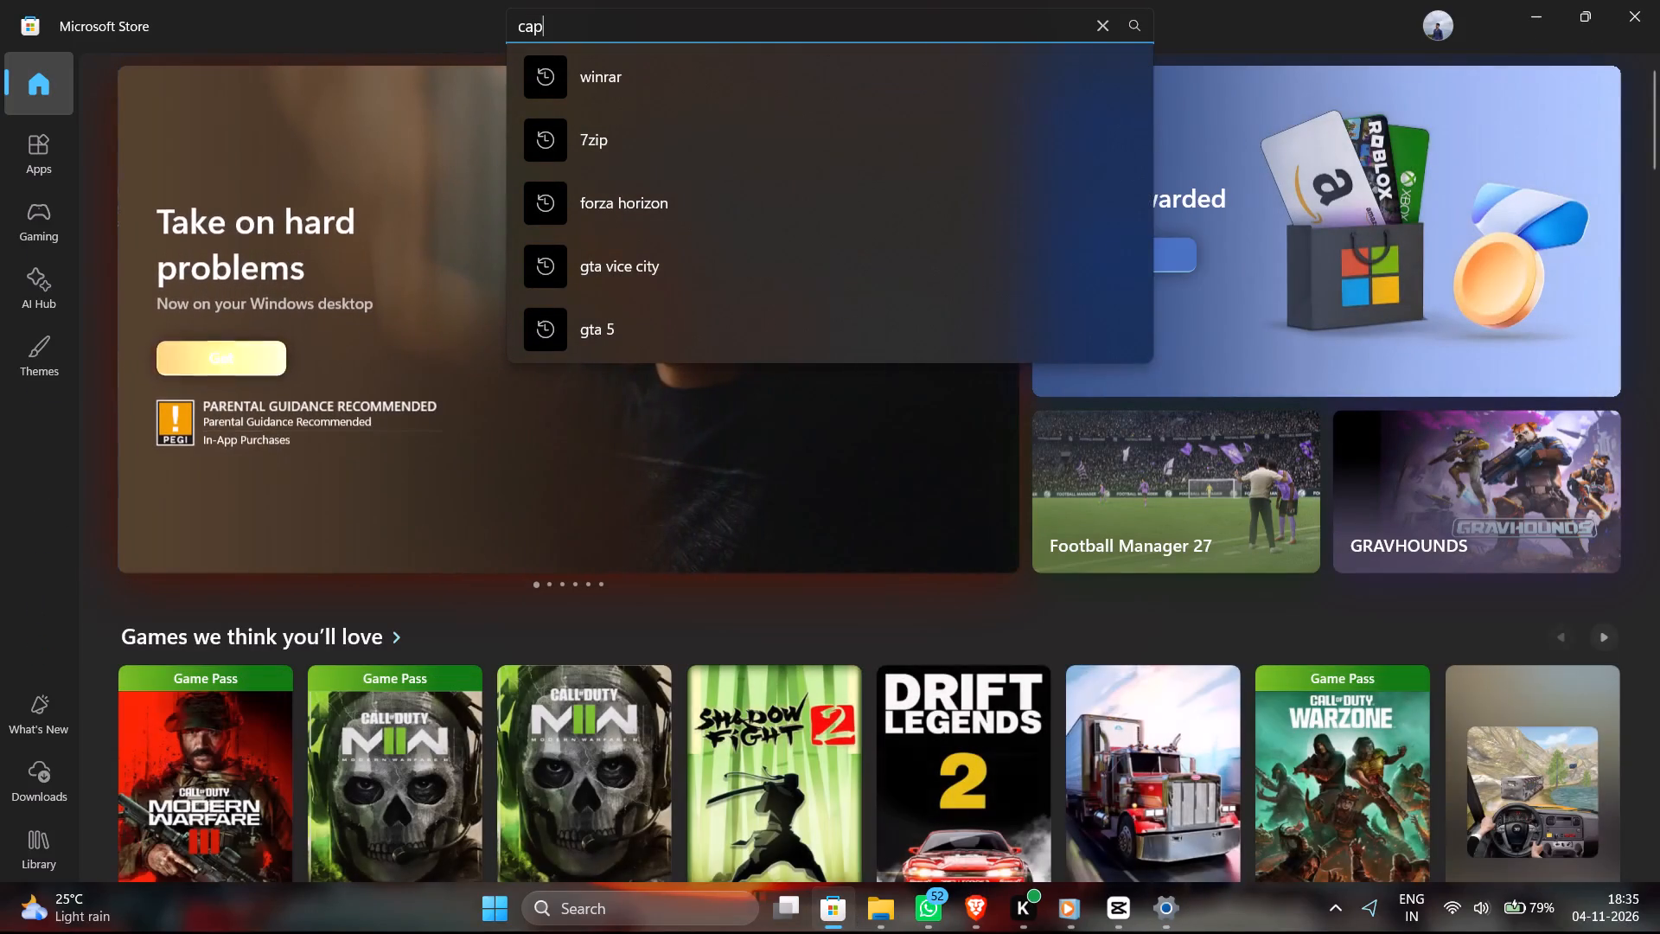
{"action": "left_click", "coordinate": [682, 69]}
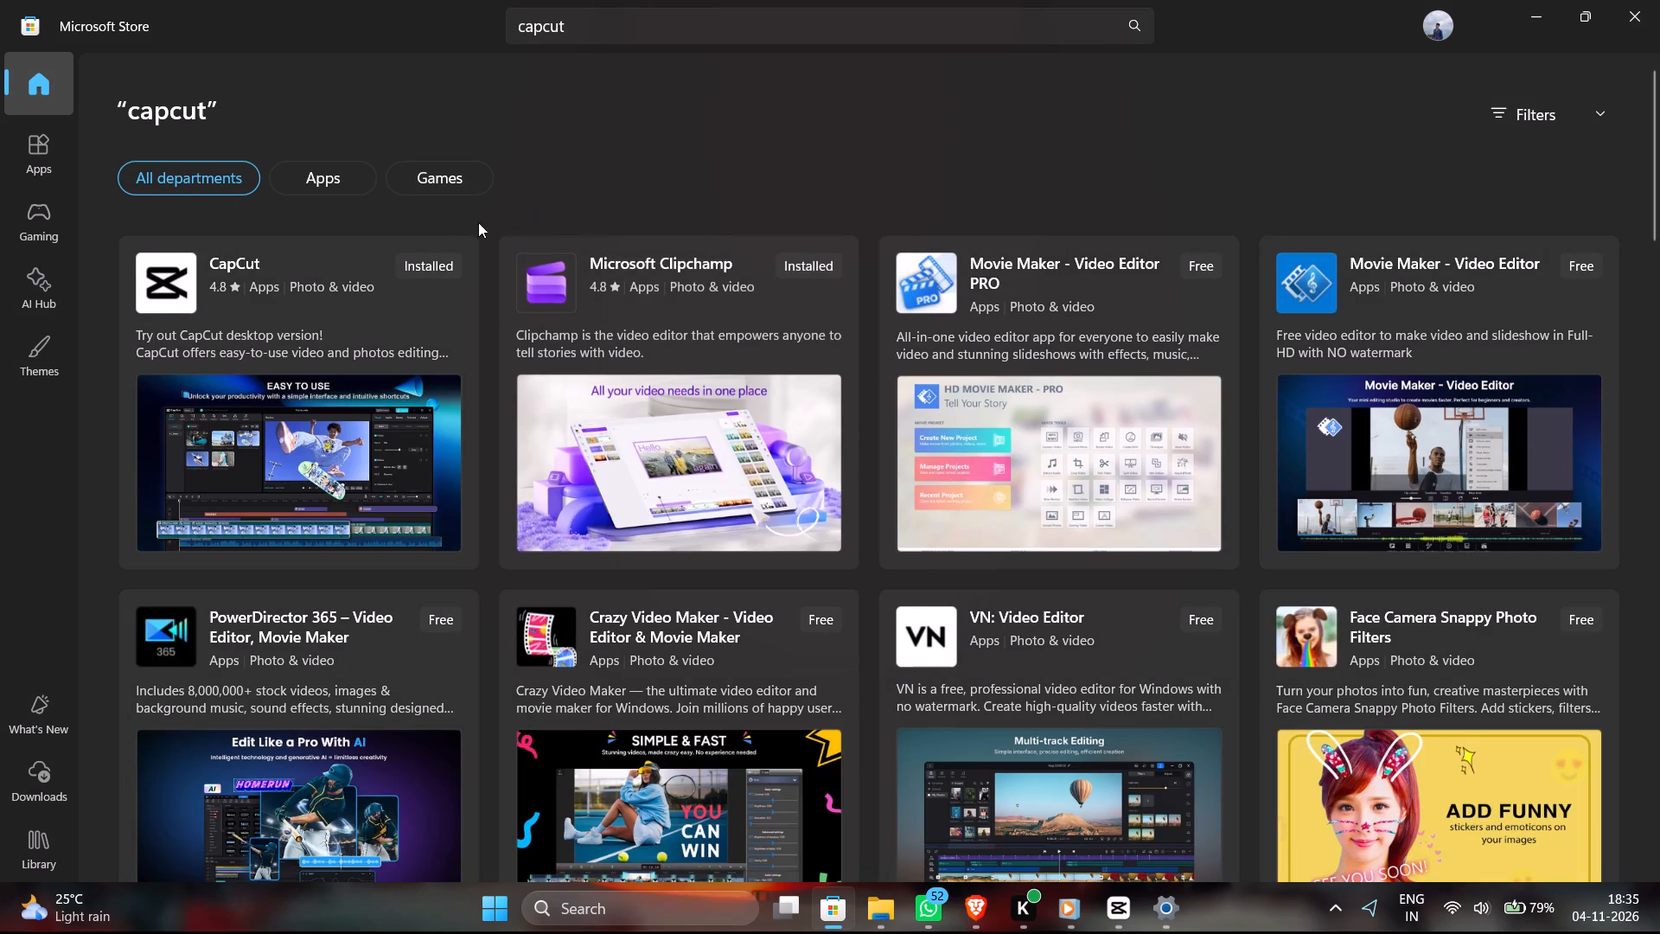
{"action": "left_click", "coordinate": [286, 276]}
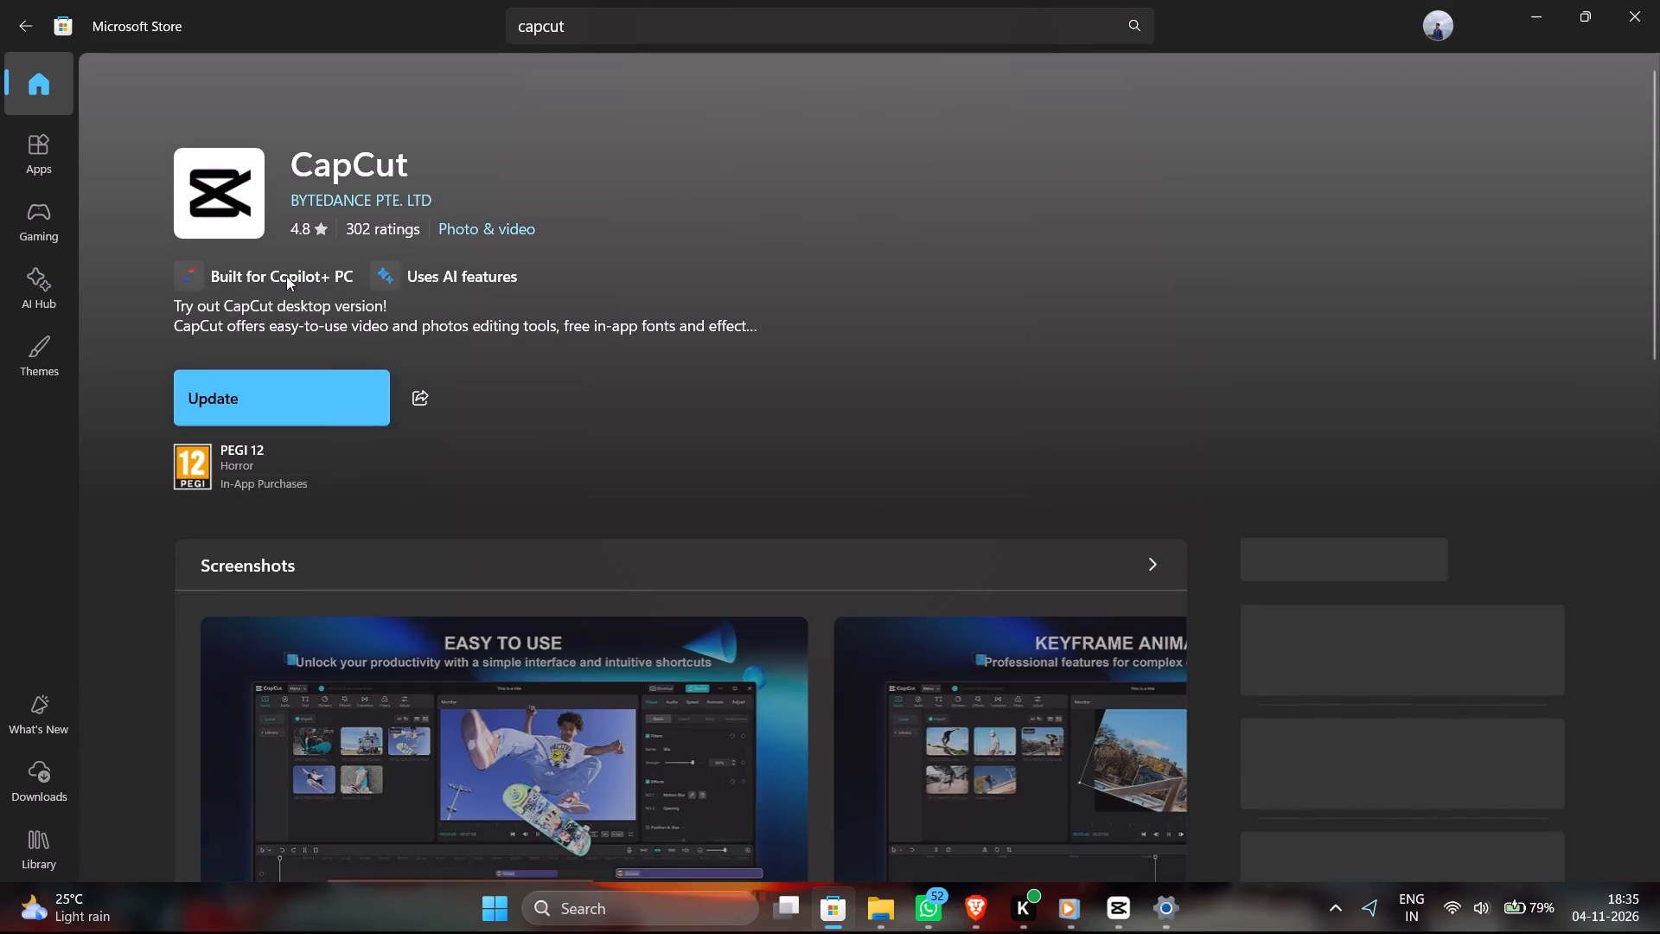
{"action": "left_click", "coordinate": [302, 399]}
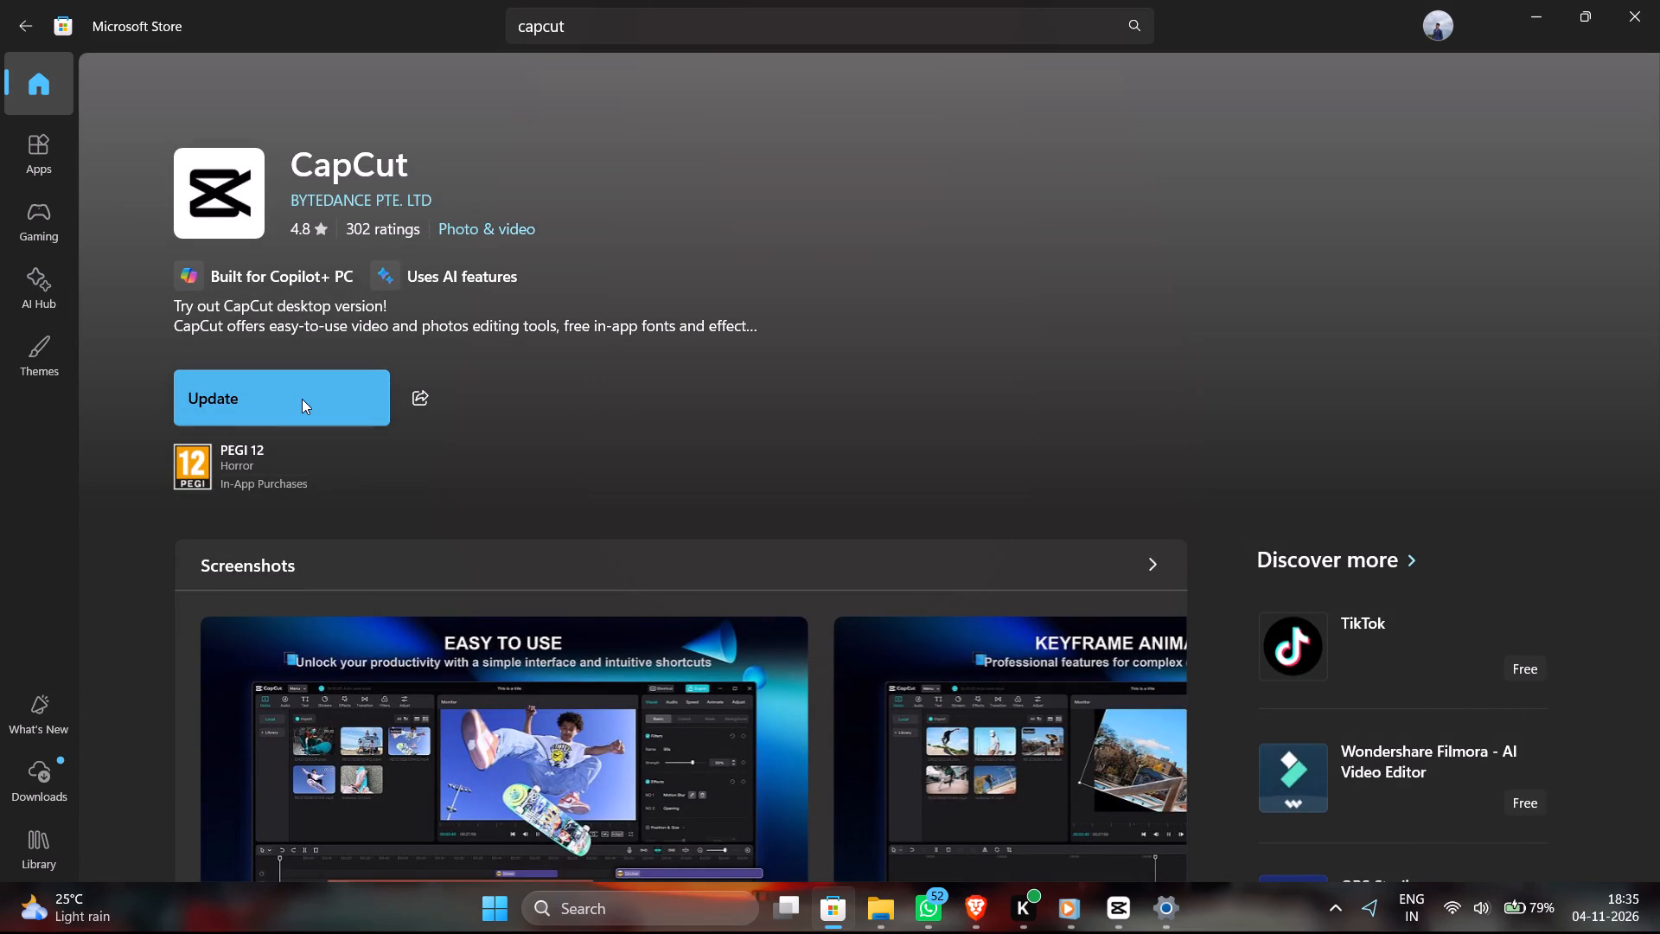
{"action": "left_click", "coordinate": [302, 399]}
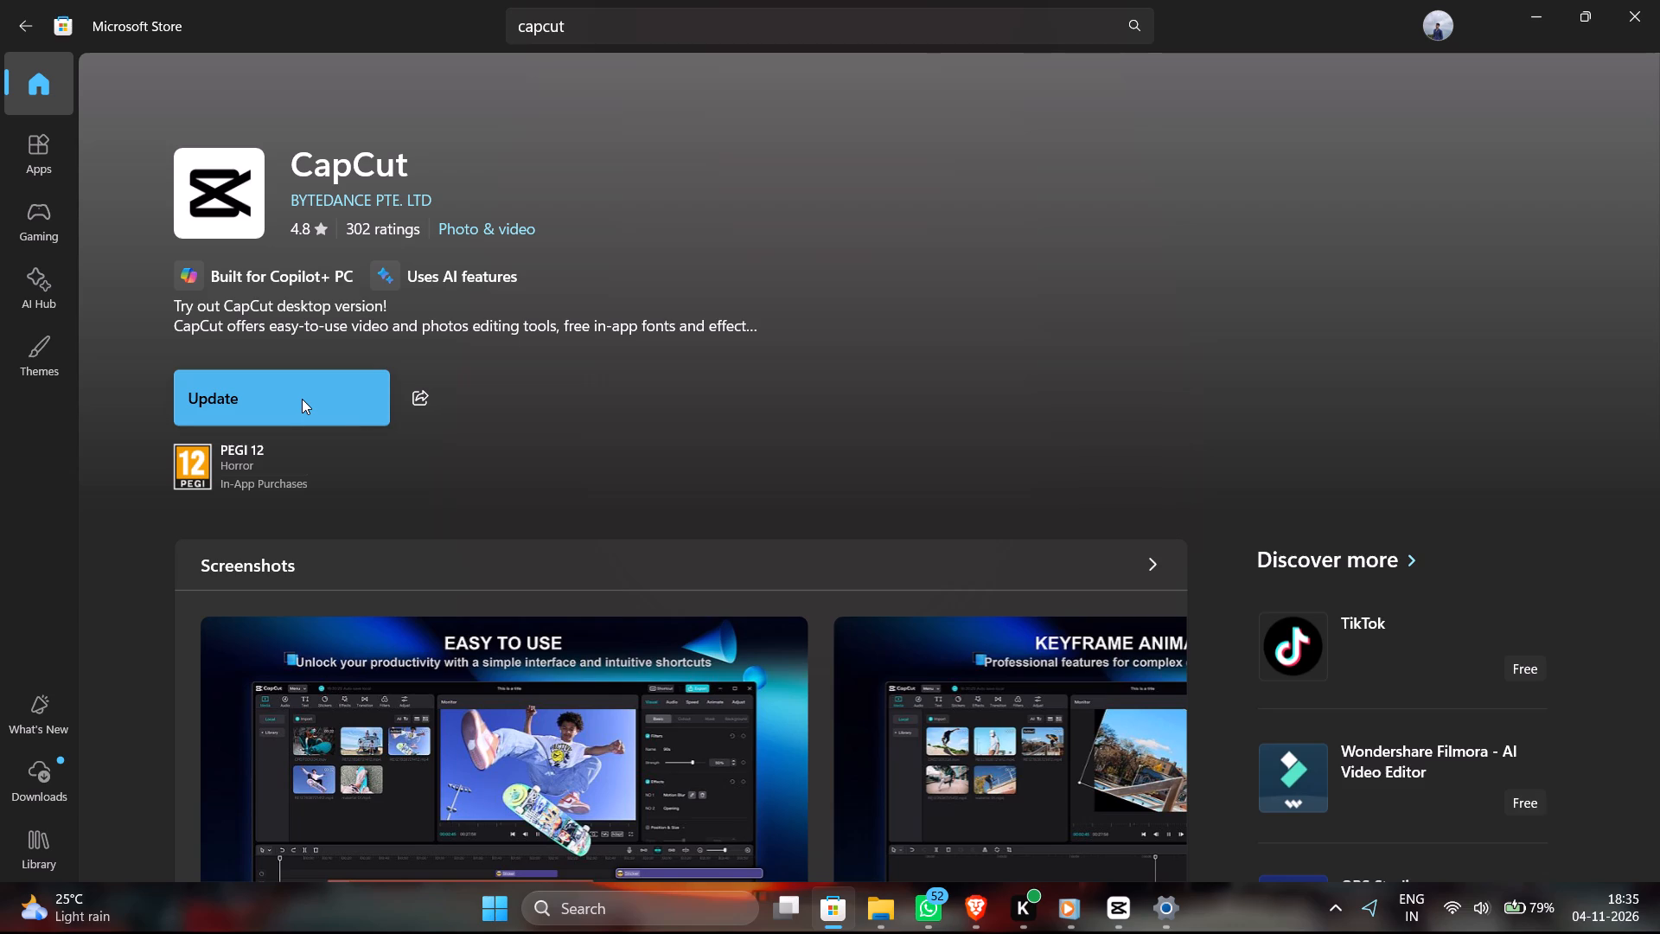
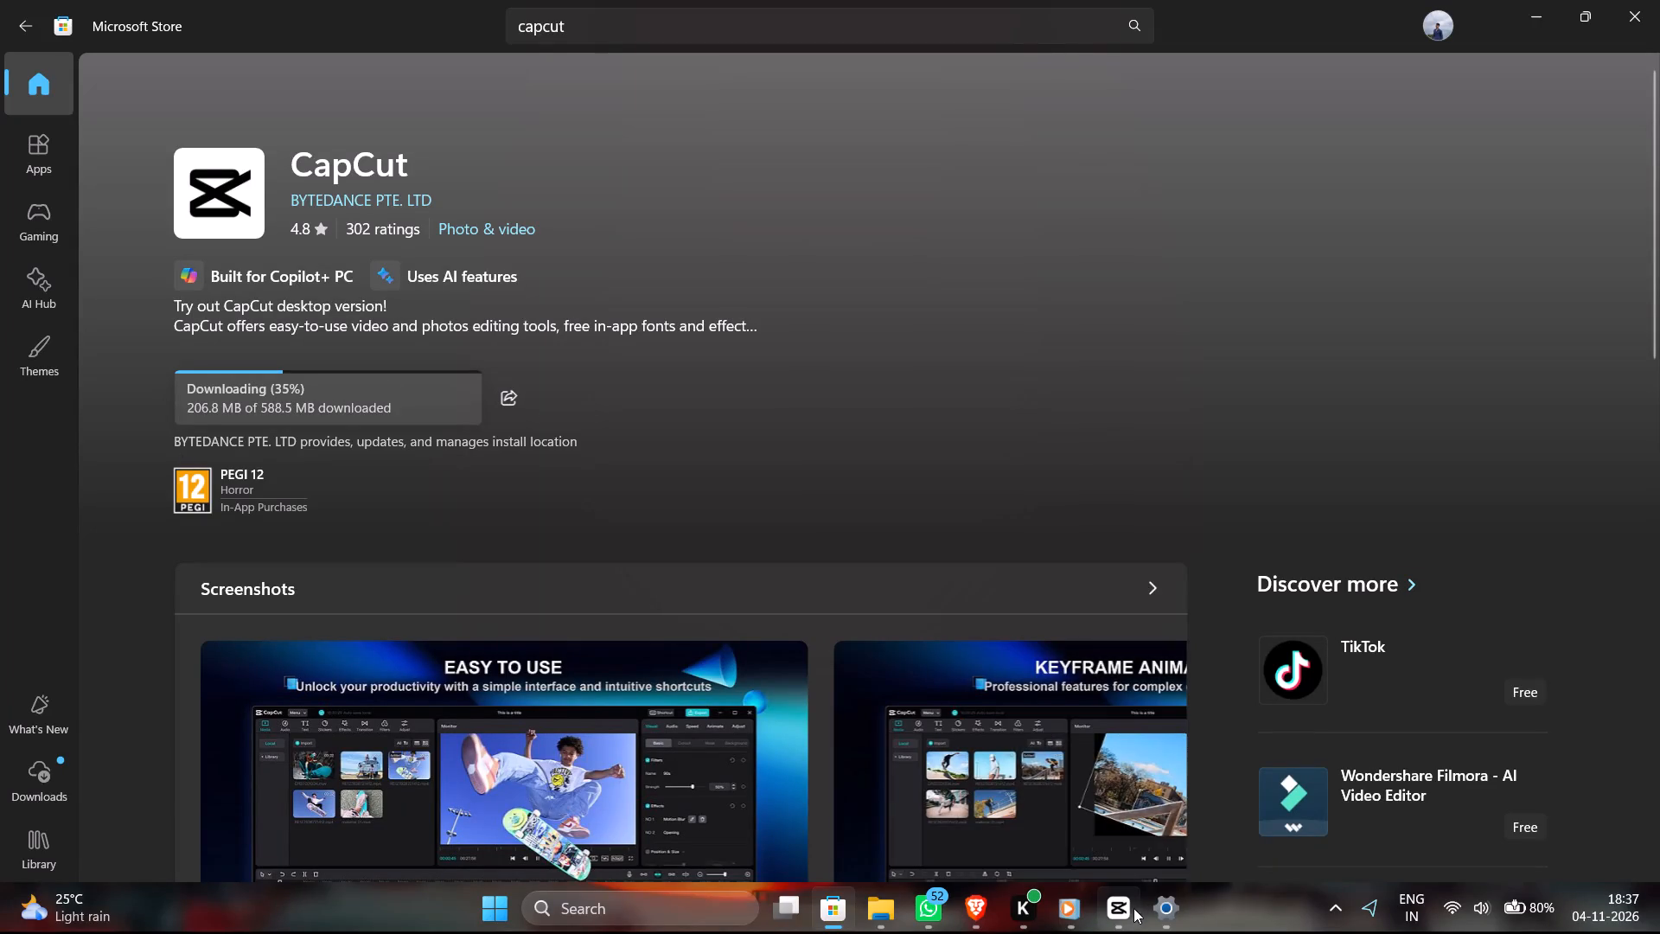
Quit the running CapCut app, including its home window, and acknowledge the install notice so the Store update can proceed.
{"action": "right_click", "coordinate": [1113, 914]}
{"action": "left_click", "coordinate": [1095, 848]}
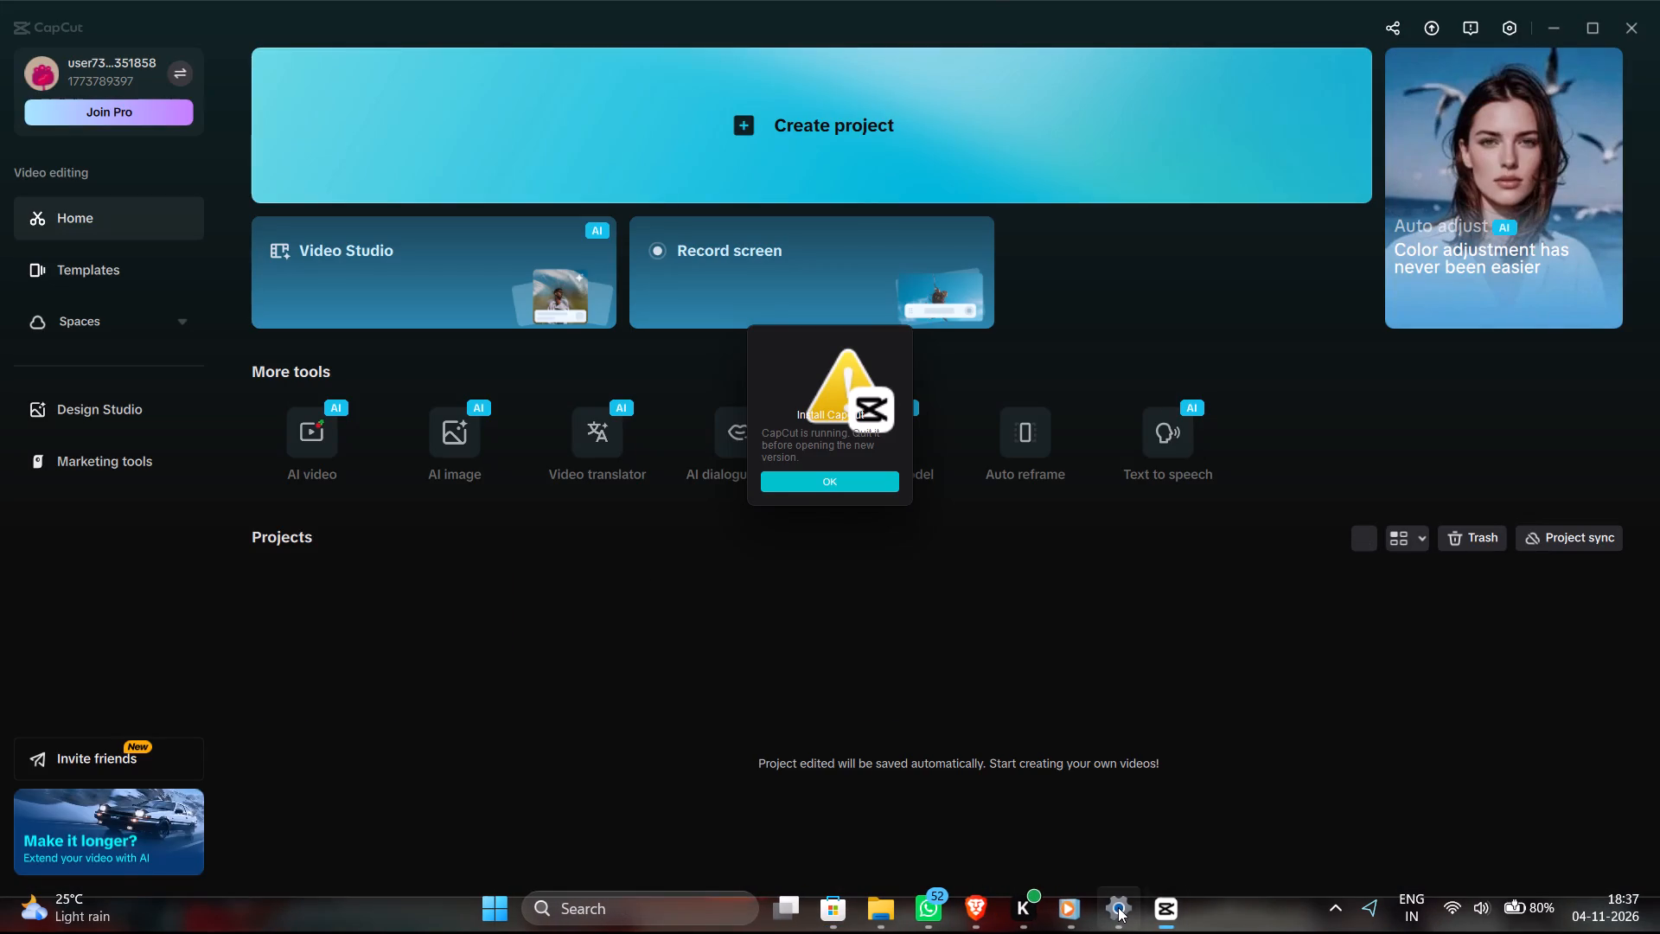
{"action": "right_click", "coordinate": [1179, 914]}
{"action": "left_click", "coordinate": [1149, 862]}
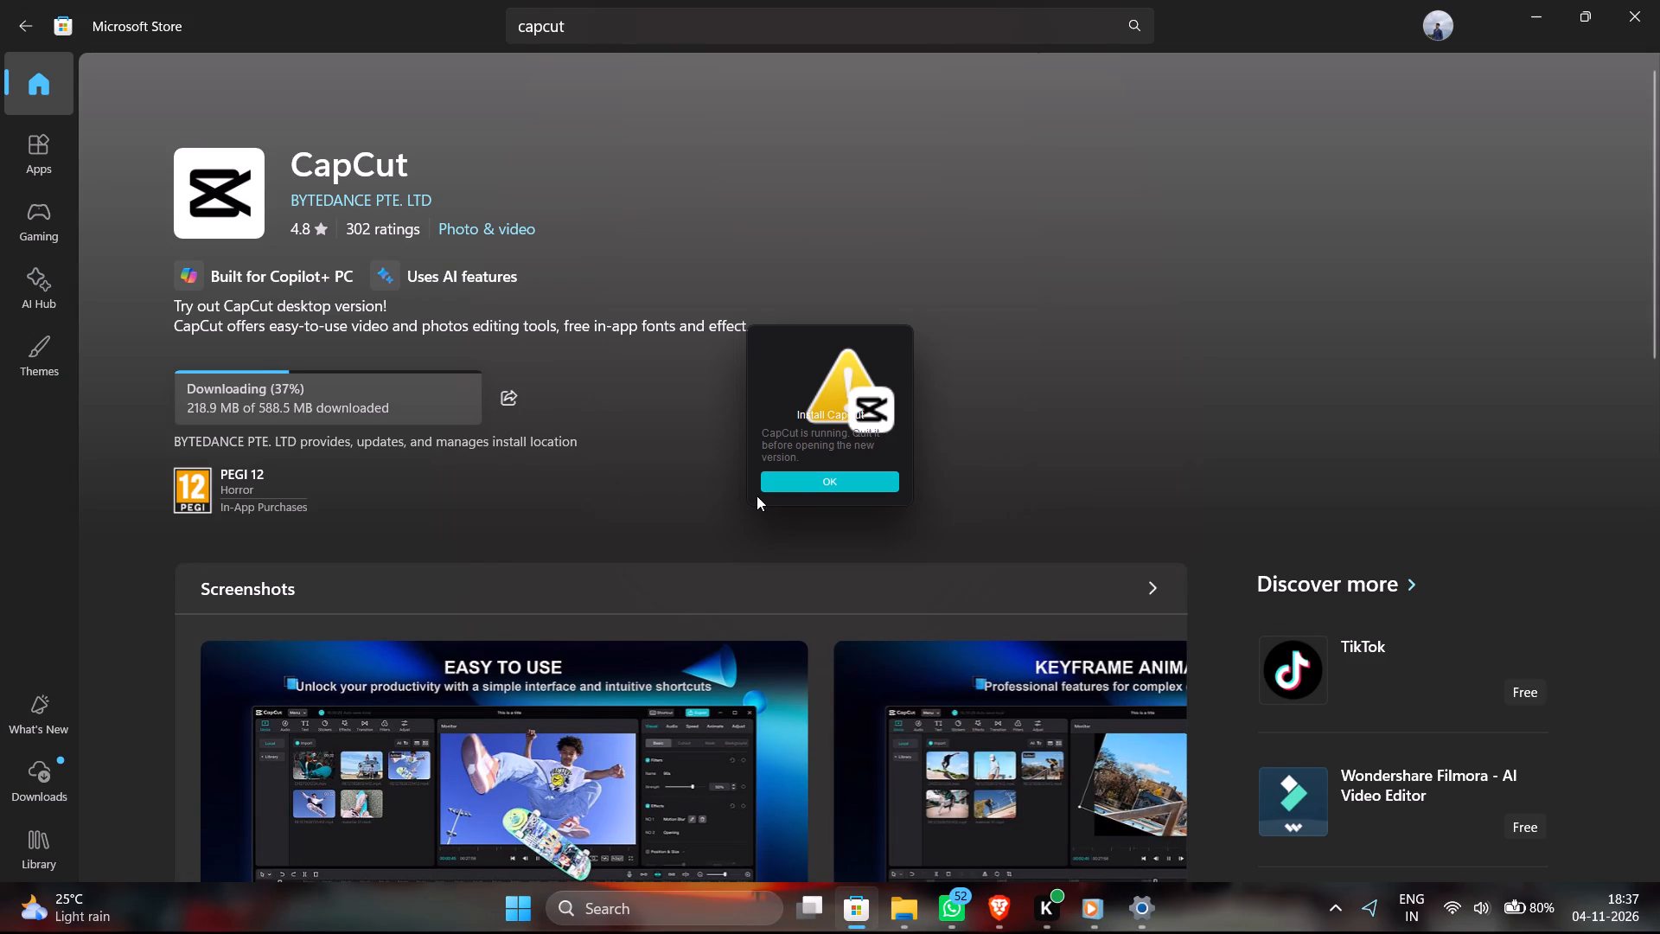
{"action": "left_click", "coordinate": [802, 477]}
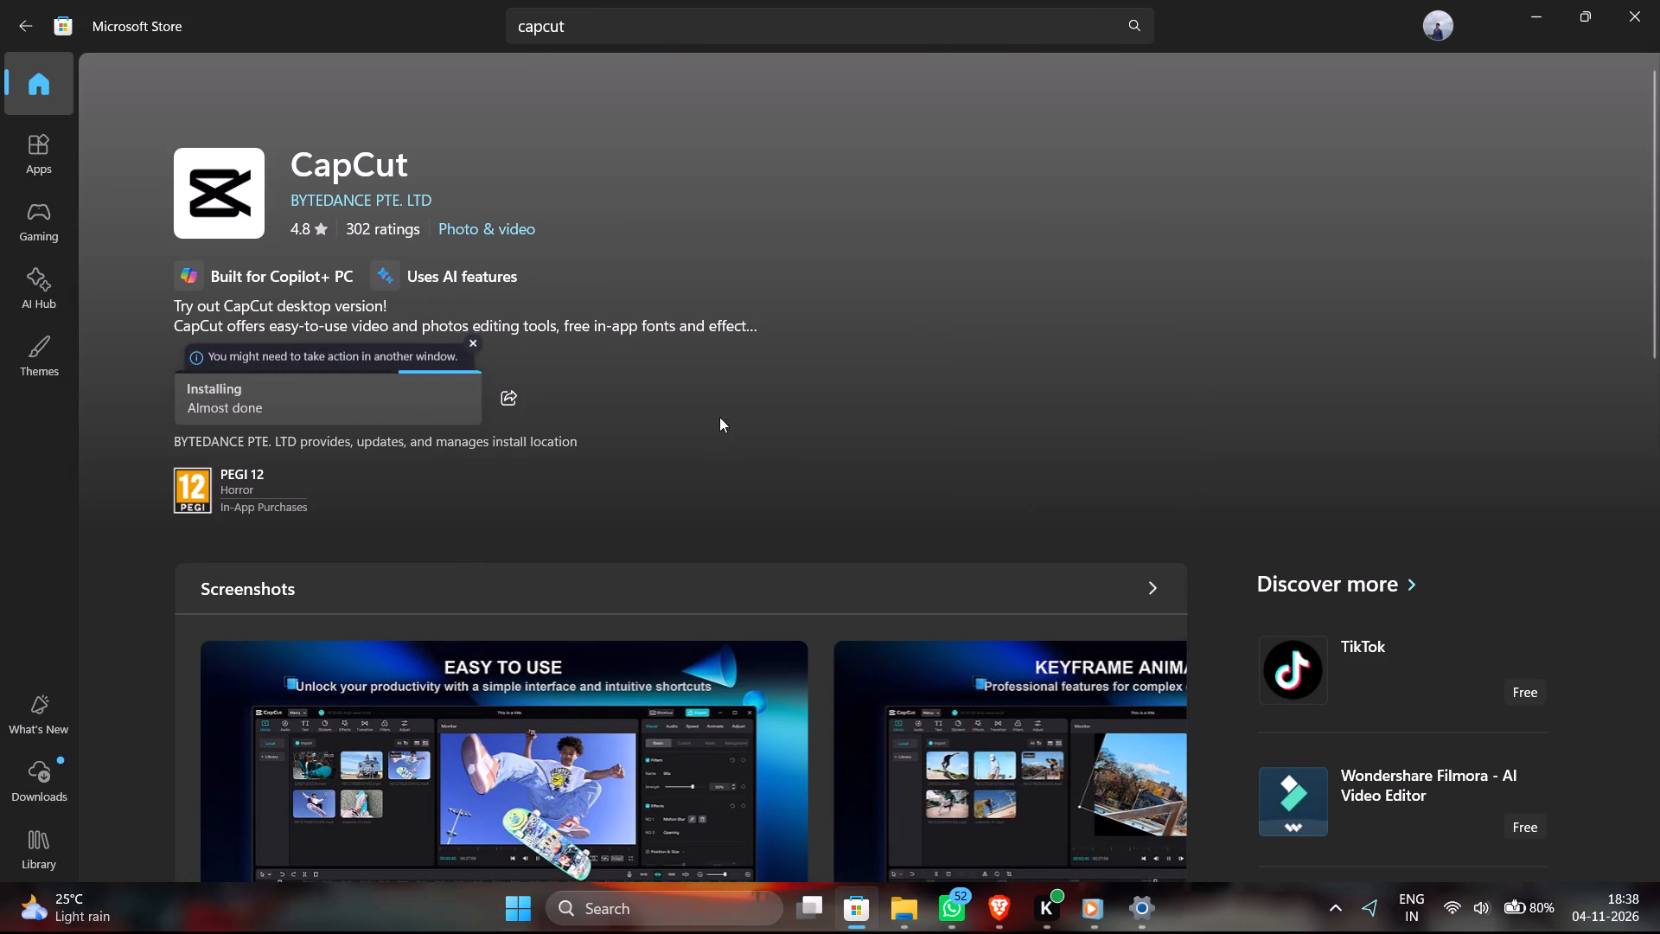
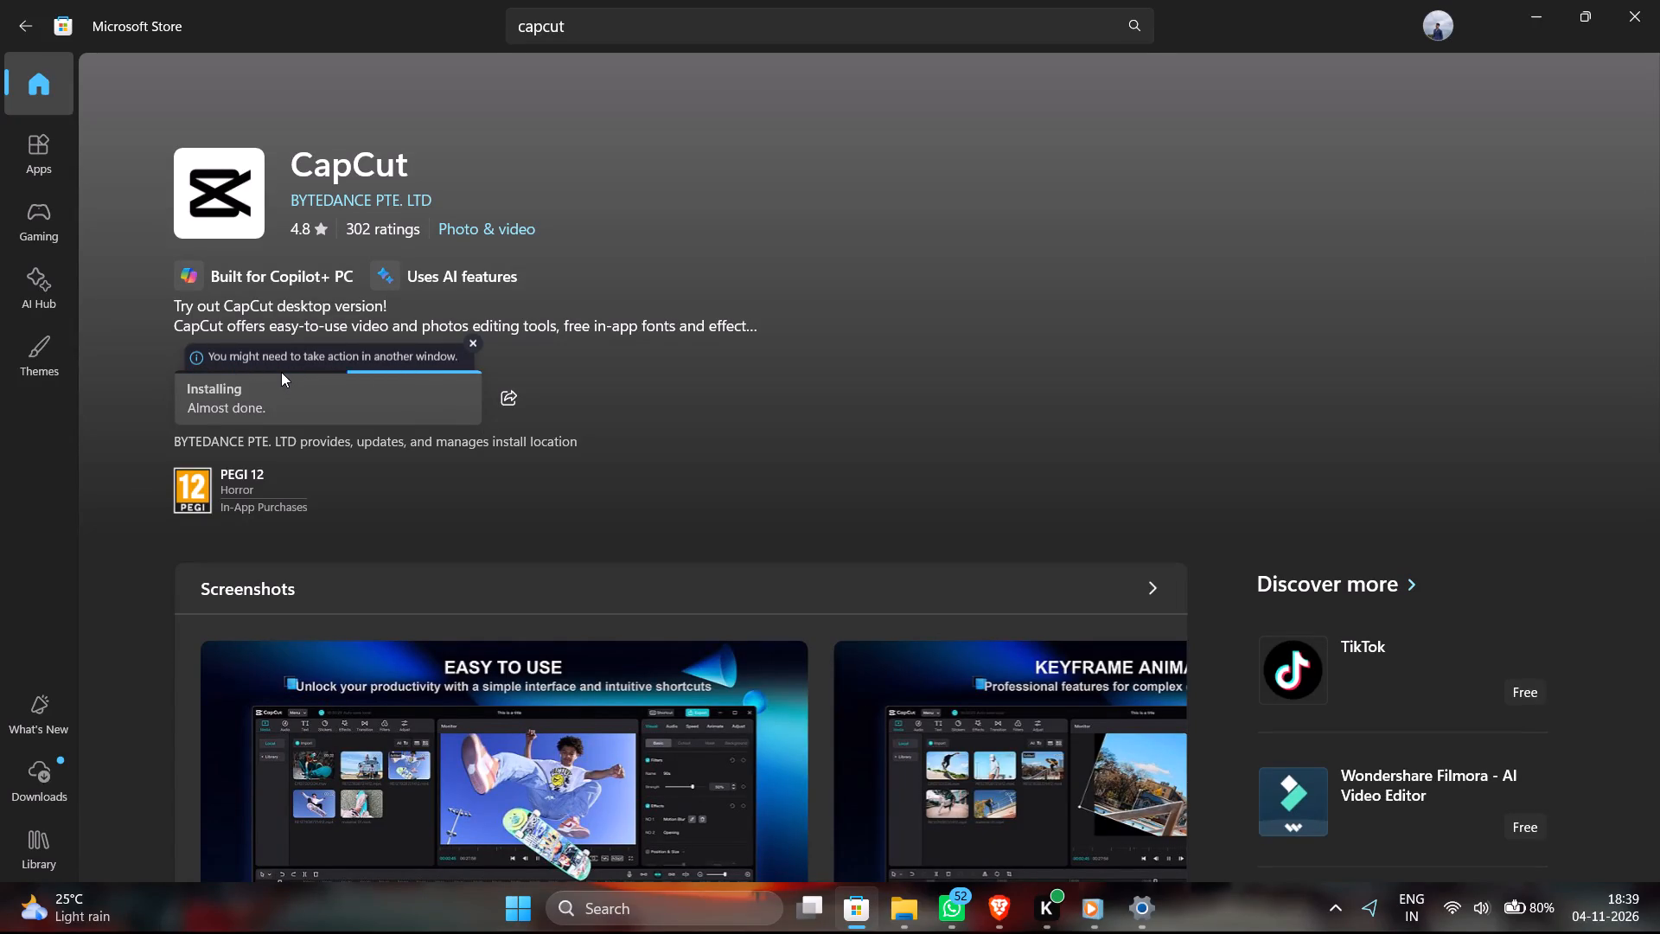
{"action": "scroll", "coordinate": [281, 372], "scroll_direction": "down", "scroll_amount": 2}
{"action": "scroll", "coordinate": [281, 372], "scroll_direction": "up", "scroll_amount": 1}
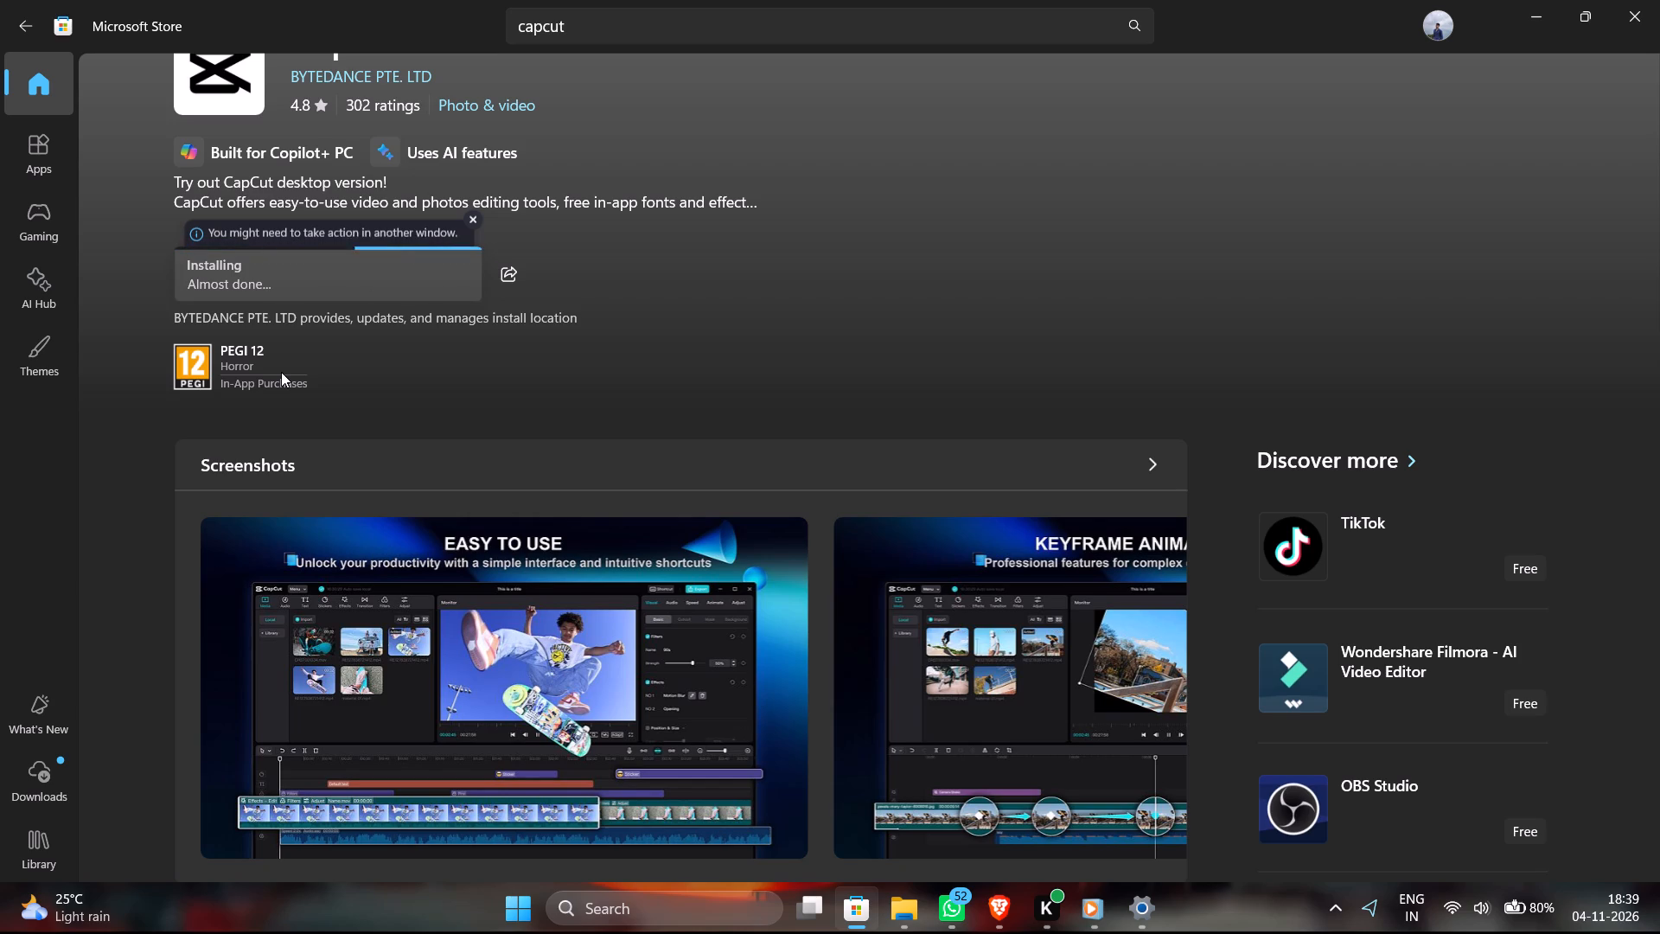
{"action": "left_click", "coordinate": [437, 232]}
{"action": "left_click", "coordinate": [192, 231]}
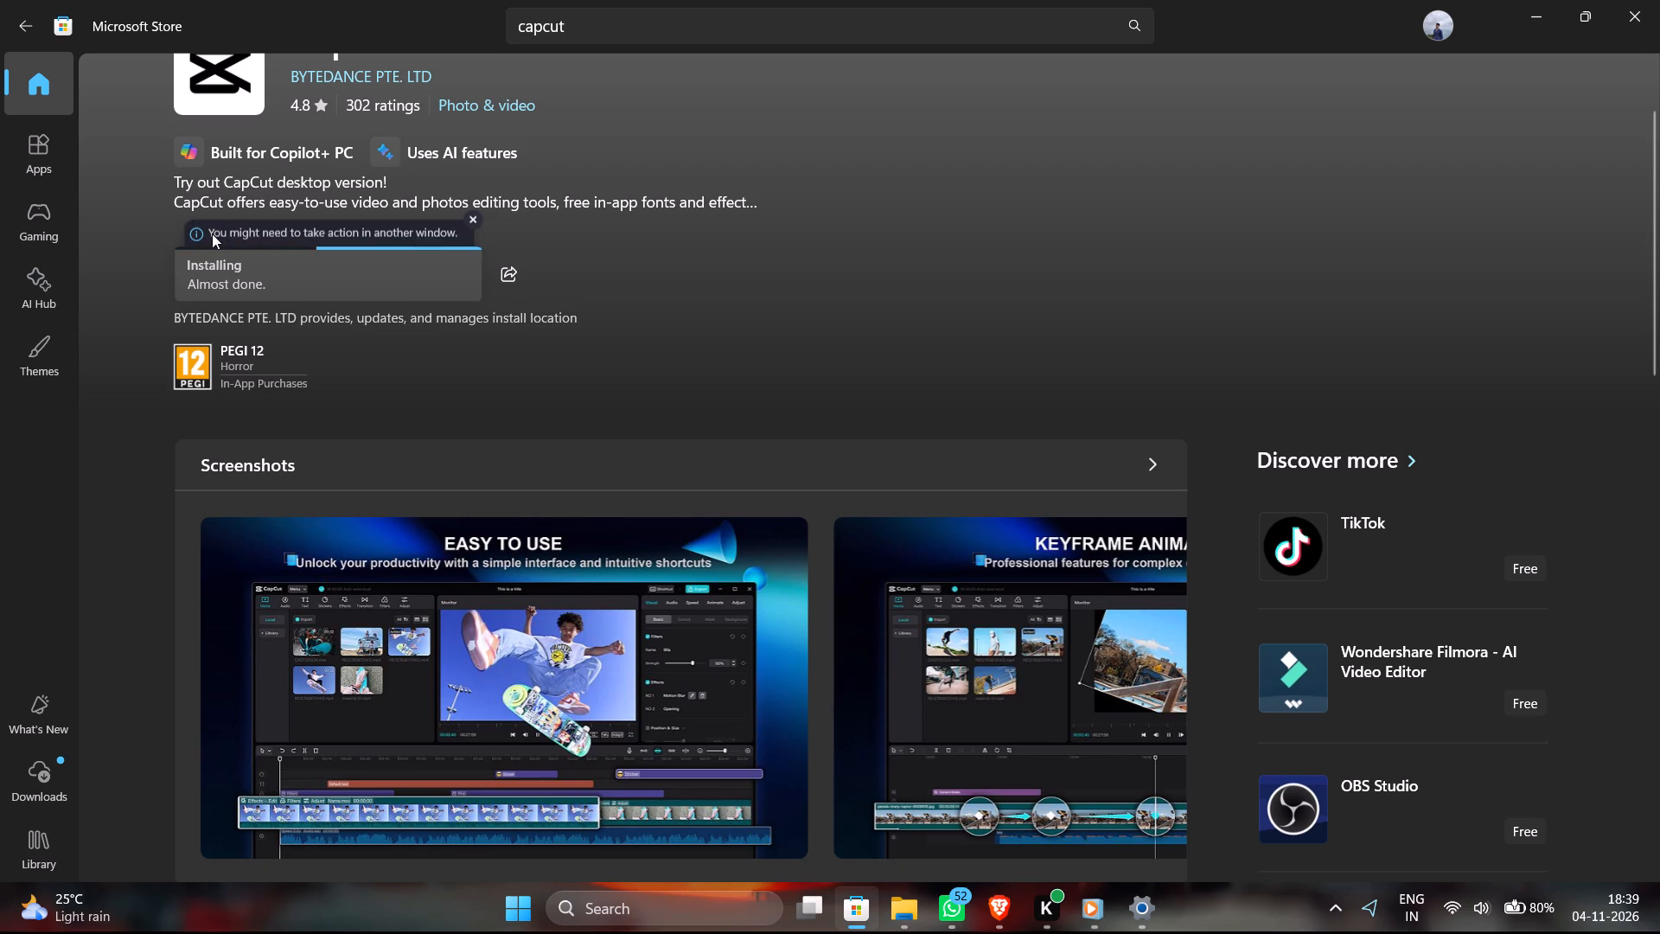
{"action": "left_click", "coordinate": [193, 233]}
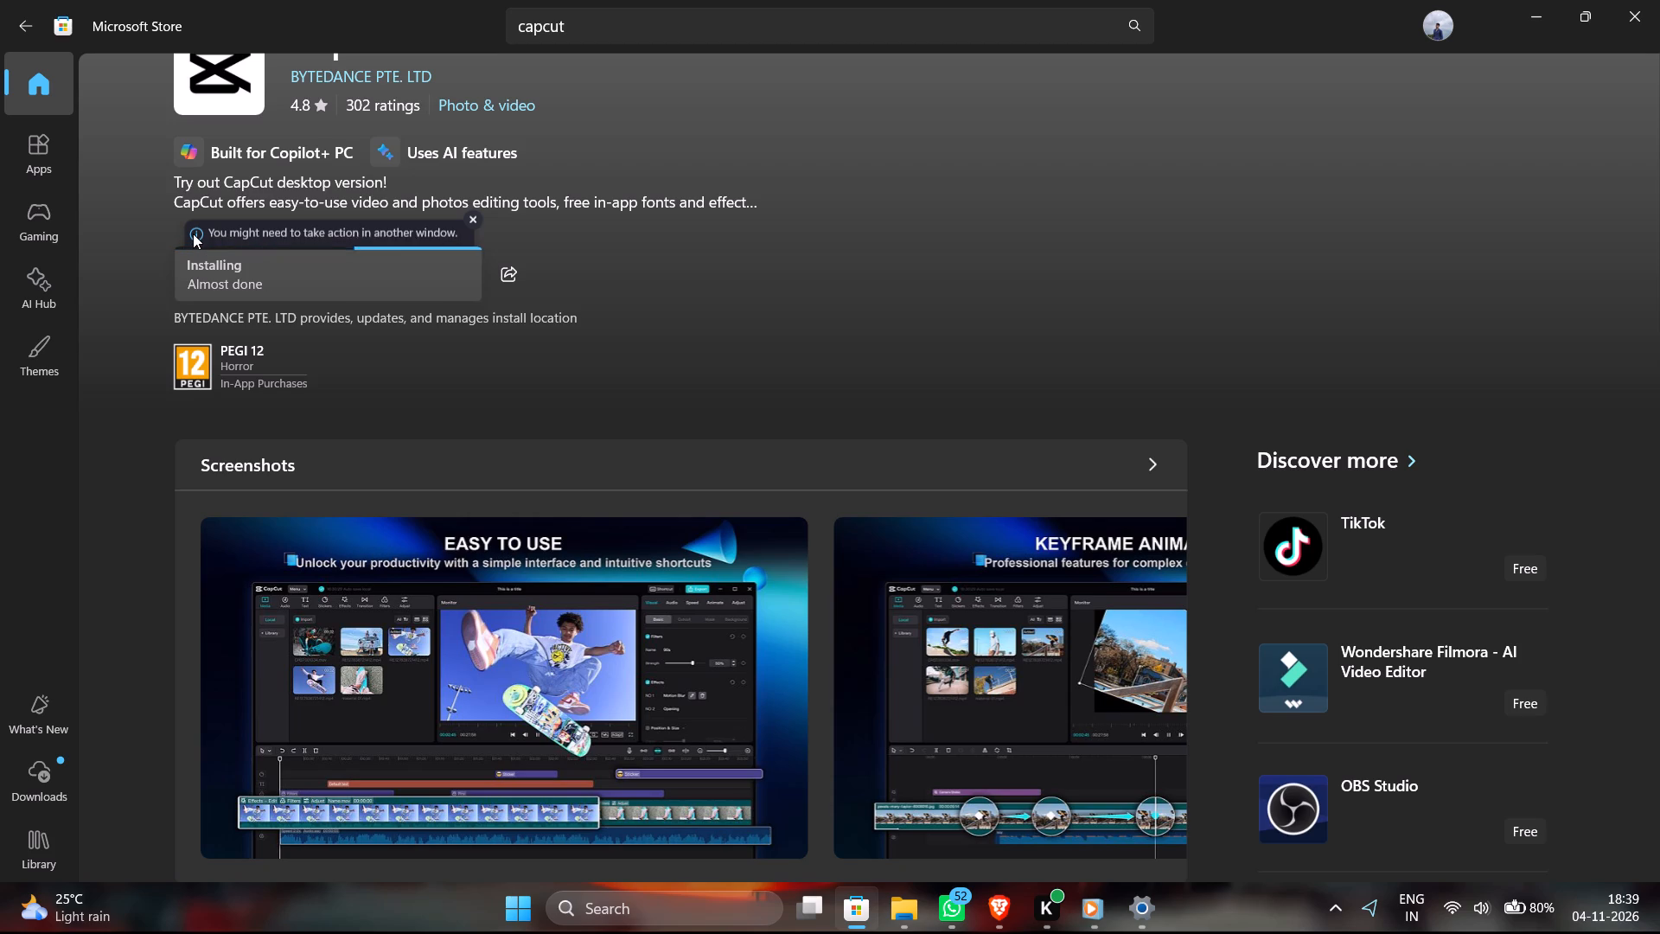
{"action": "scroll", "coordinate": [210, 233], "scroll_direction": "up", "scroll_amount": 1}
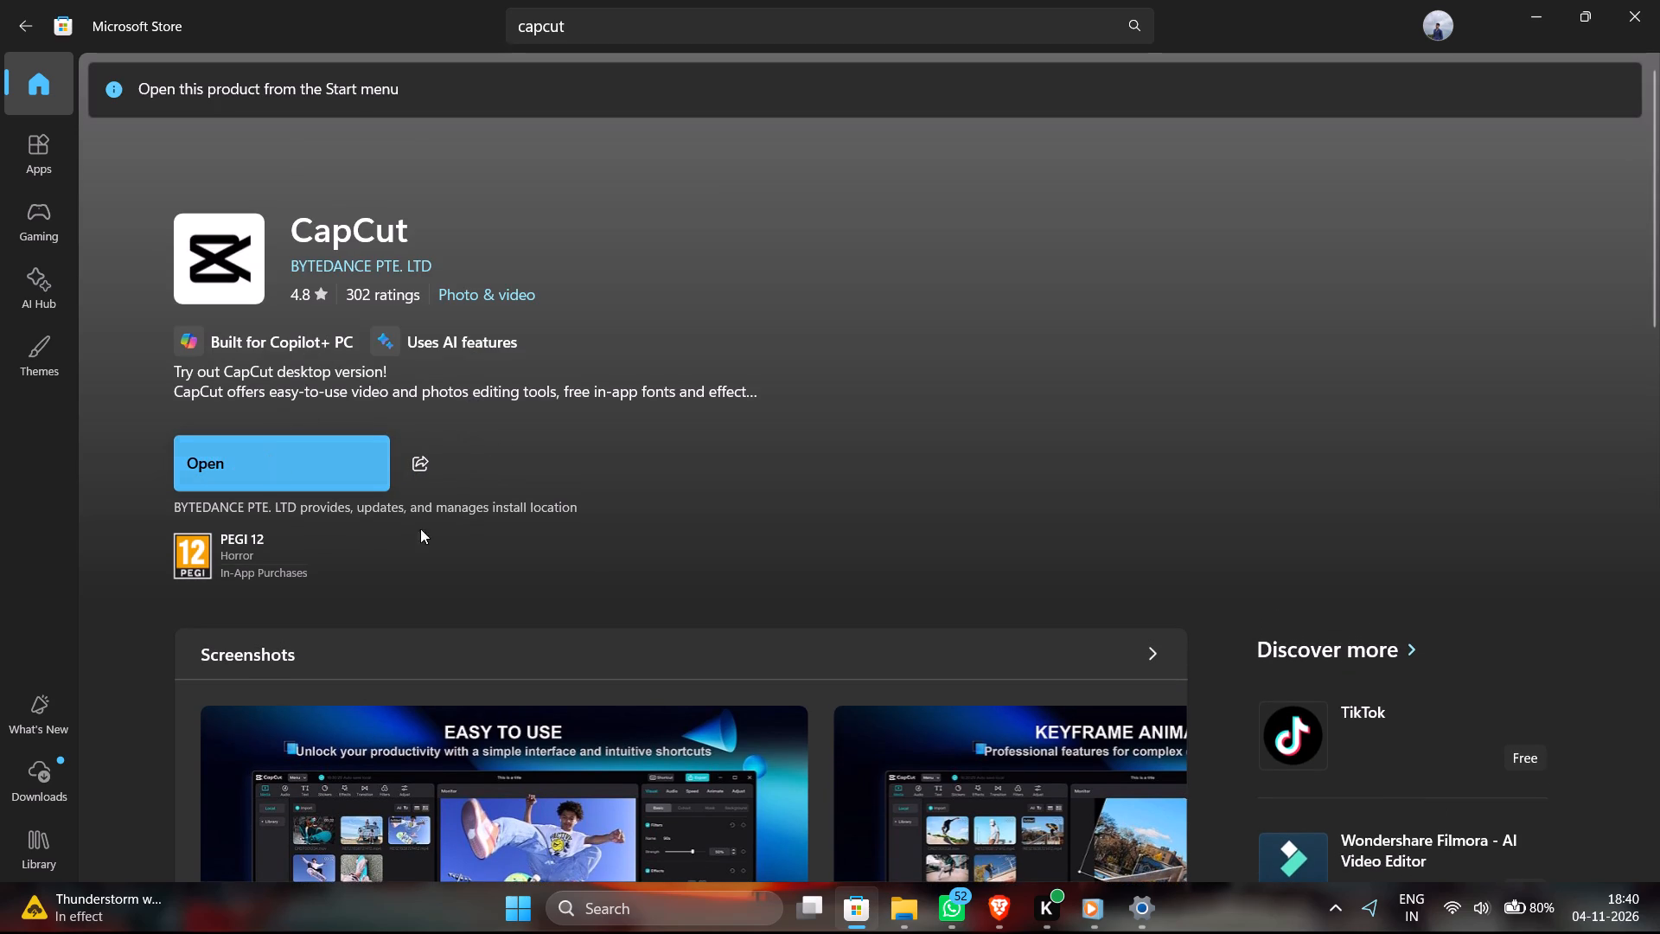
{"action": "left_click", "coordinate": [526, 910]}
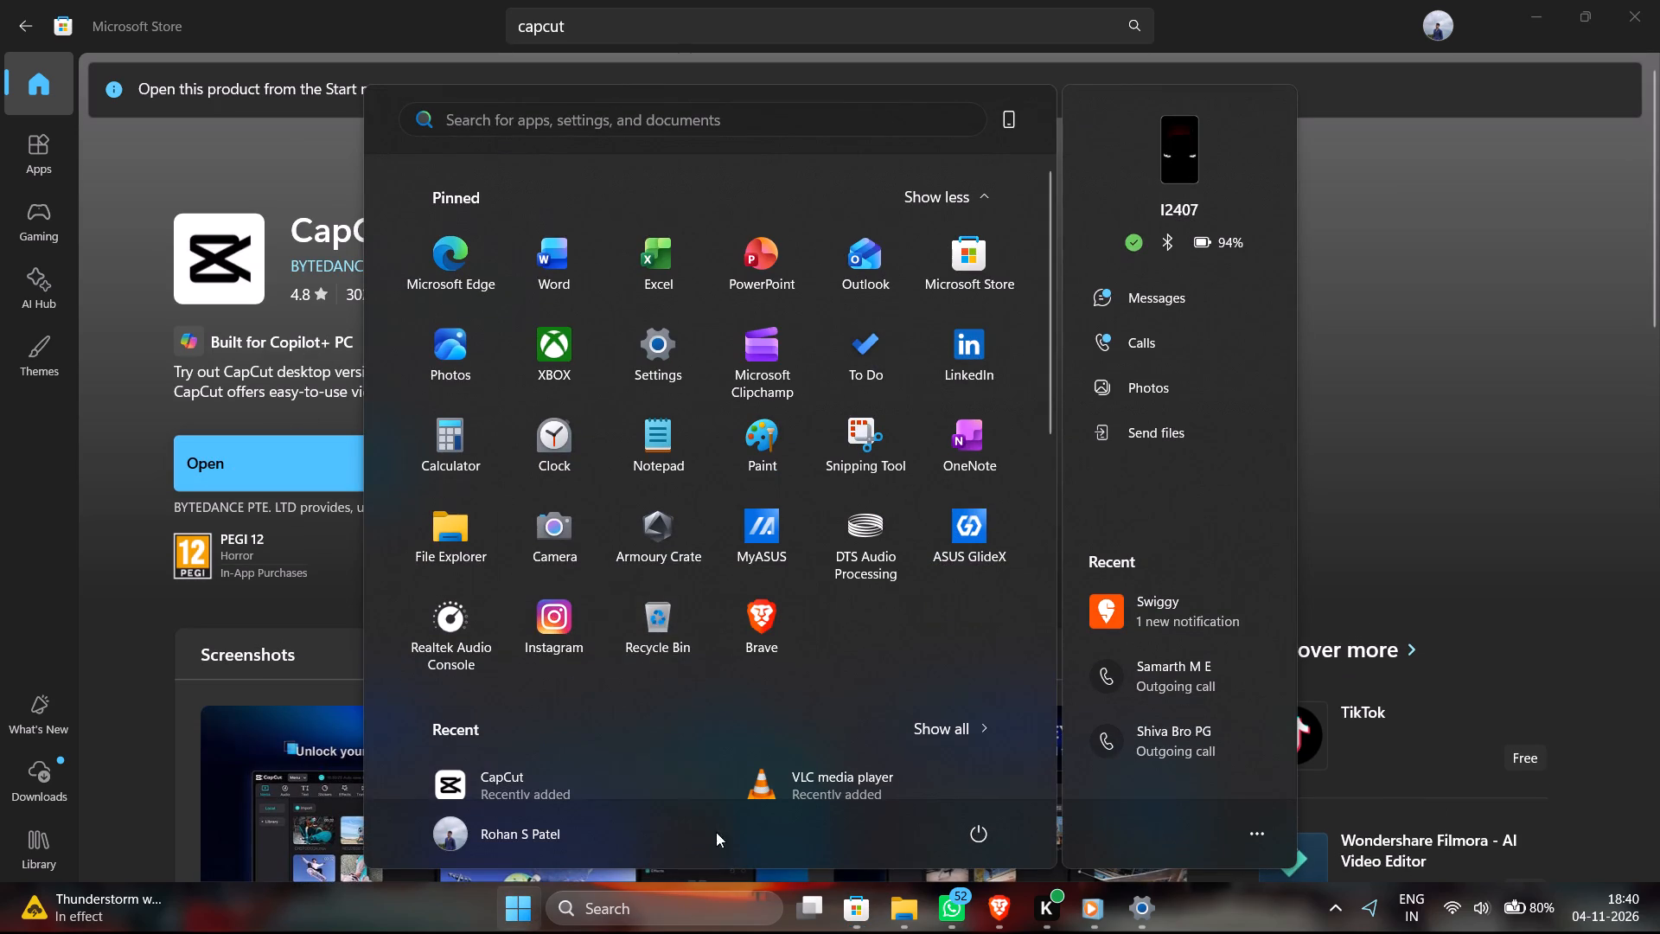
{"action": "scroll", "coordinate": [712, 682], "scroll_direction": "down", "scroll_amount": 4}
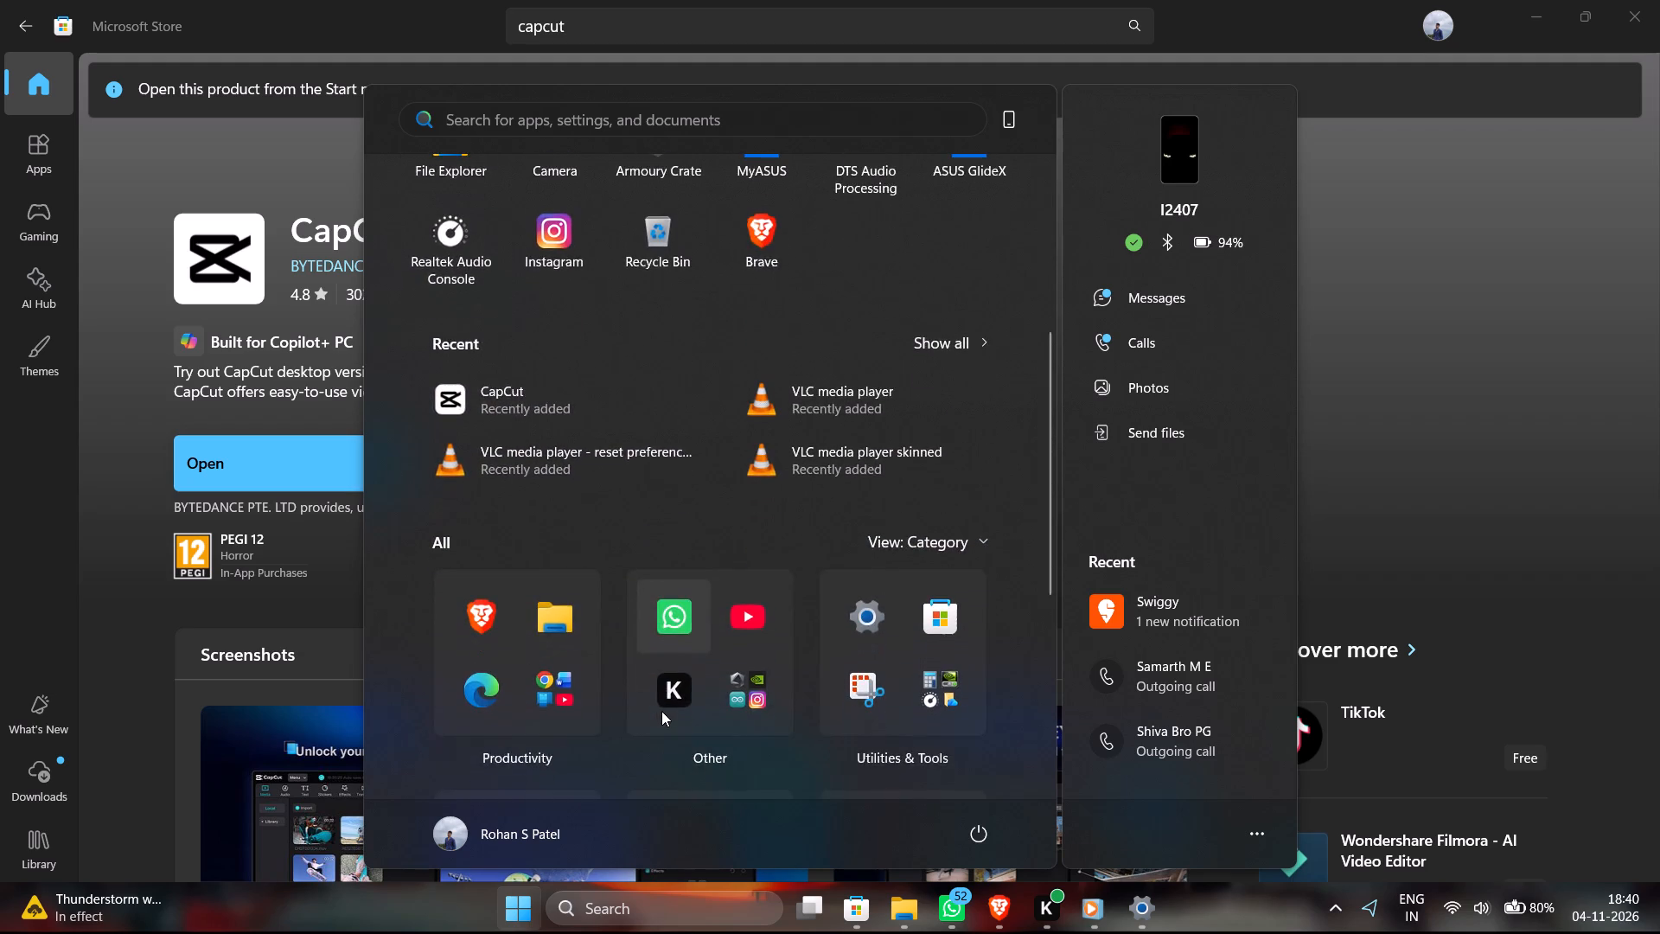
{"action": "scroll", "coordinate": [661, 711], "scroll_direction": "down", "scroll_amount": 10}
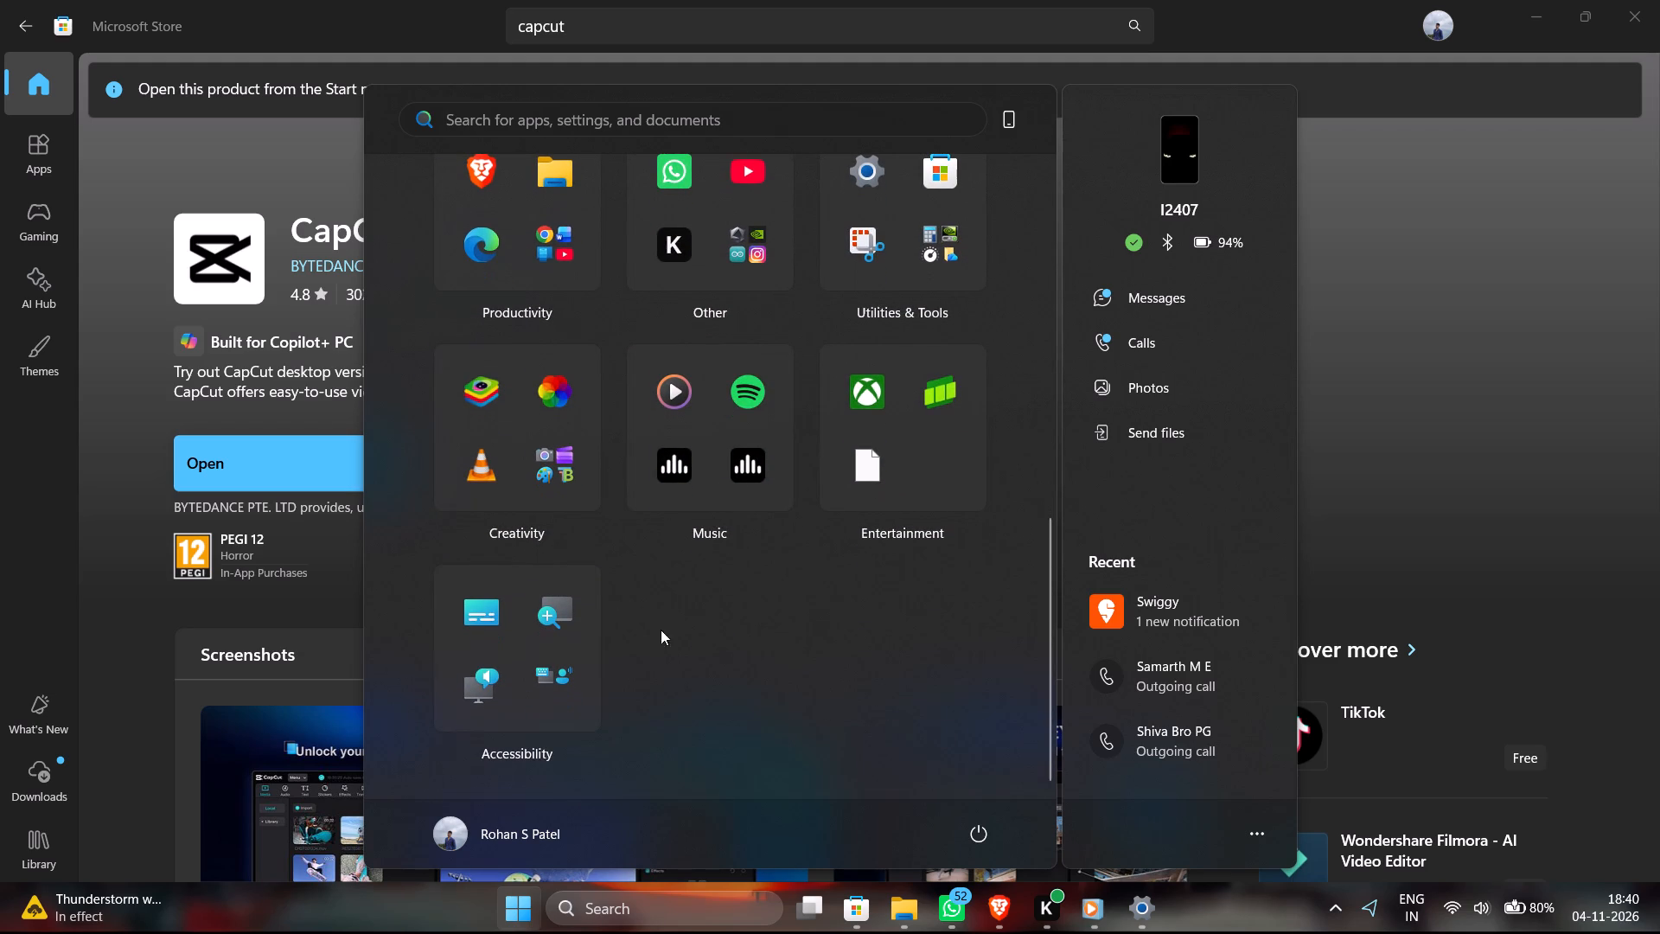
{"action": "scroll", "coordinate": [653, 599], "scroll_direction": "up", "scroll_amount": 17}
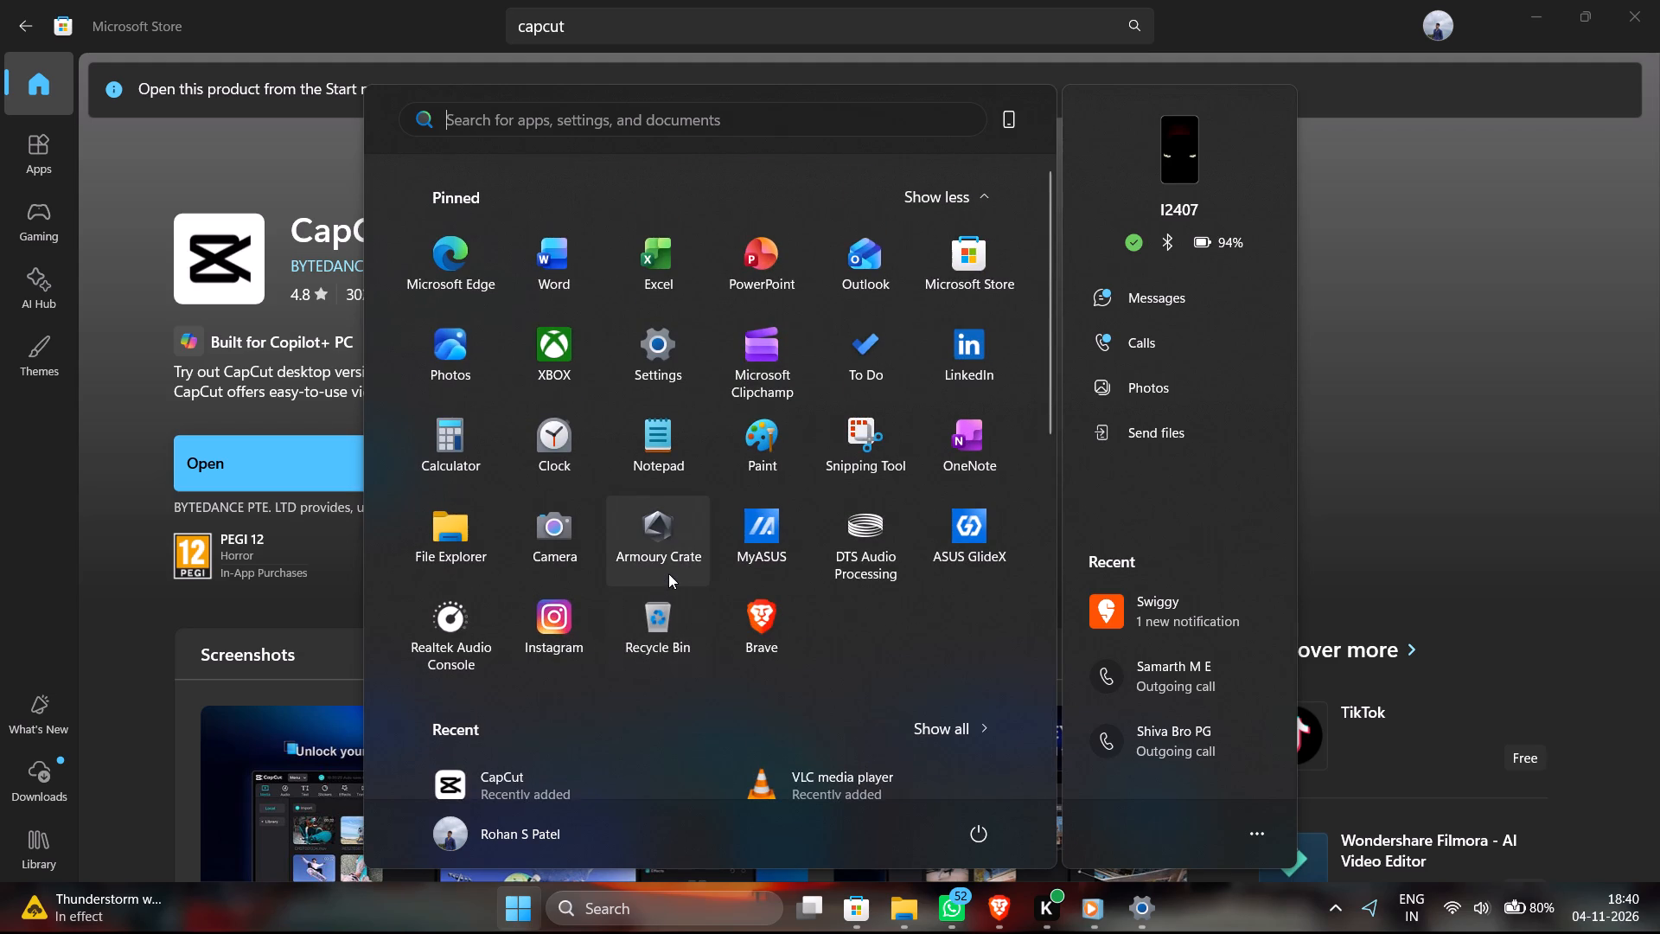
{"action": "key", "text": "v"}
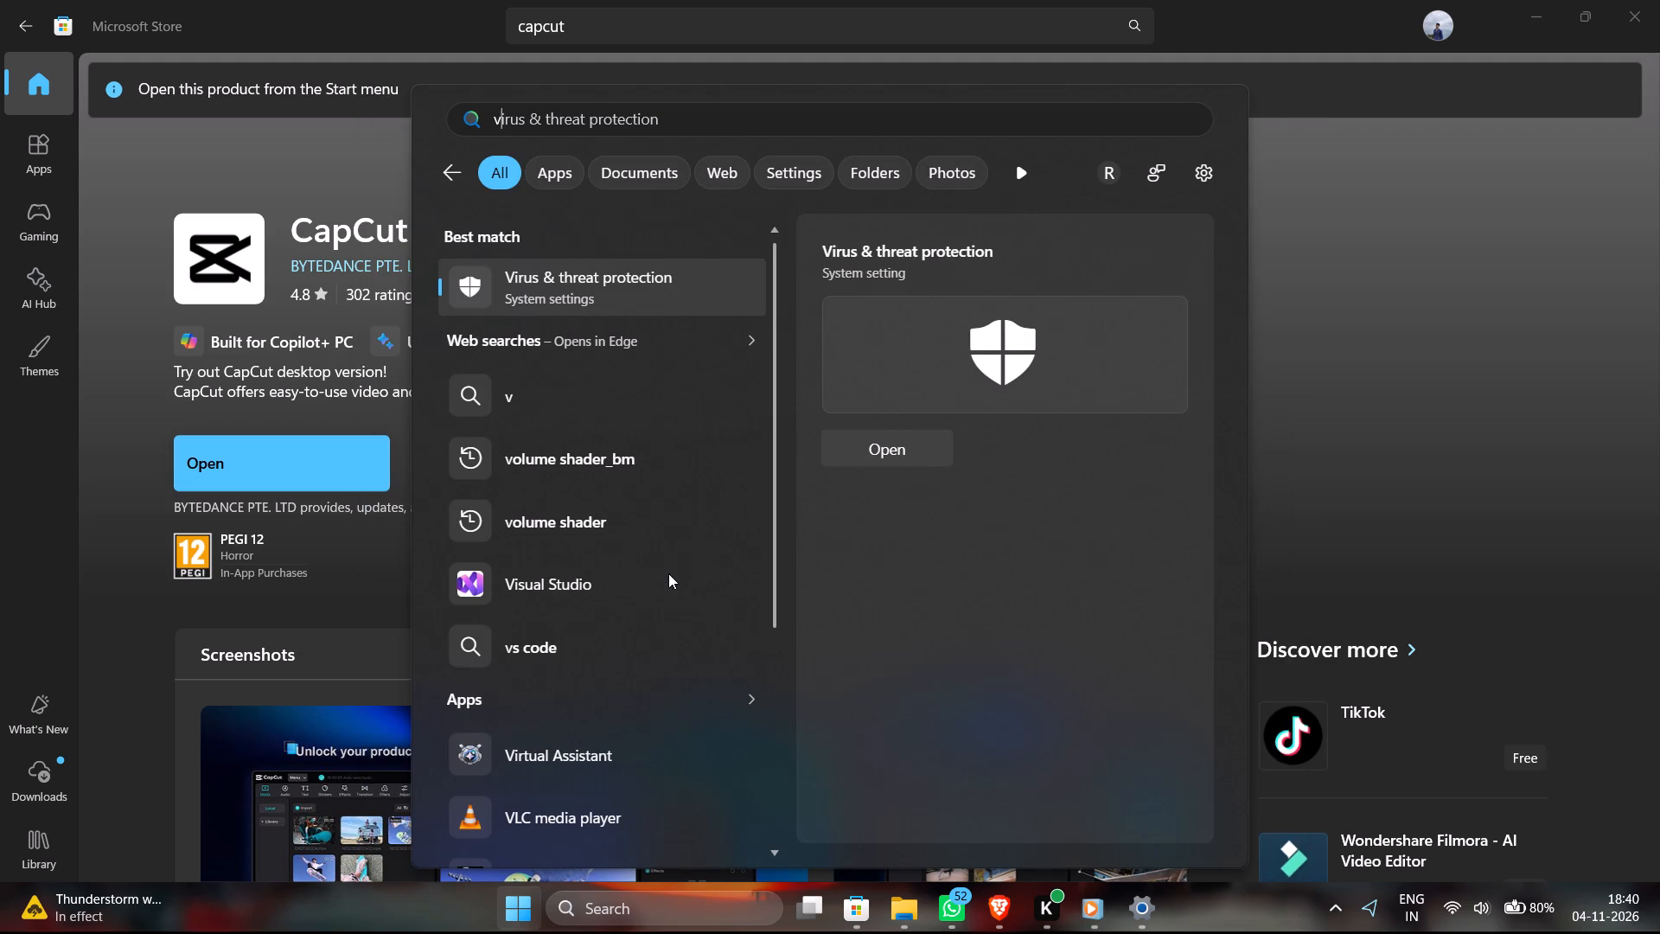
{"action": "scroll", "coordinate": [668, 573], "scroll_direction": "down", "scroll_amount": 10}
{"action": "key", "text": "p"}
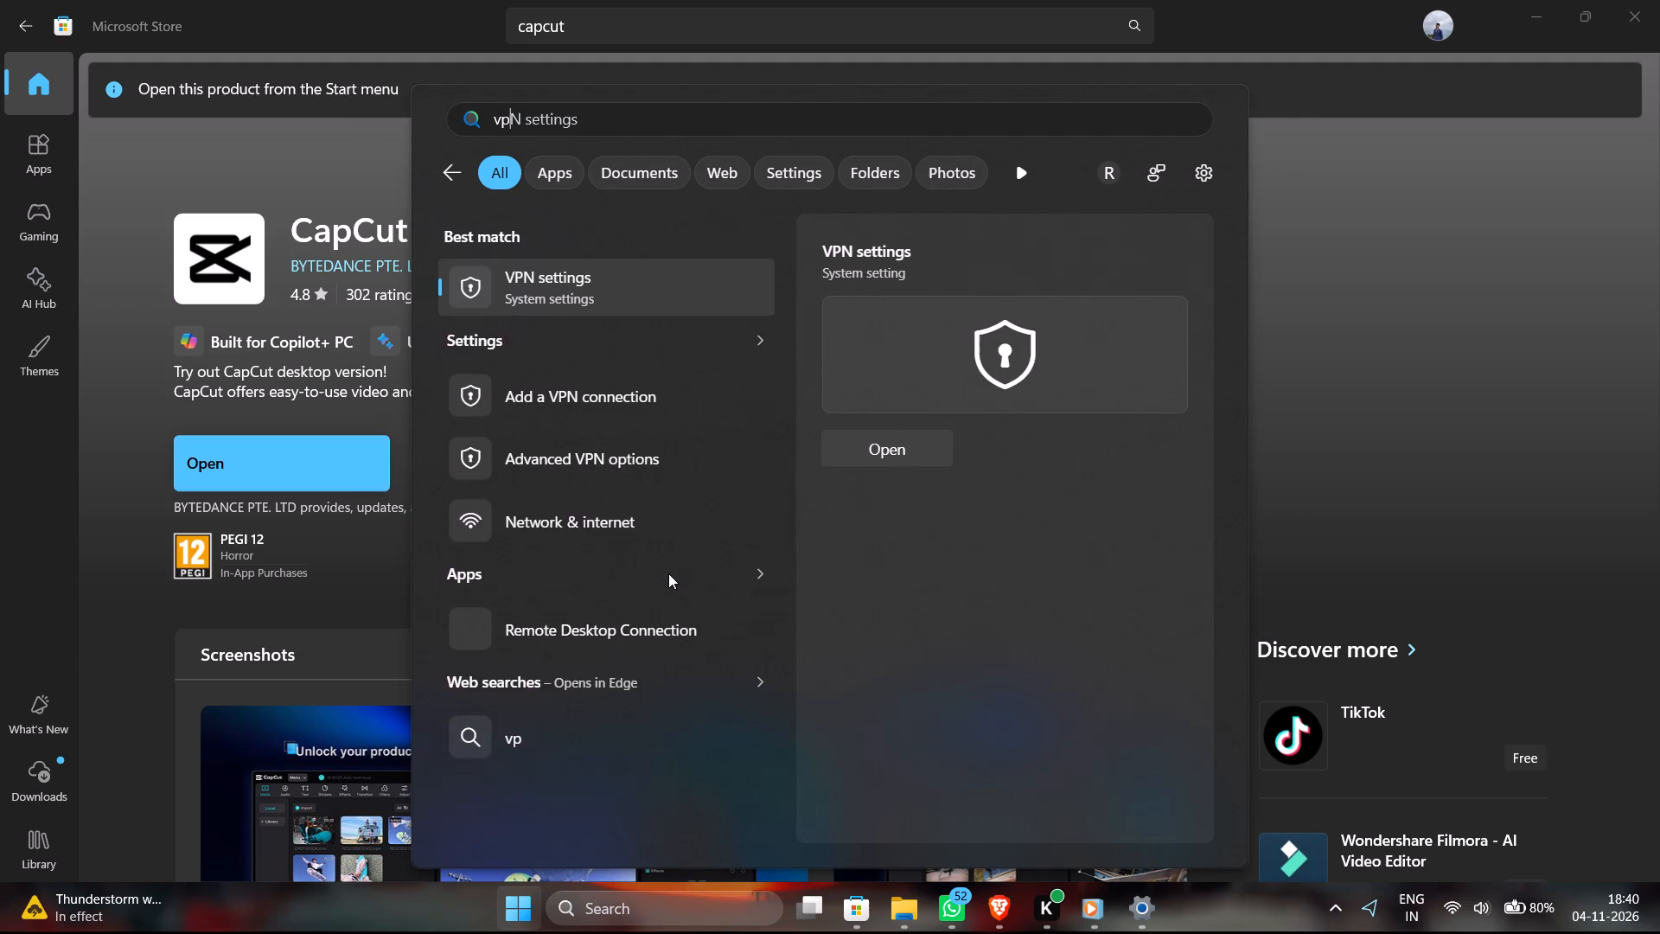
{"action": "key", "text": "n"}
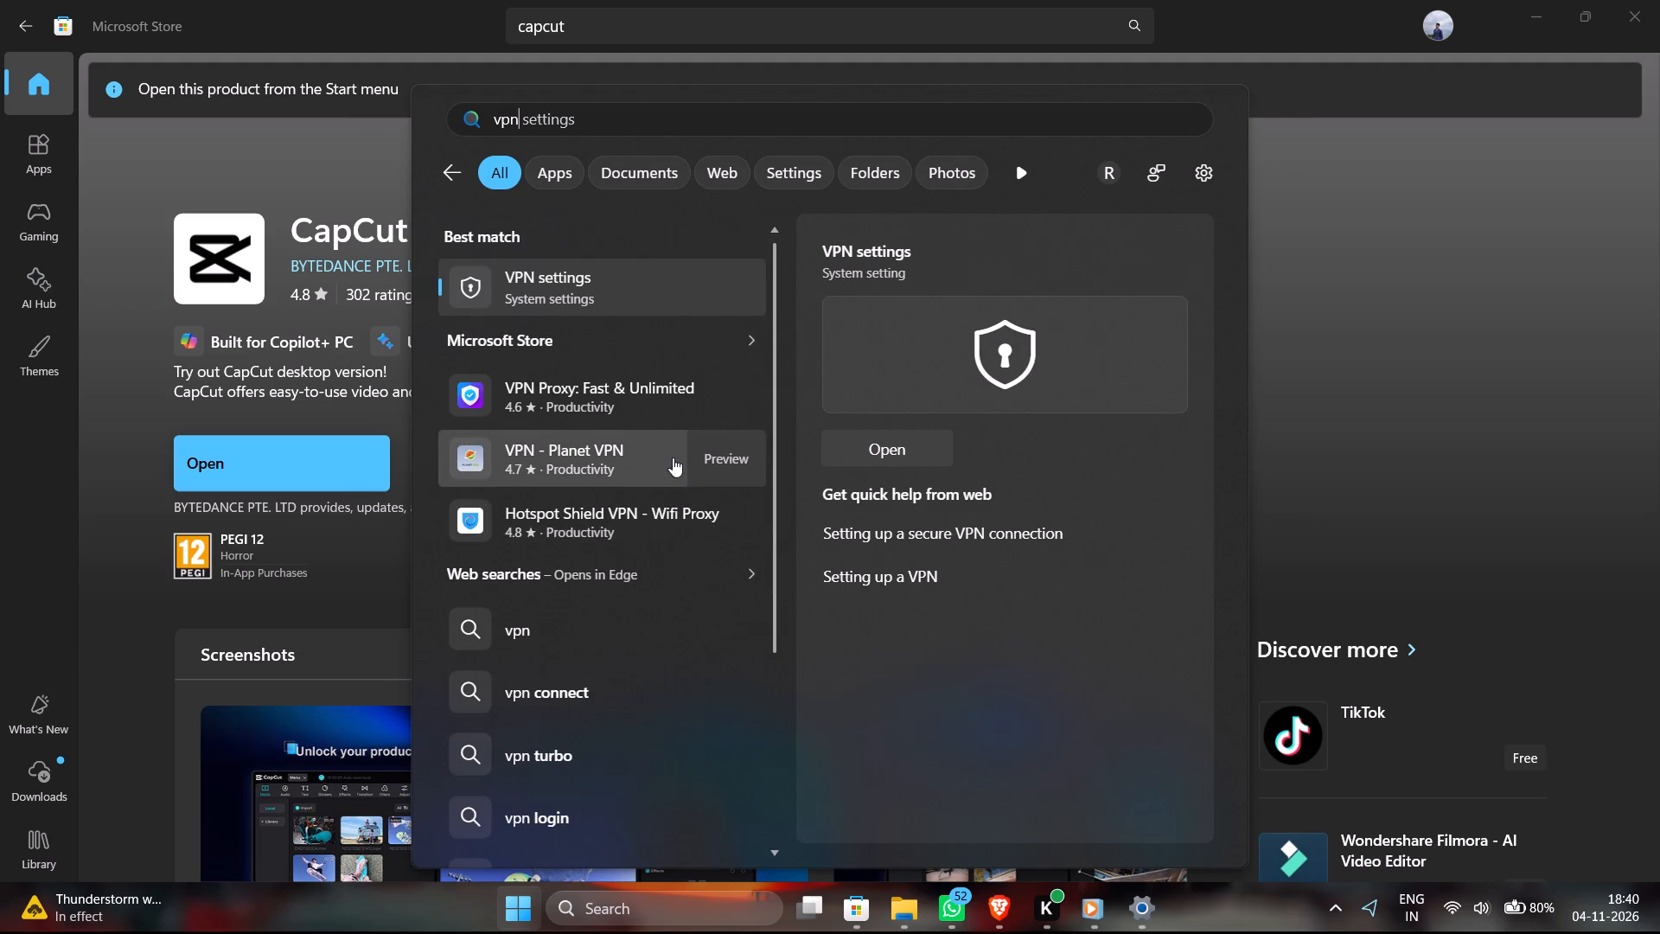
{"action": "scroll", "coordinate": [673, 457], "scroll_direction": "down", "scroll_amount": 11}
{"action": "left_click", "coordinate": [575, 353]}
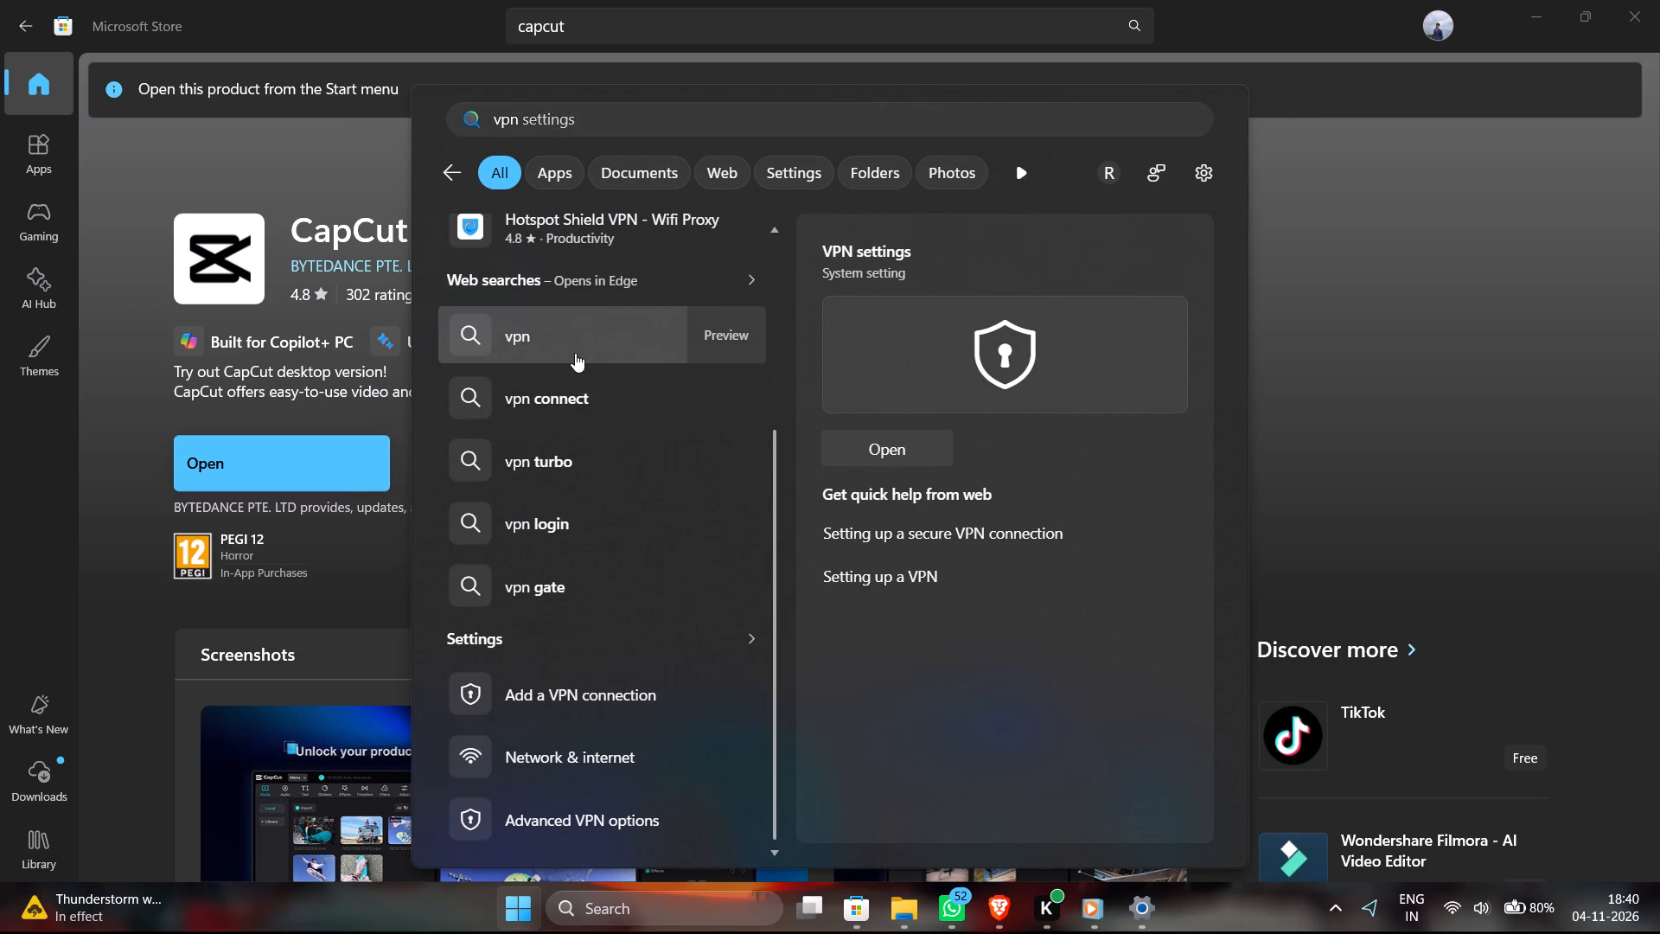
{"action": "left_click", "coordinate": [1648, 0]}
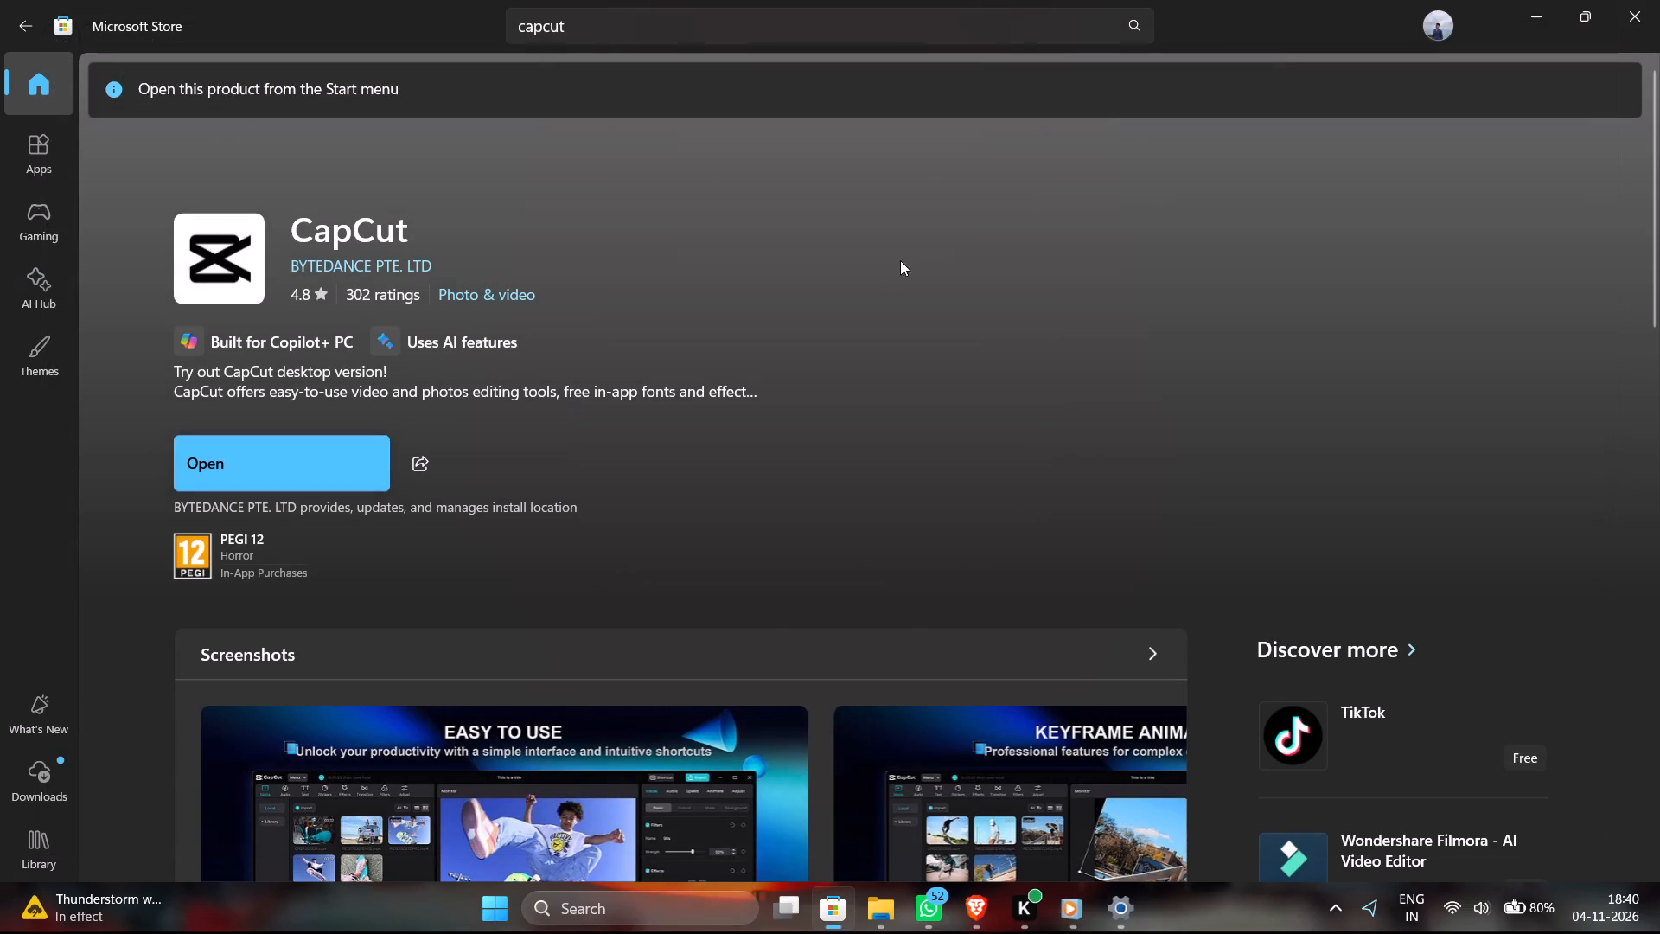
Launch TurboVPN from the recently added apps.
{"action": "left_click", "coordinate": [536, 930]}
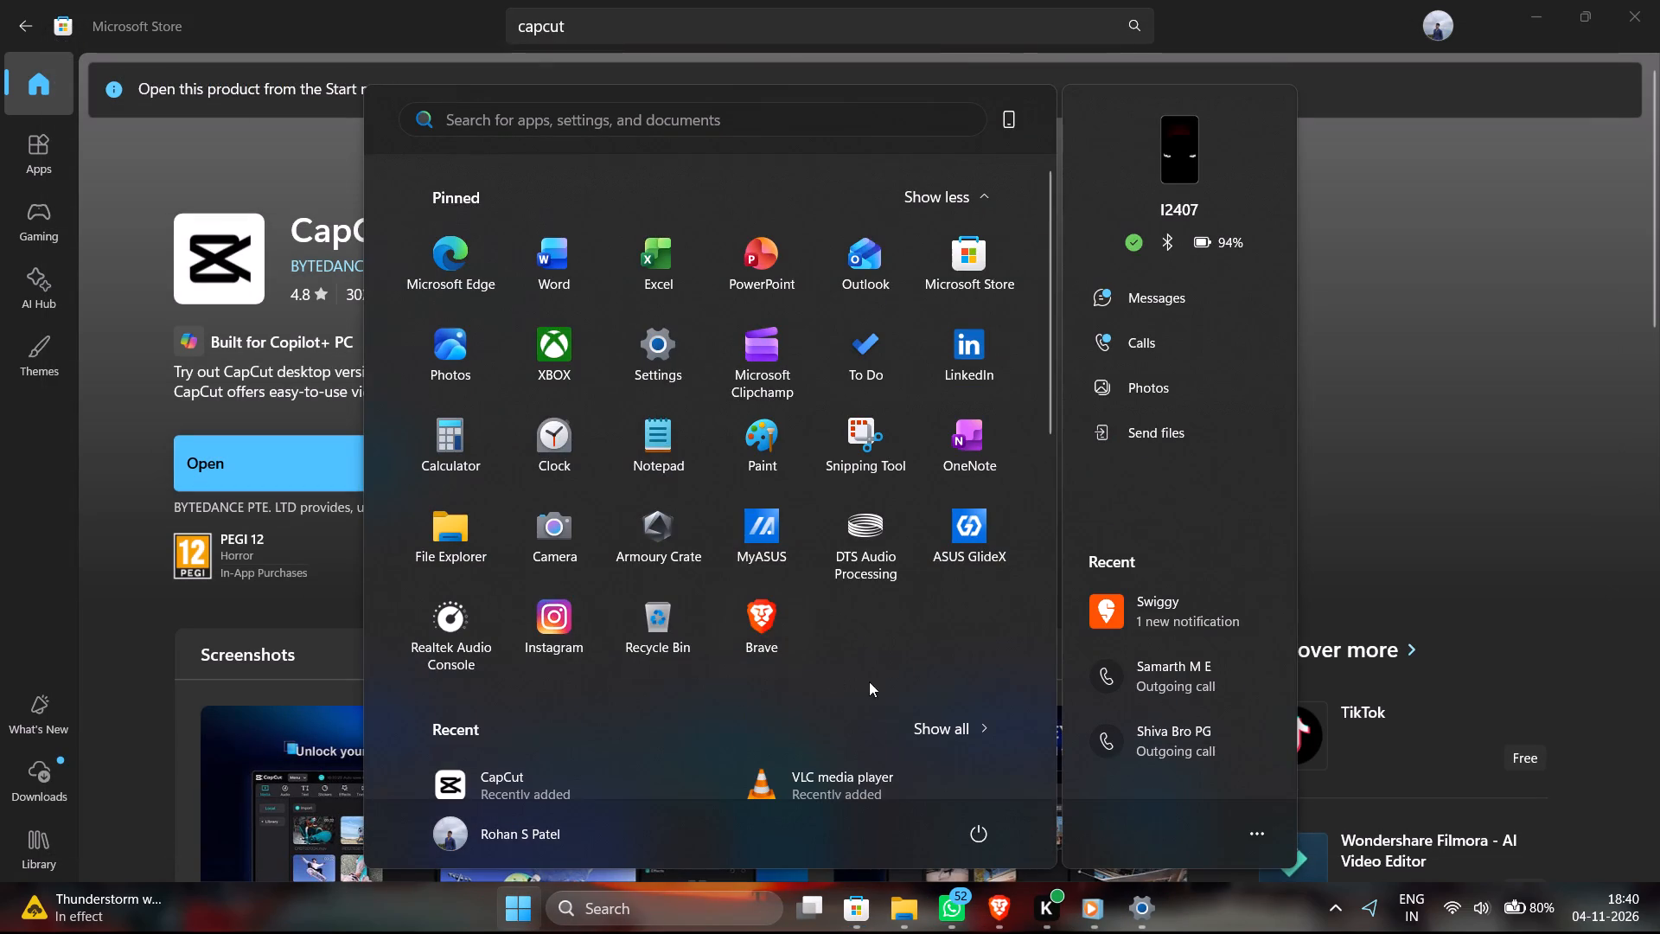
{"action": "left_click", "coordinate": [991, 724]}
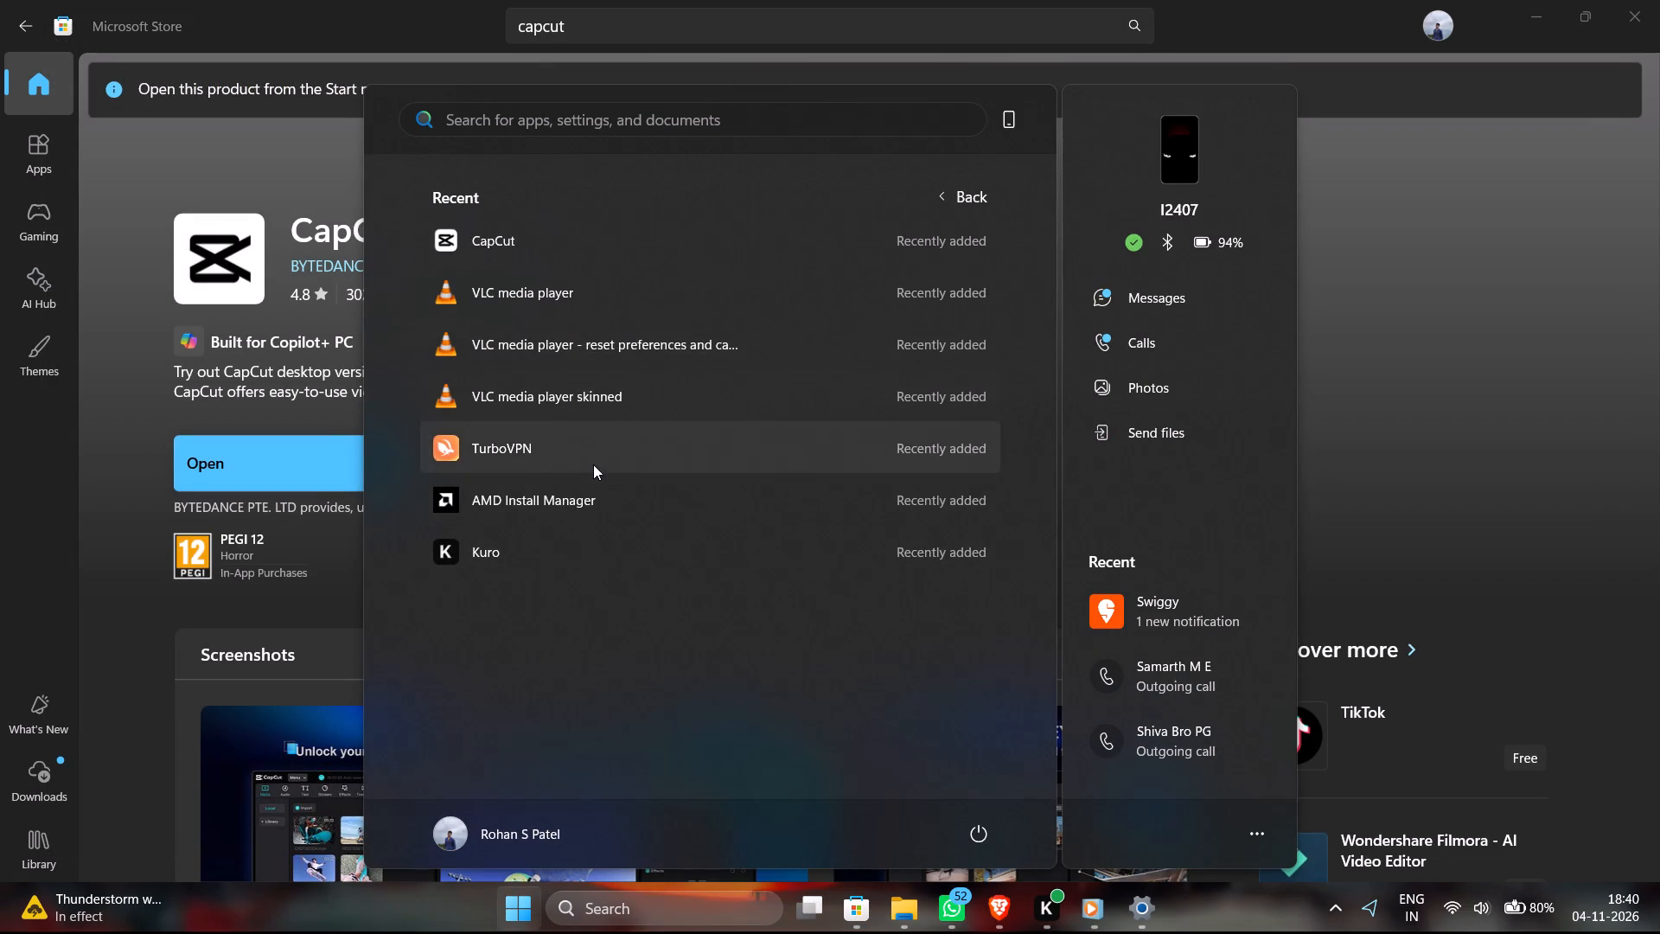
{"action": "left_click", "coordinate": [593, 464]}
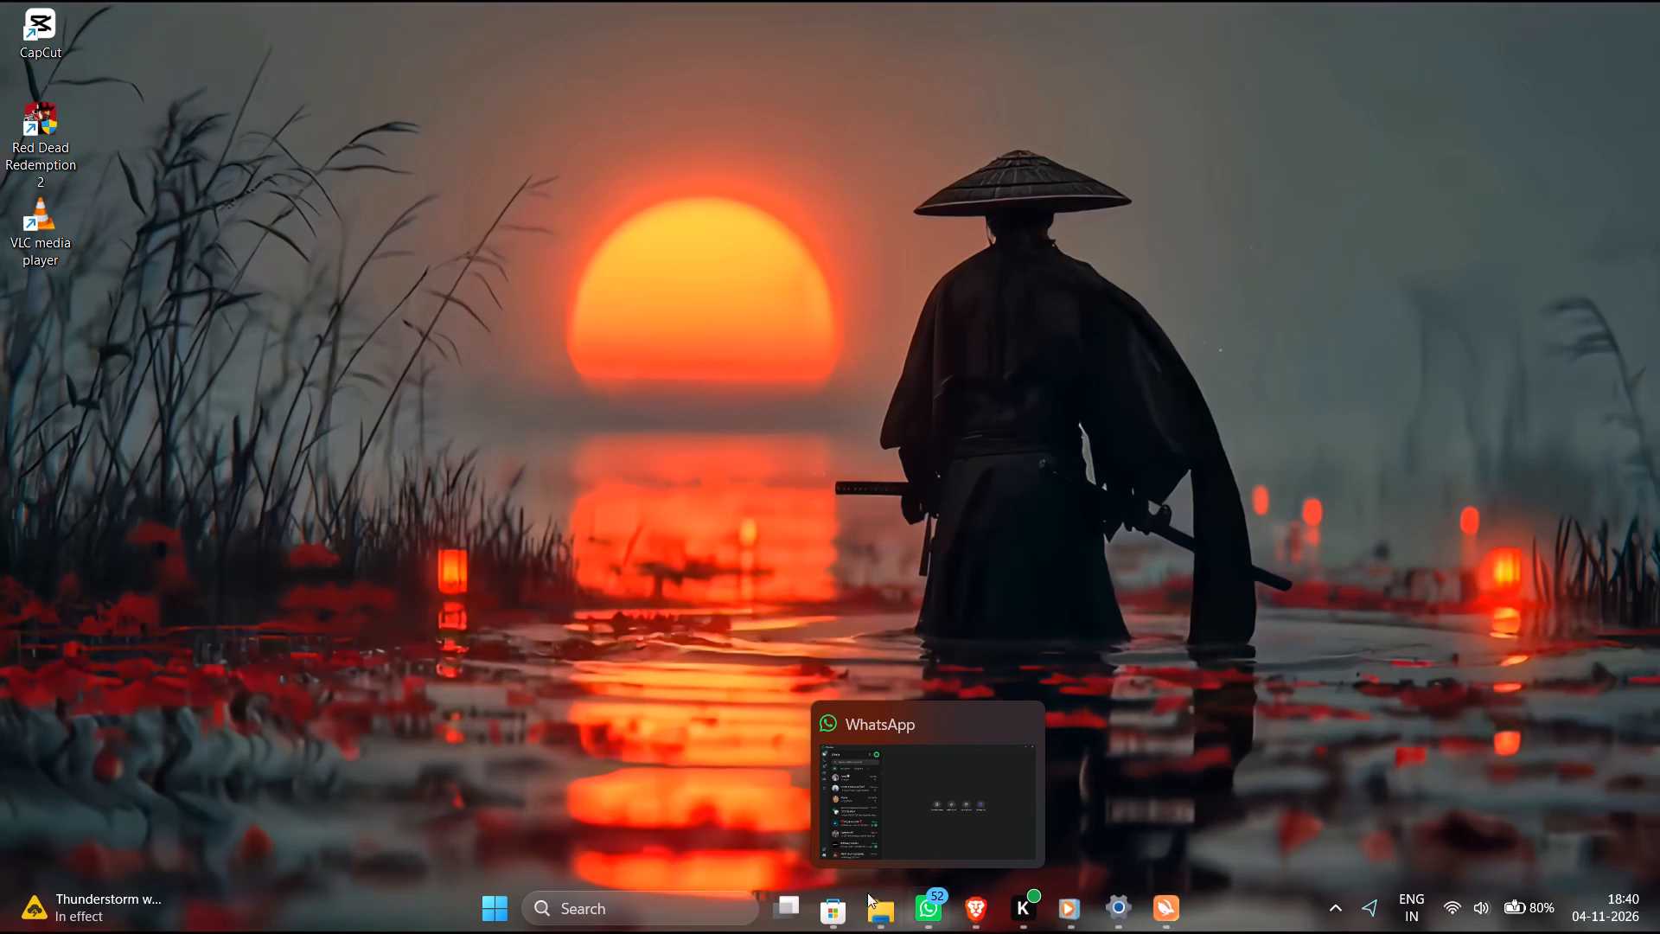
Launch the updated CapCut from the desktop and confirm its environment test.
{"action": "double_click", "coordinate": [56, 22]}
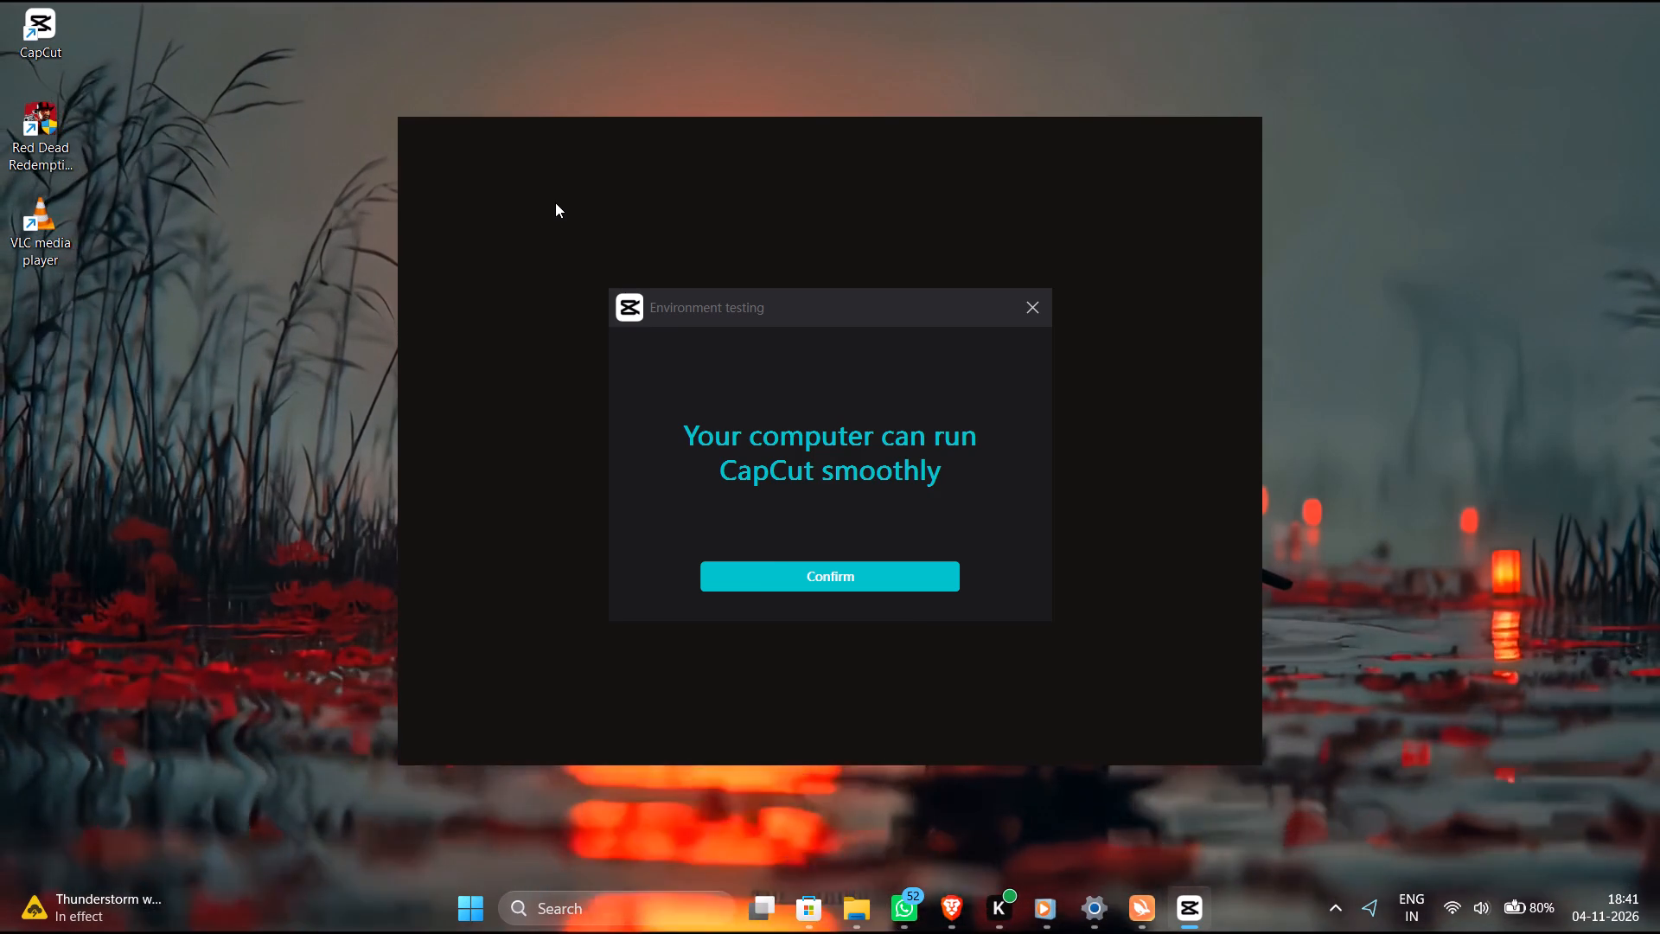
{"action": "left_click", "coordinate": [816, 593]}
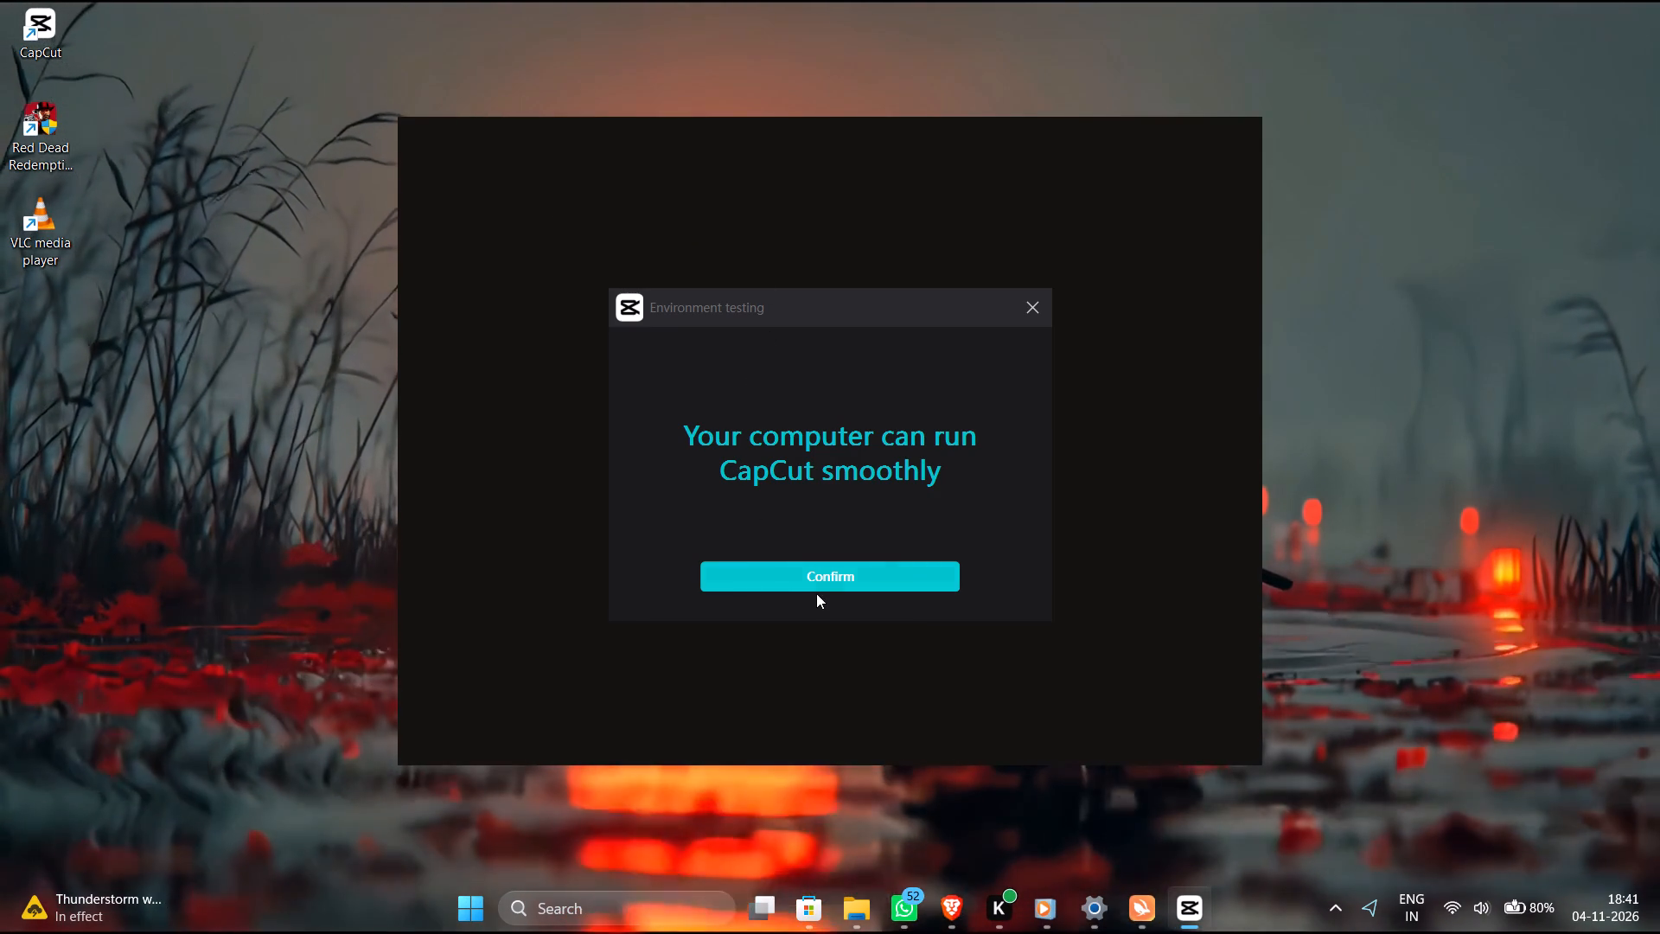
{"action": "left_click", "coordinate": [835, 567]}
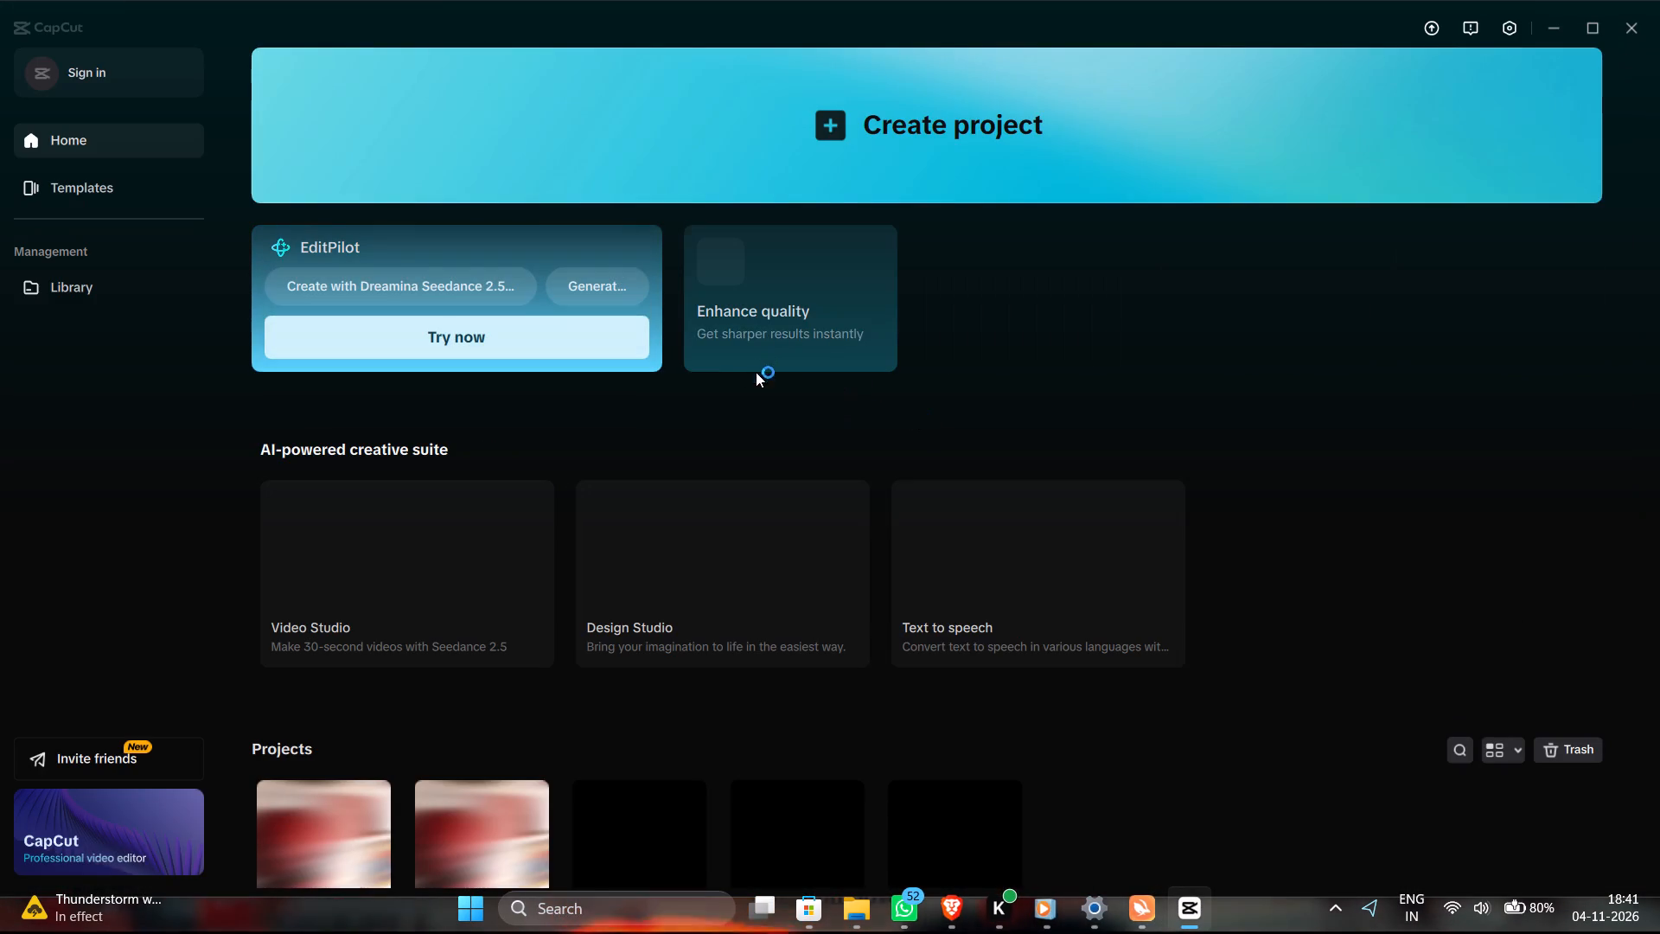
Open project 1102 from the CapCut home projects.
{"action": "scroll", "coordinate": [642, 425], "scroll_direction": "down", "scroll_amount": 4}
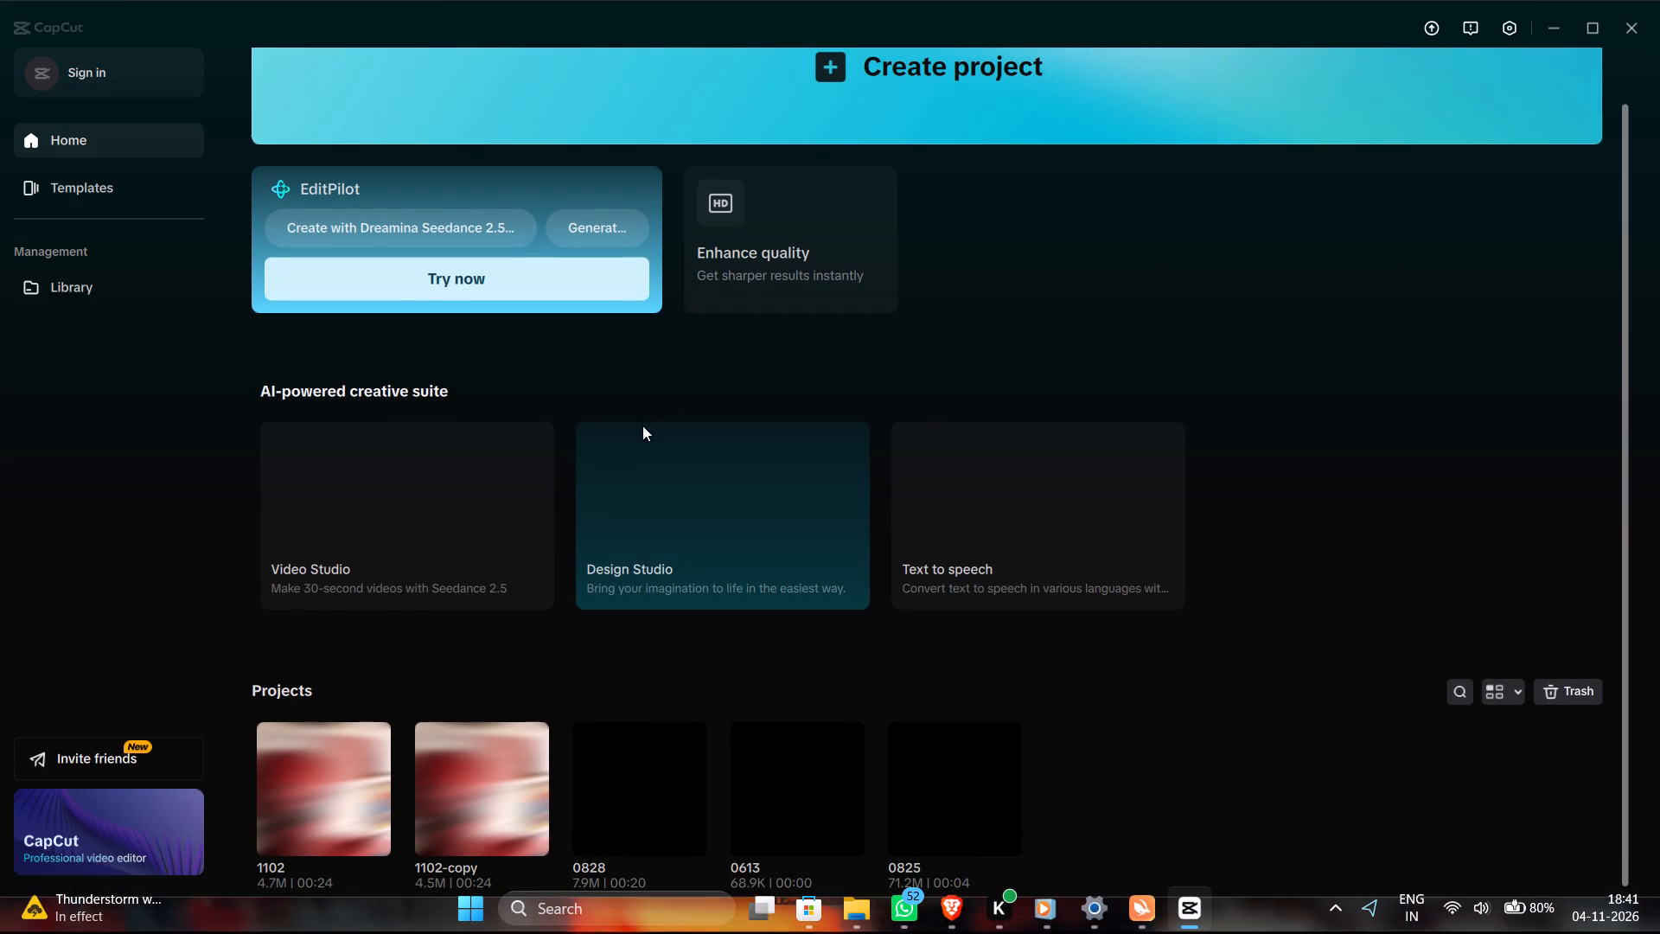
{"action": "scroll", "coordinate": [642, 425], "scroll_direction": "down", "scroll_amount": 1}
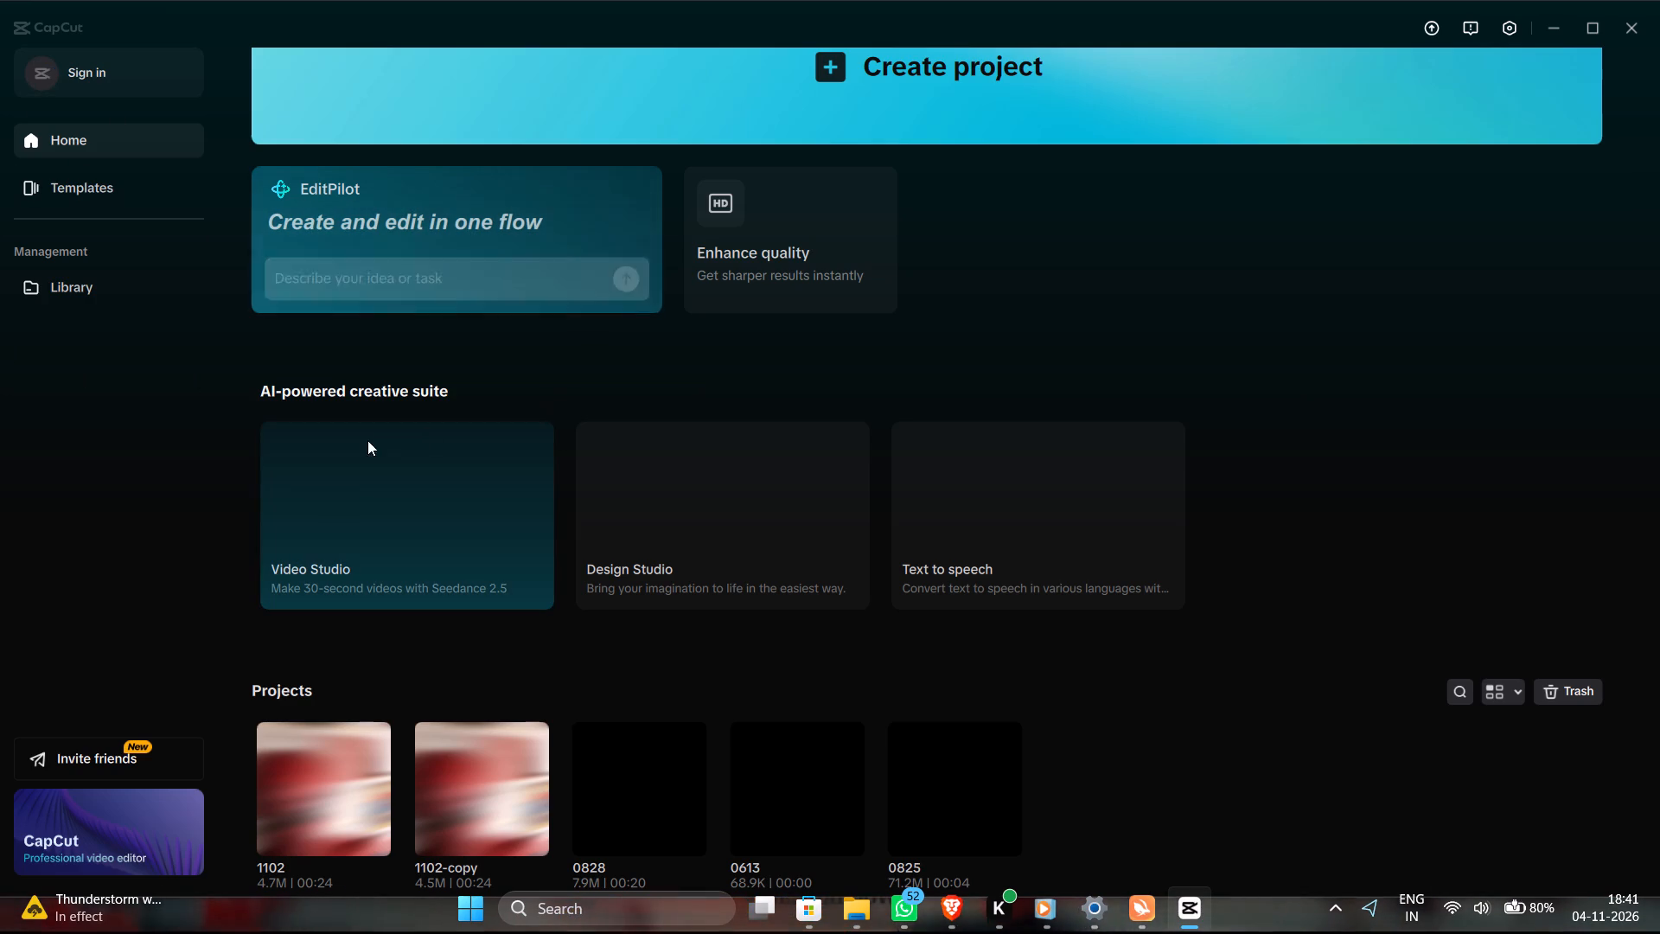
{"action": "scroll", "coordinate": [367, 444], "scroll_direction": "down", "scroll_amount": 4}
{"action": "left_click", "coordinate": [319, 821]}
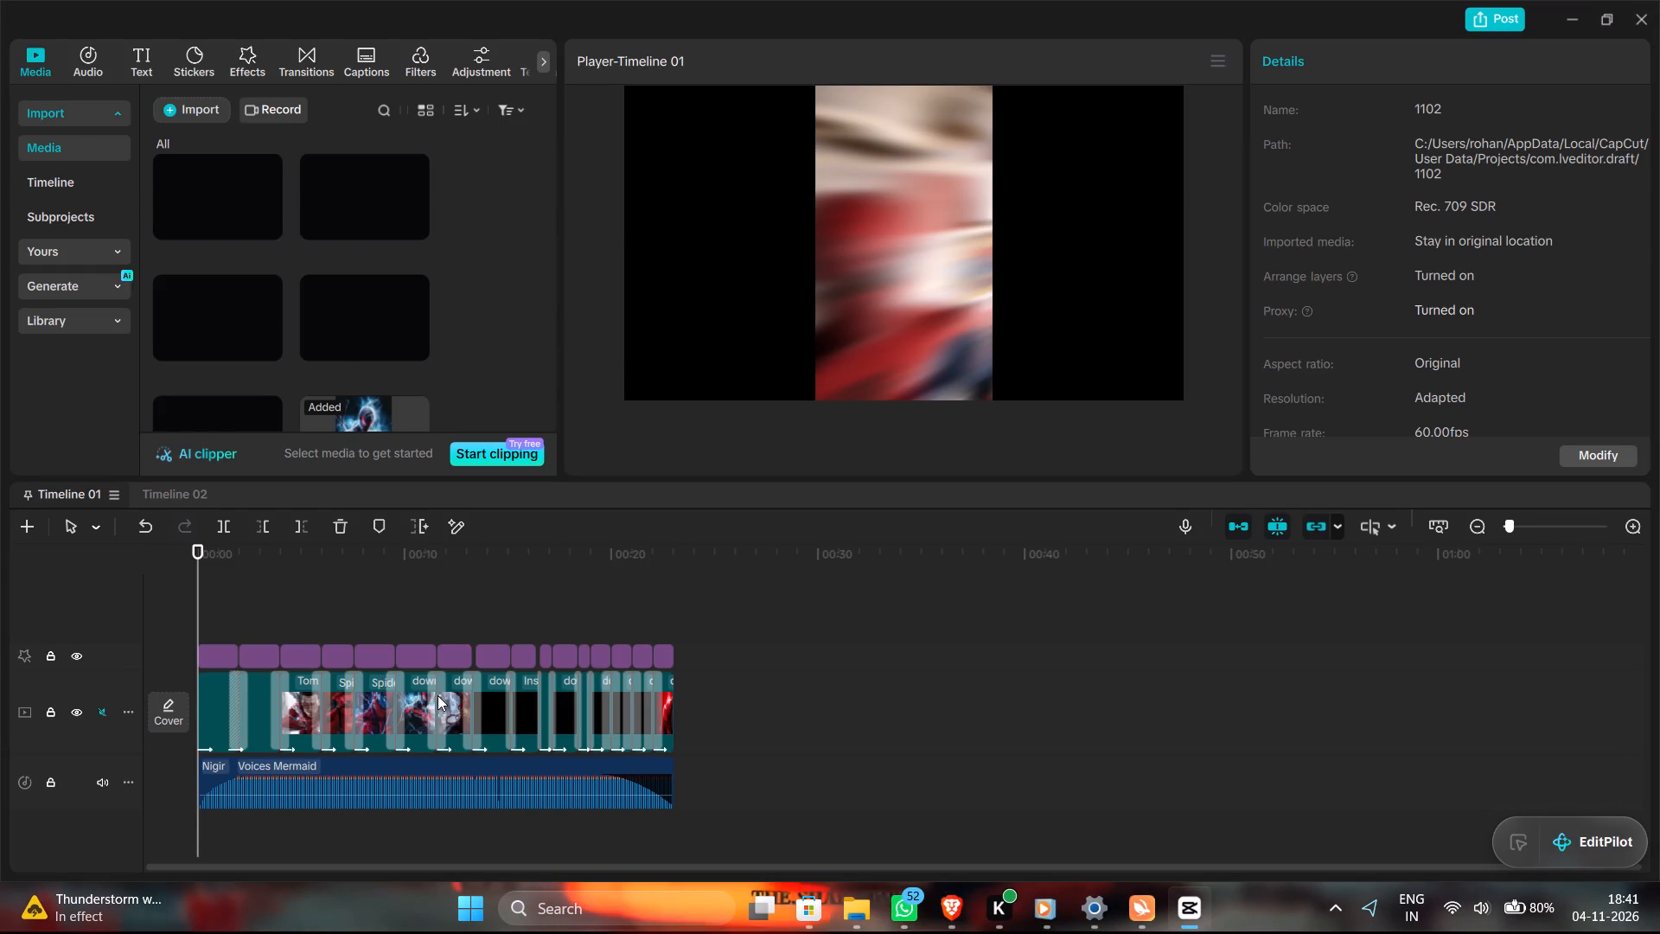
Combine all effects, video clips and audio on Timeline 01 into one compound clip (subproject).
{"action": "key", "text": "ctrl+a"}
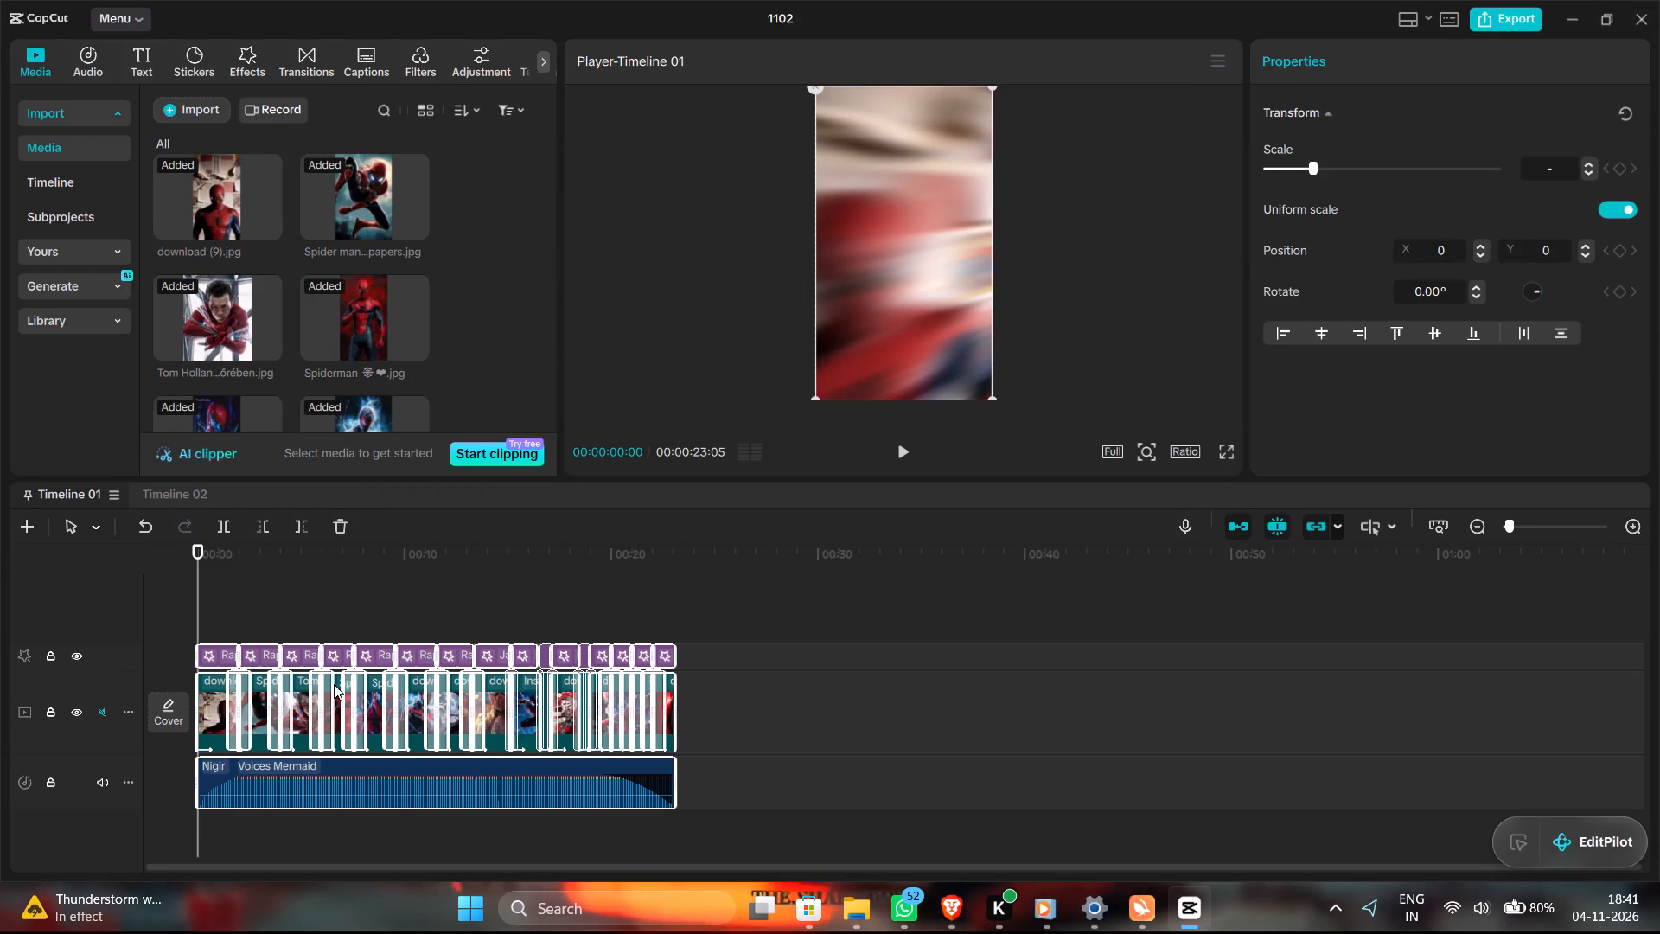
{"action": "right_click", "coordinate": [370, 700]}
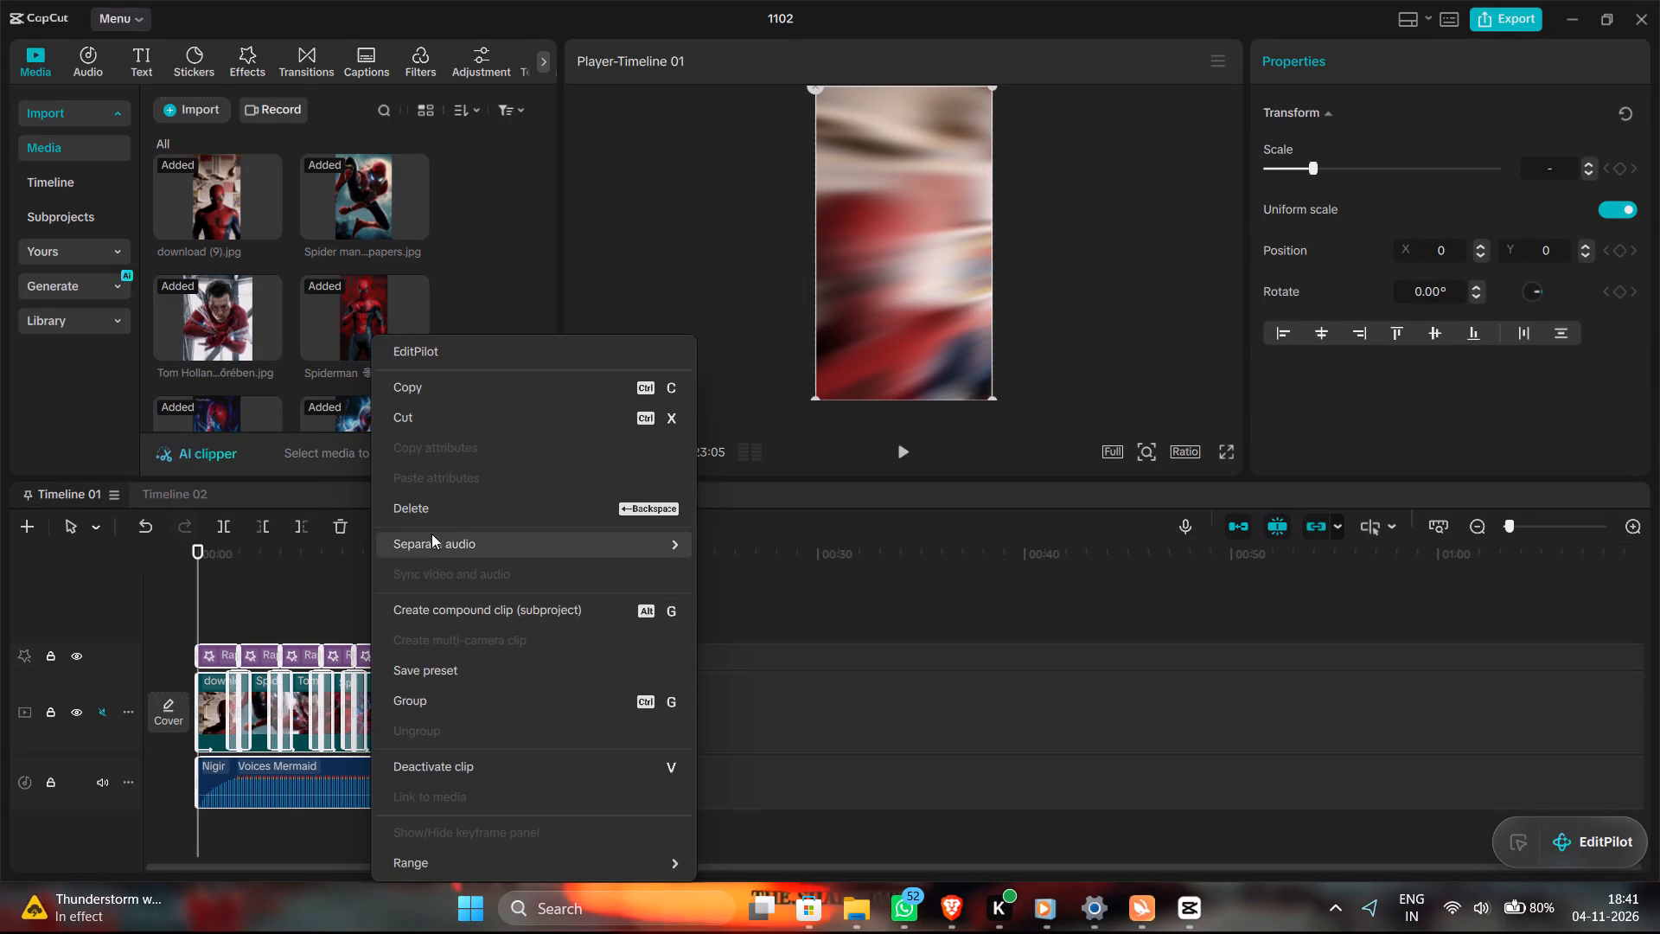
{"action": "left_click", "coordinate": [472, 610]}
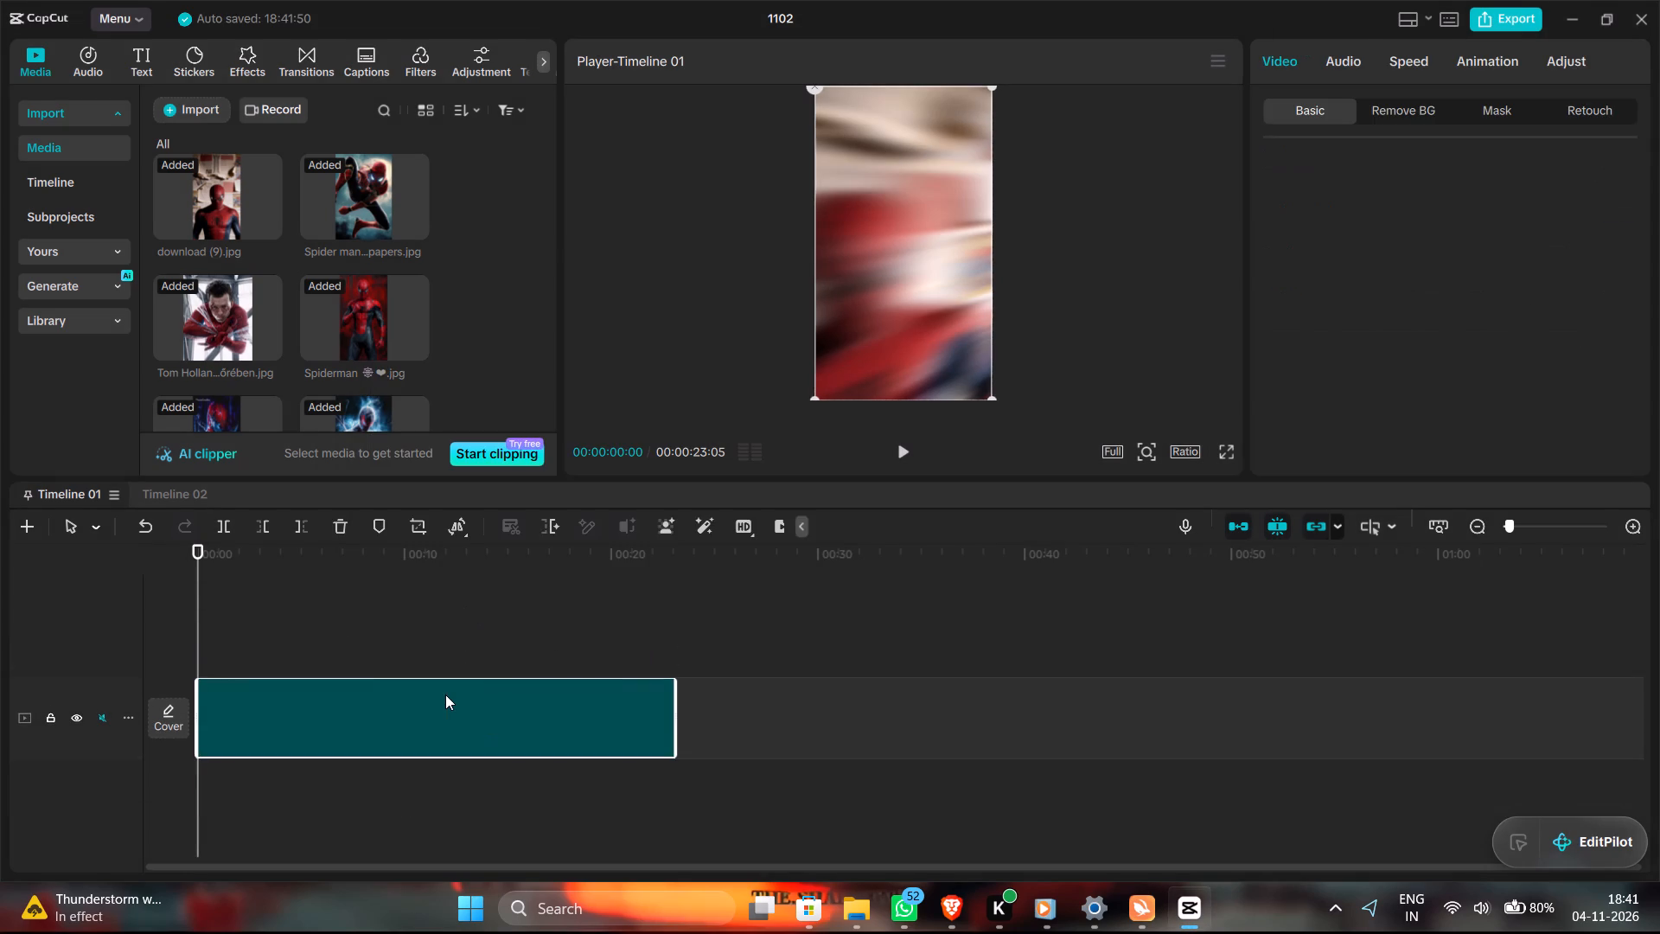
Pre-process the new compound clip on the timeline.
{"action": "right_click", "coordinate": [445, 694]}
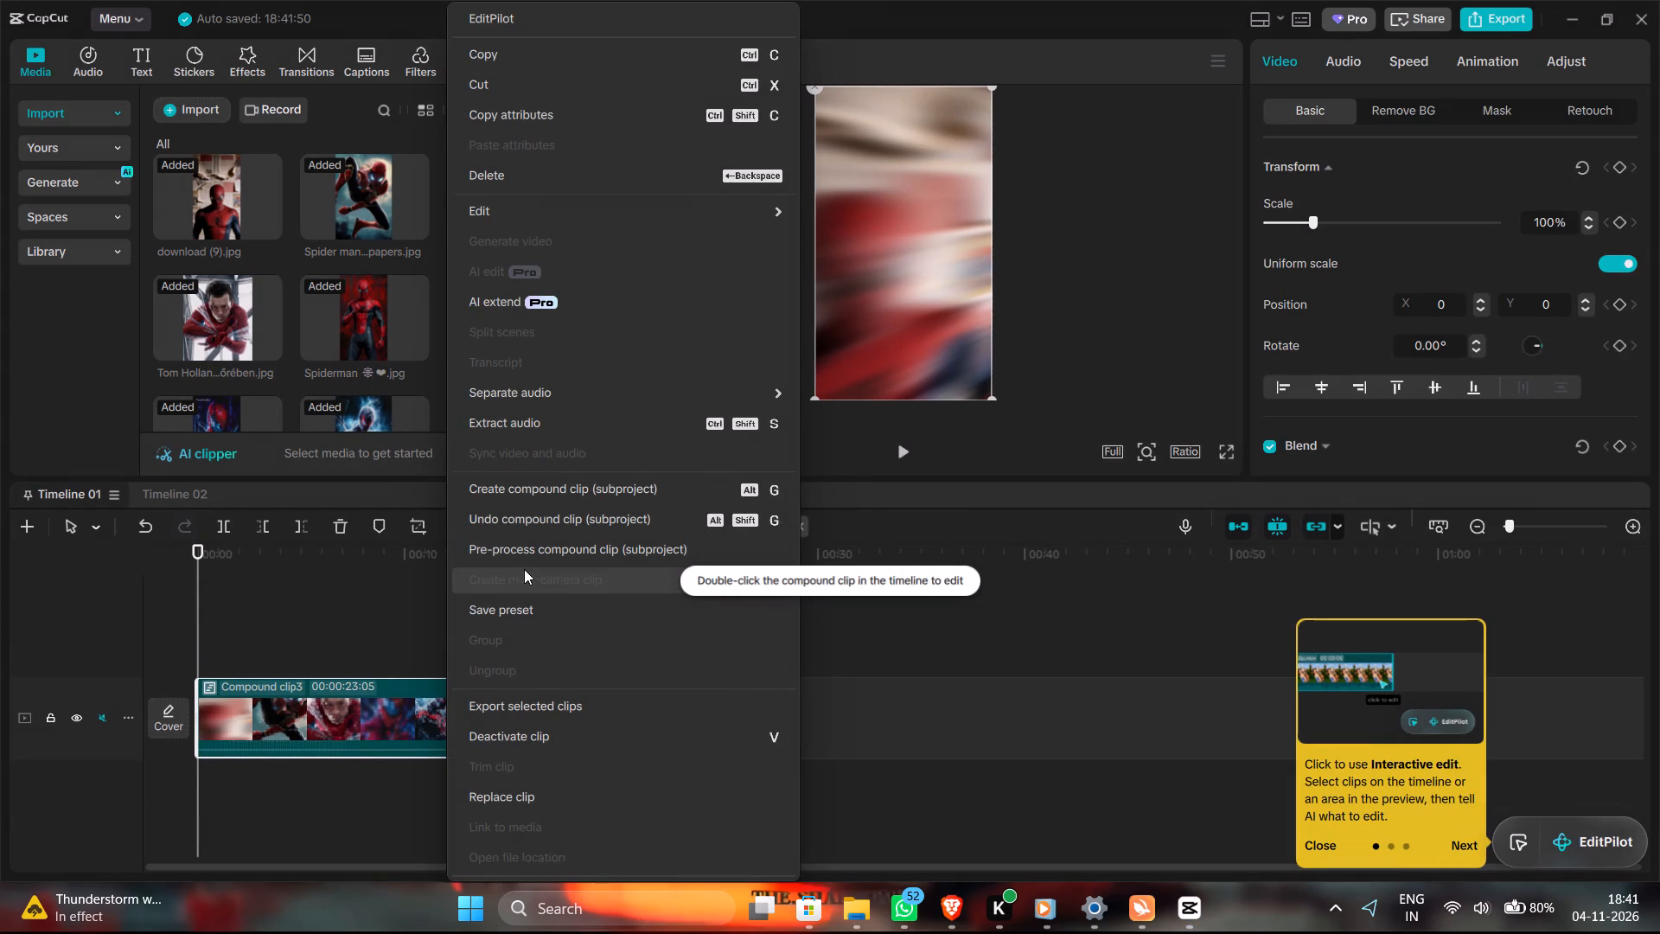
{"action": "left_click", "coordinate": [534, 549]}
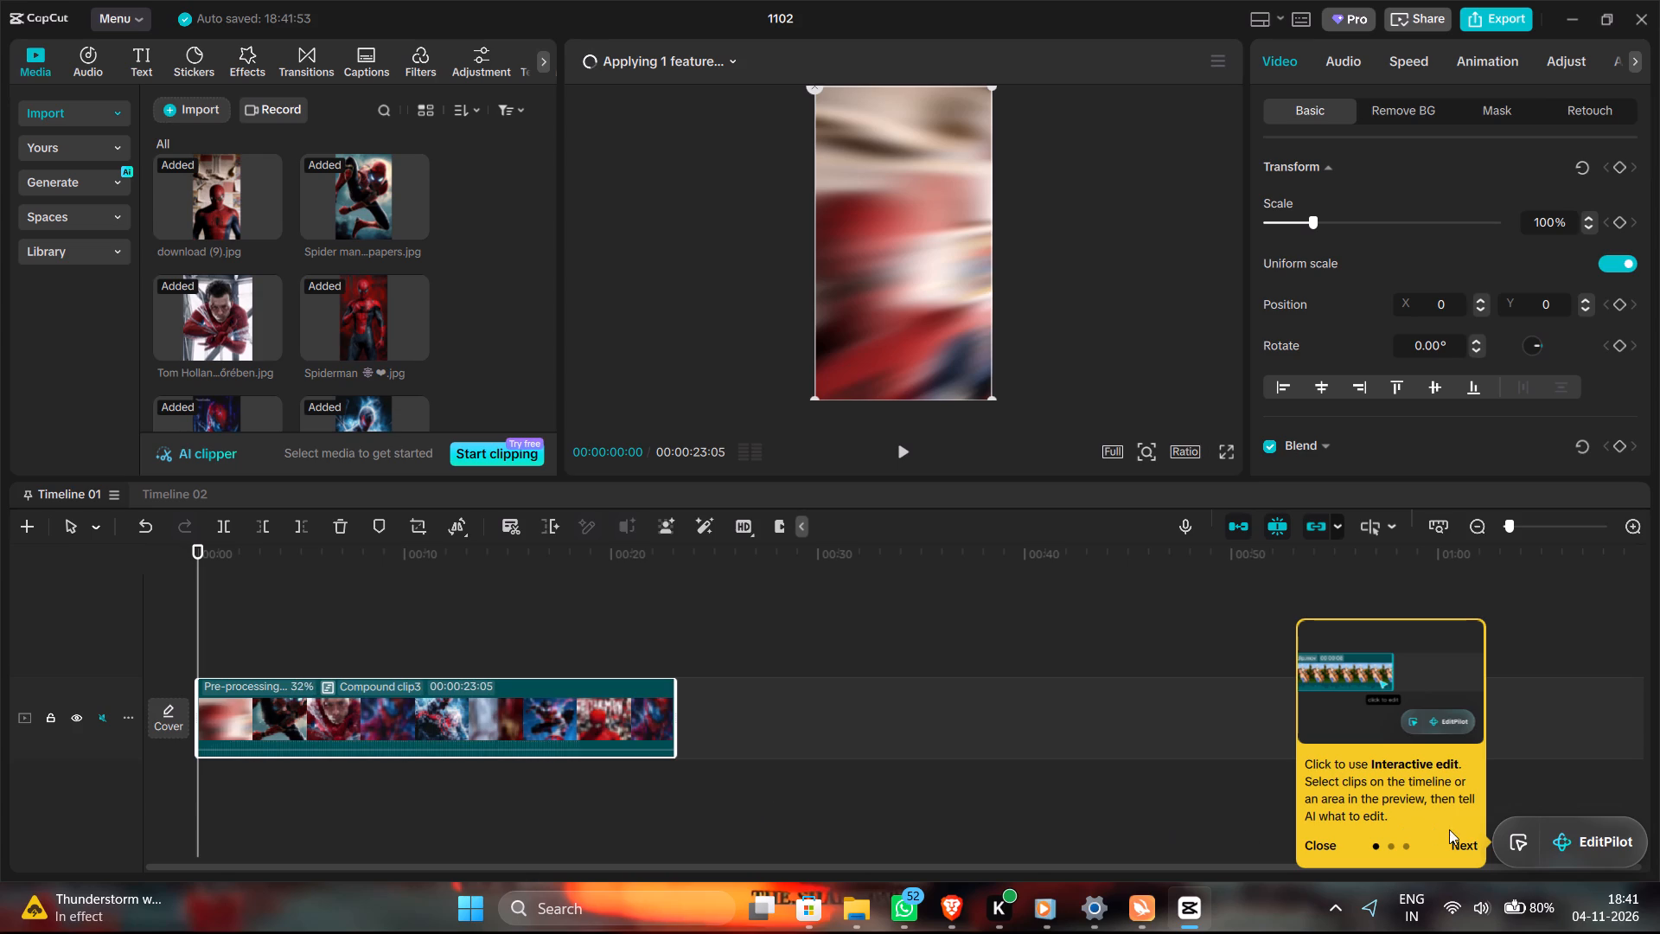
Go through the three Interactive edit tips and dismiss them.
{"action": "left_click", "coordinate": [1472, 848]}
{"action": "left_click", "coordinate": [1472, 848]}
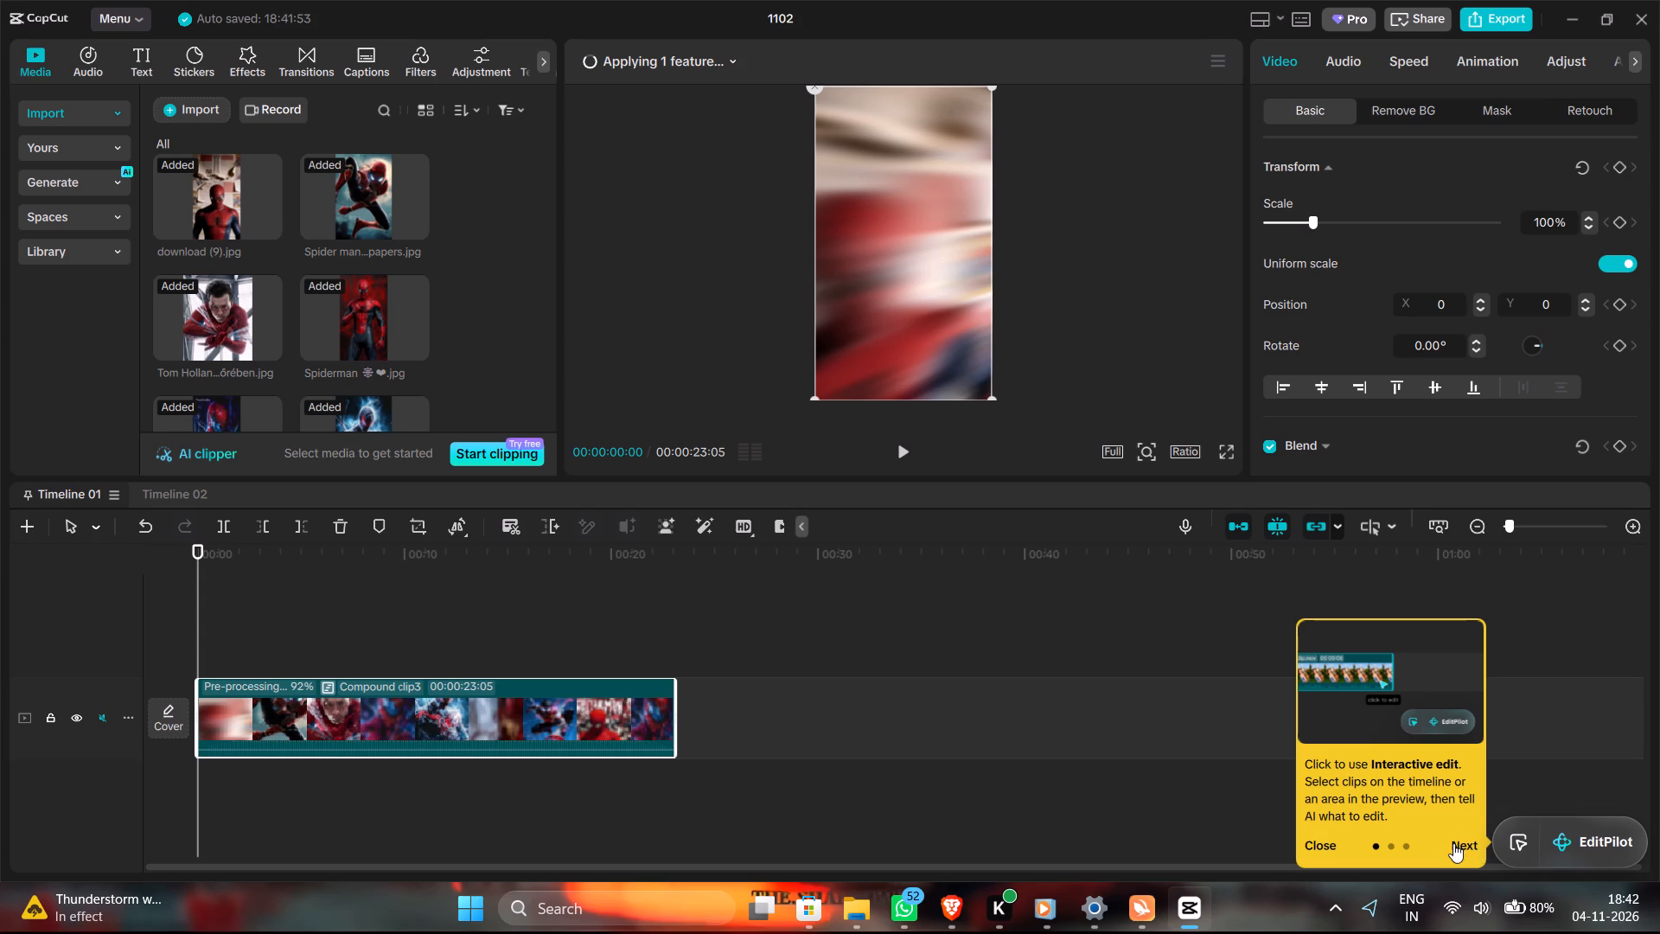
{"action": "left_click", "coordinate": [1453, 843]}
{"action": "left_click", "coordinate": [500, 619]}
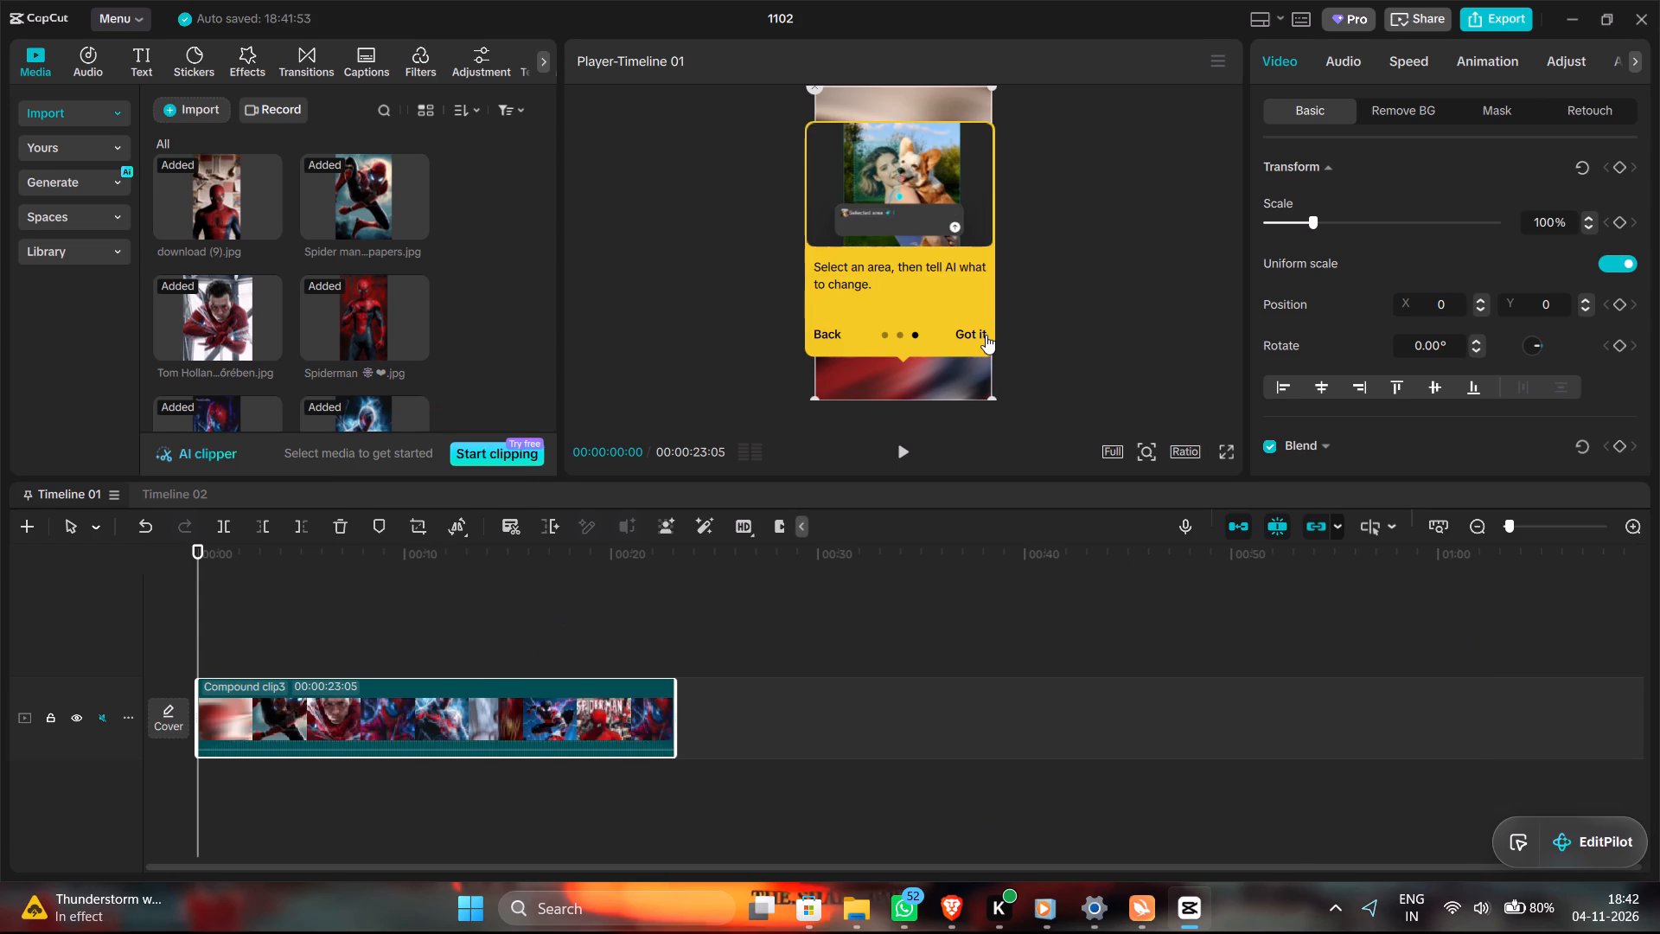
{"action": "left_click", "coordinate": [986, 332]}
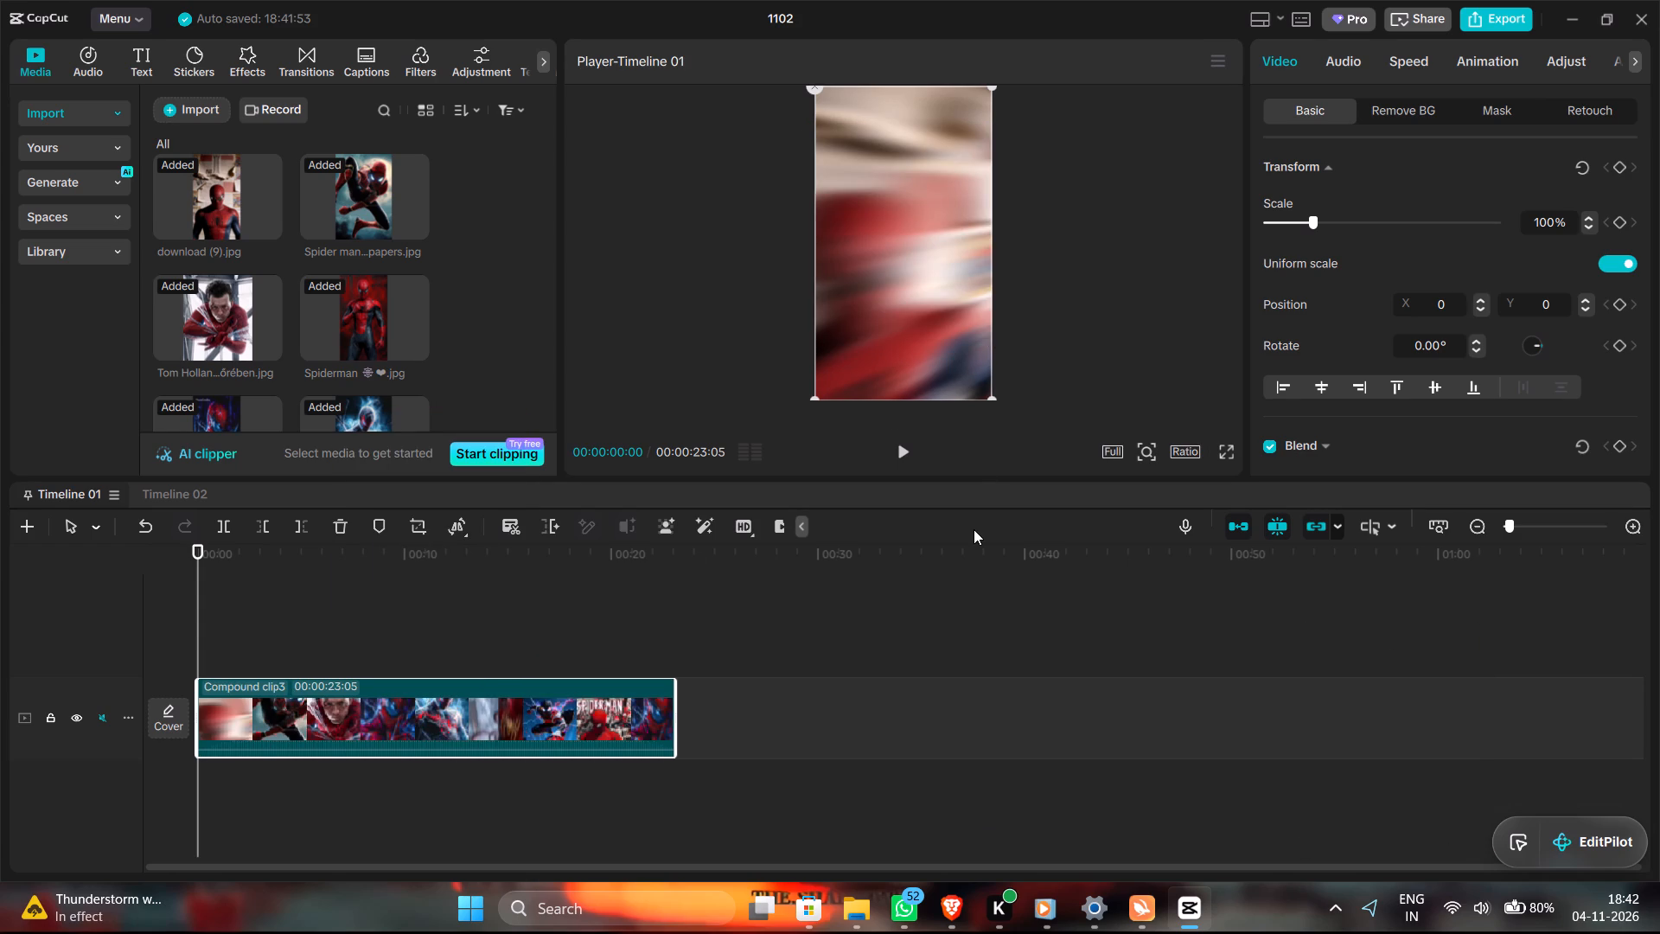
Open the com.lveditor.draft projects folder inside CapCut's User Data under AppData's Local folder in File Explorer.
{"action": "key", "text": "super+r"}
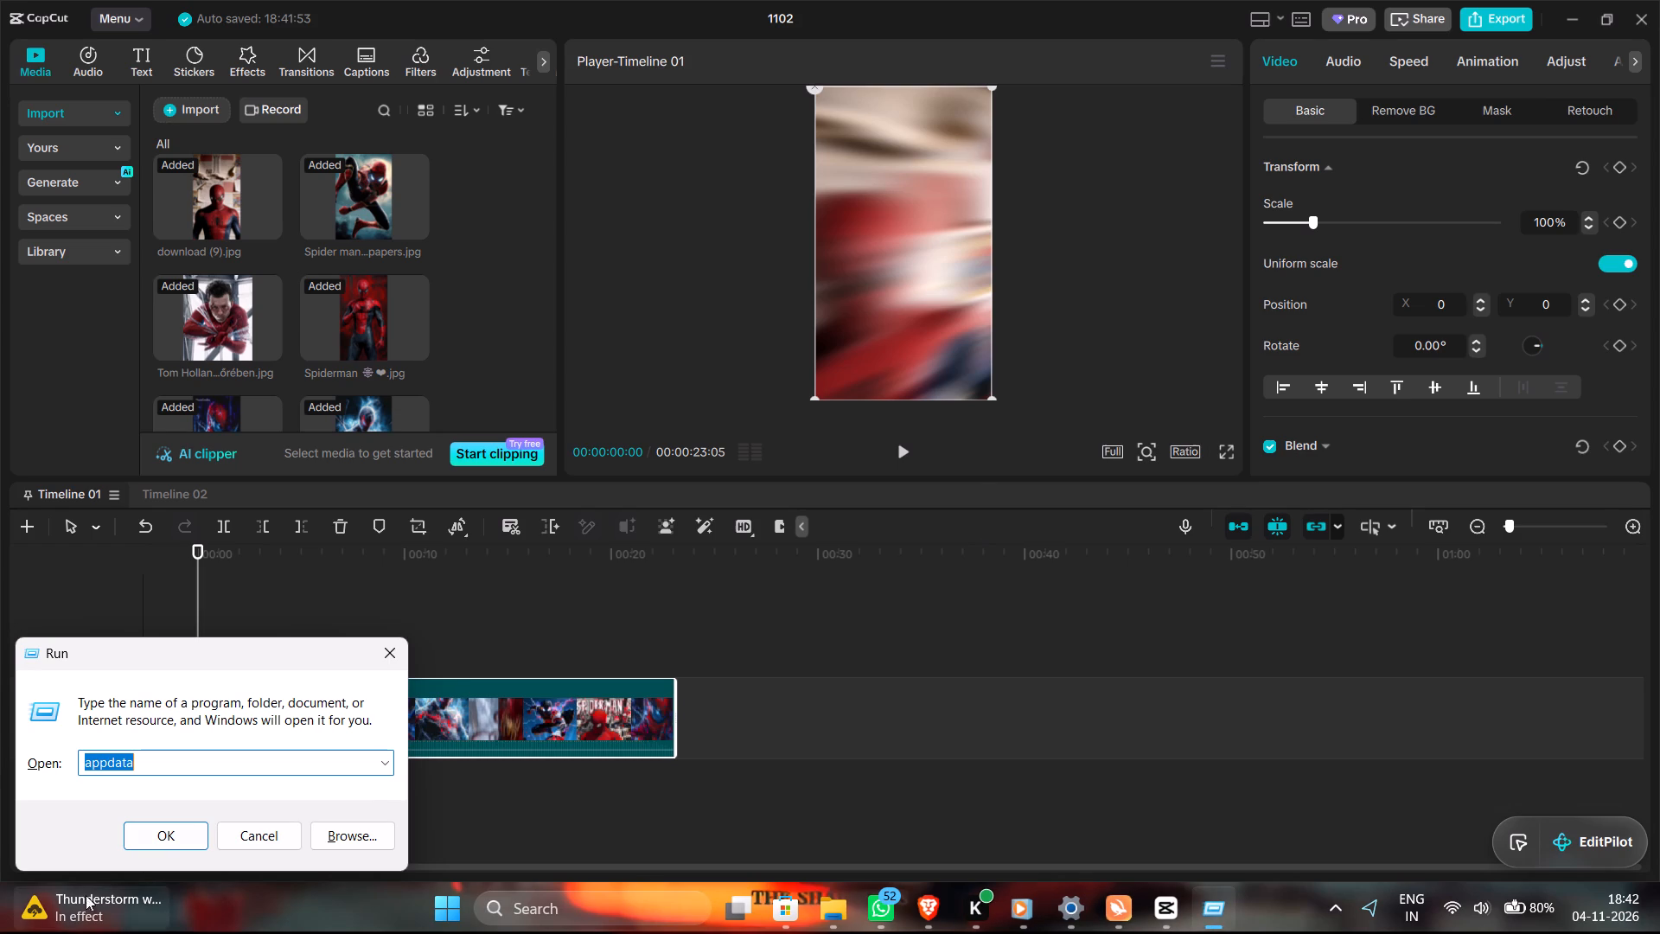
{"action": "left_click", "coordinate": [163, 829]}
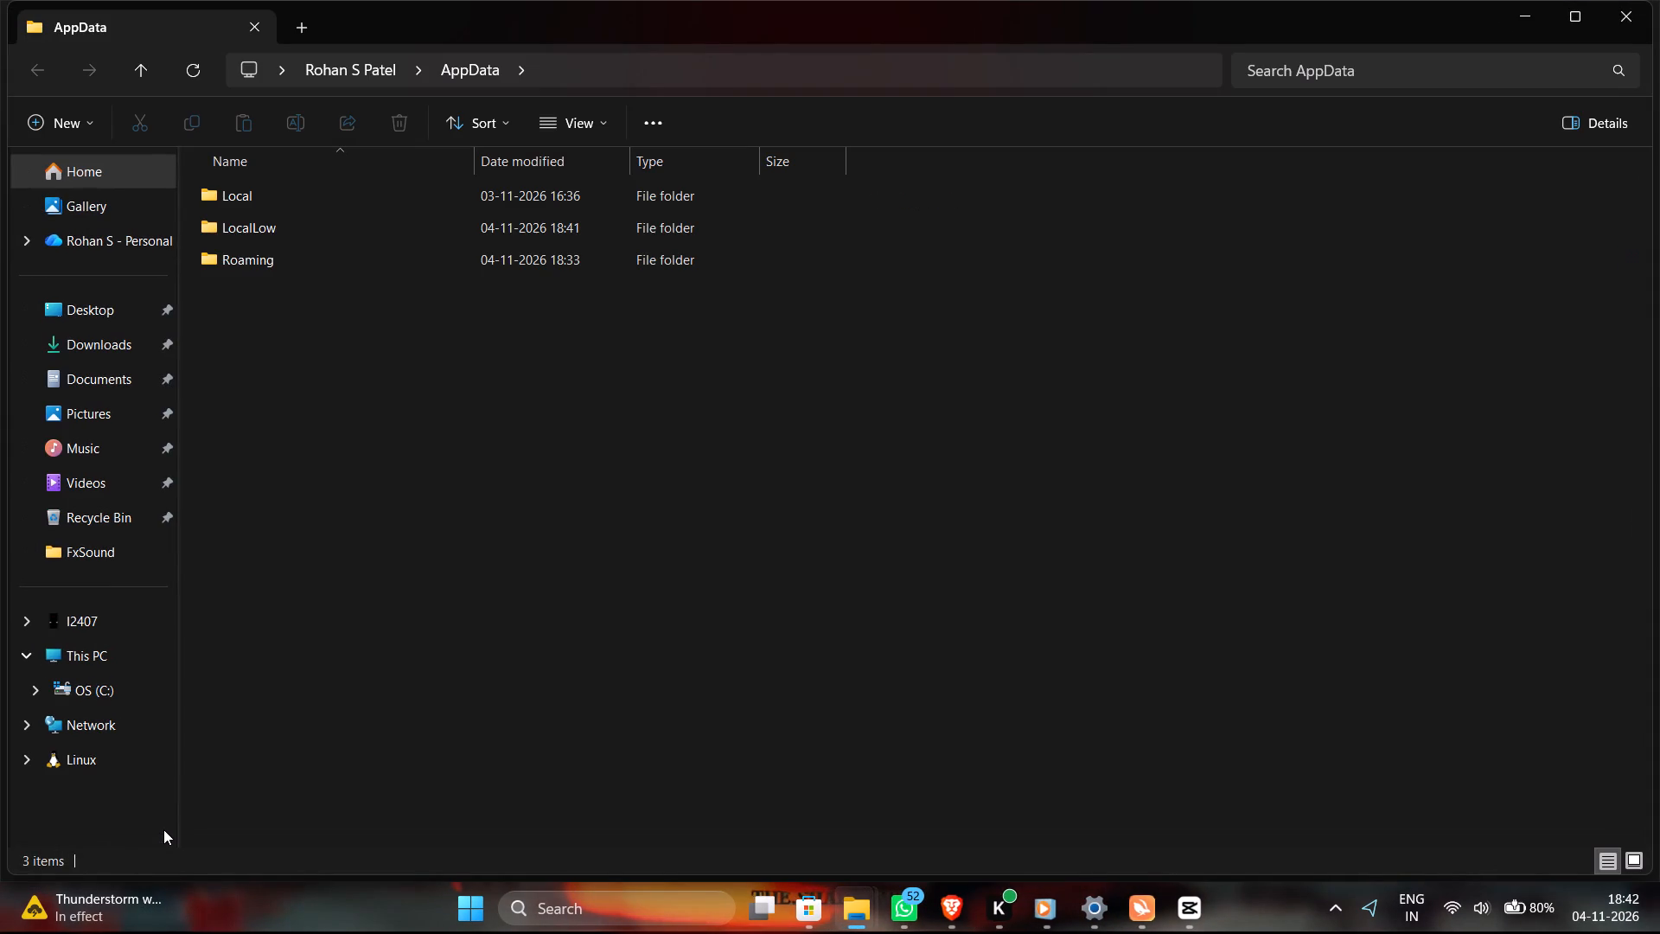
{"action": "double_click", "coordinate": [342, 202]}
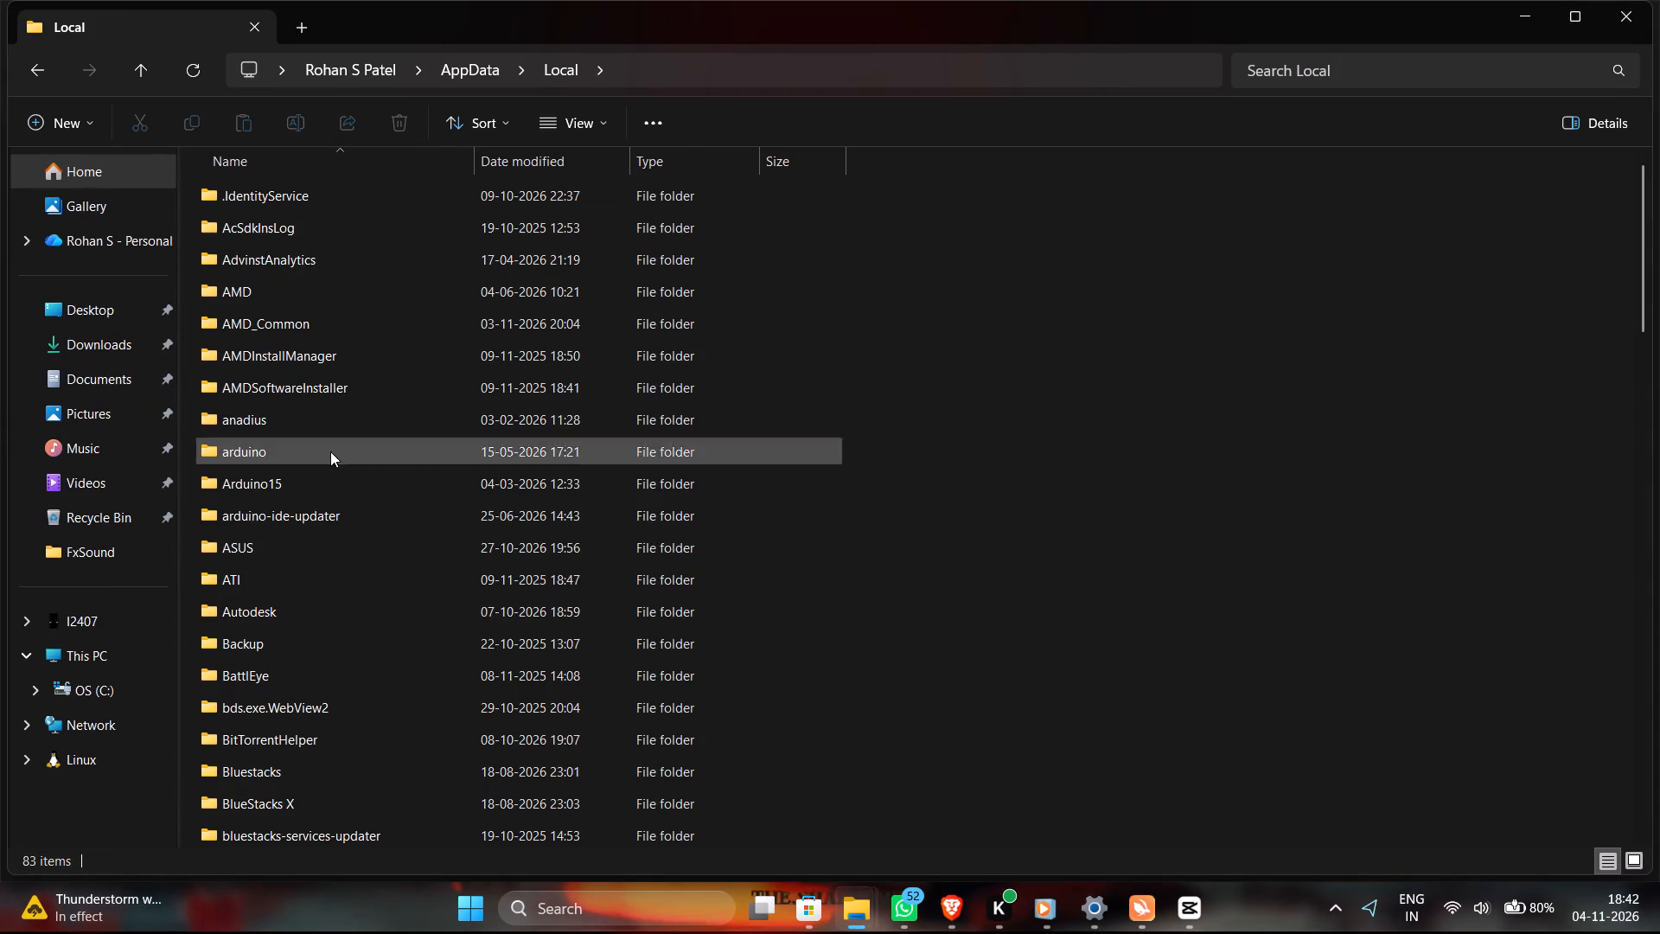
{"action": "scroll", "coordinate": [271, 515], "scroll_direction": "down", "scroll_amount": 3}
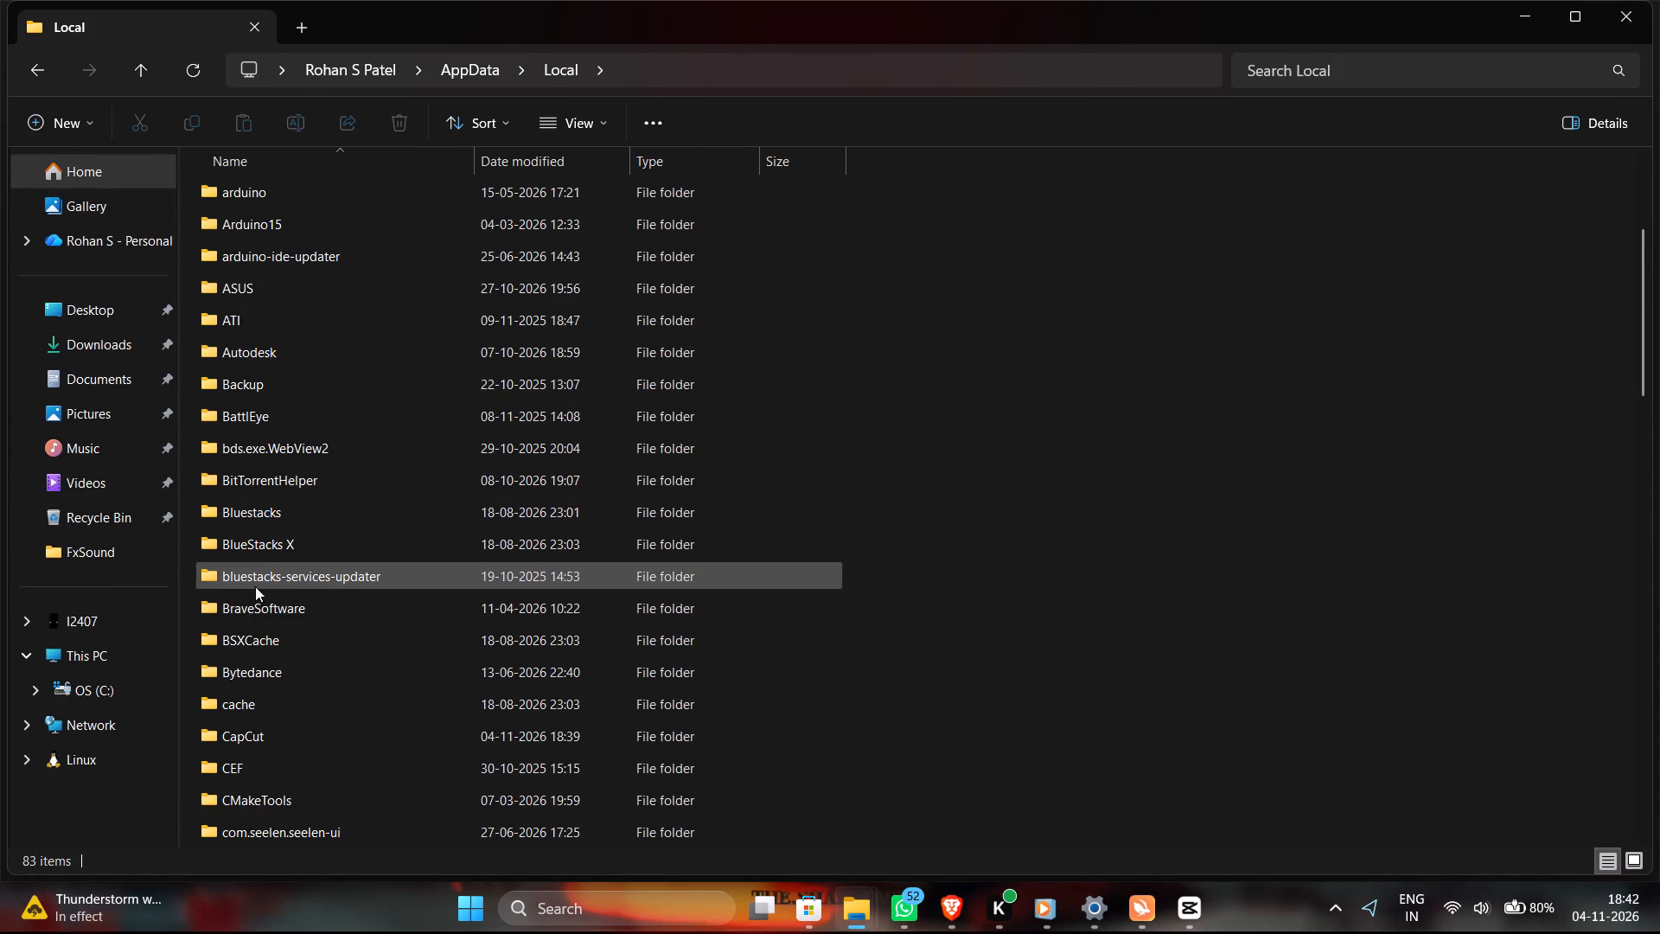
{"action": "double_click", "coordinate": [297, 729]}
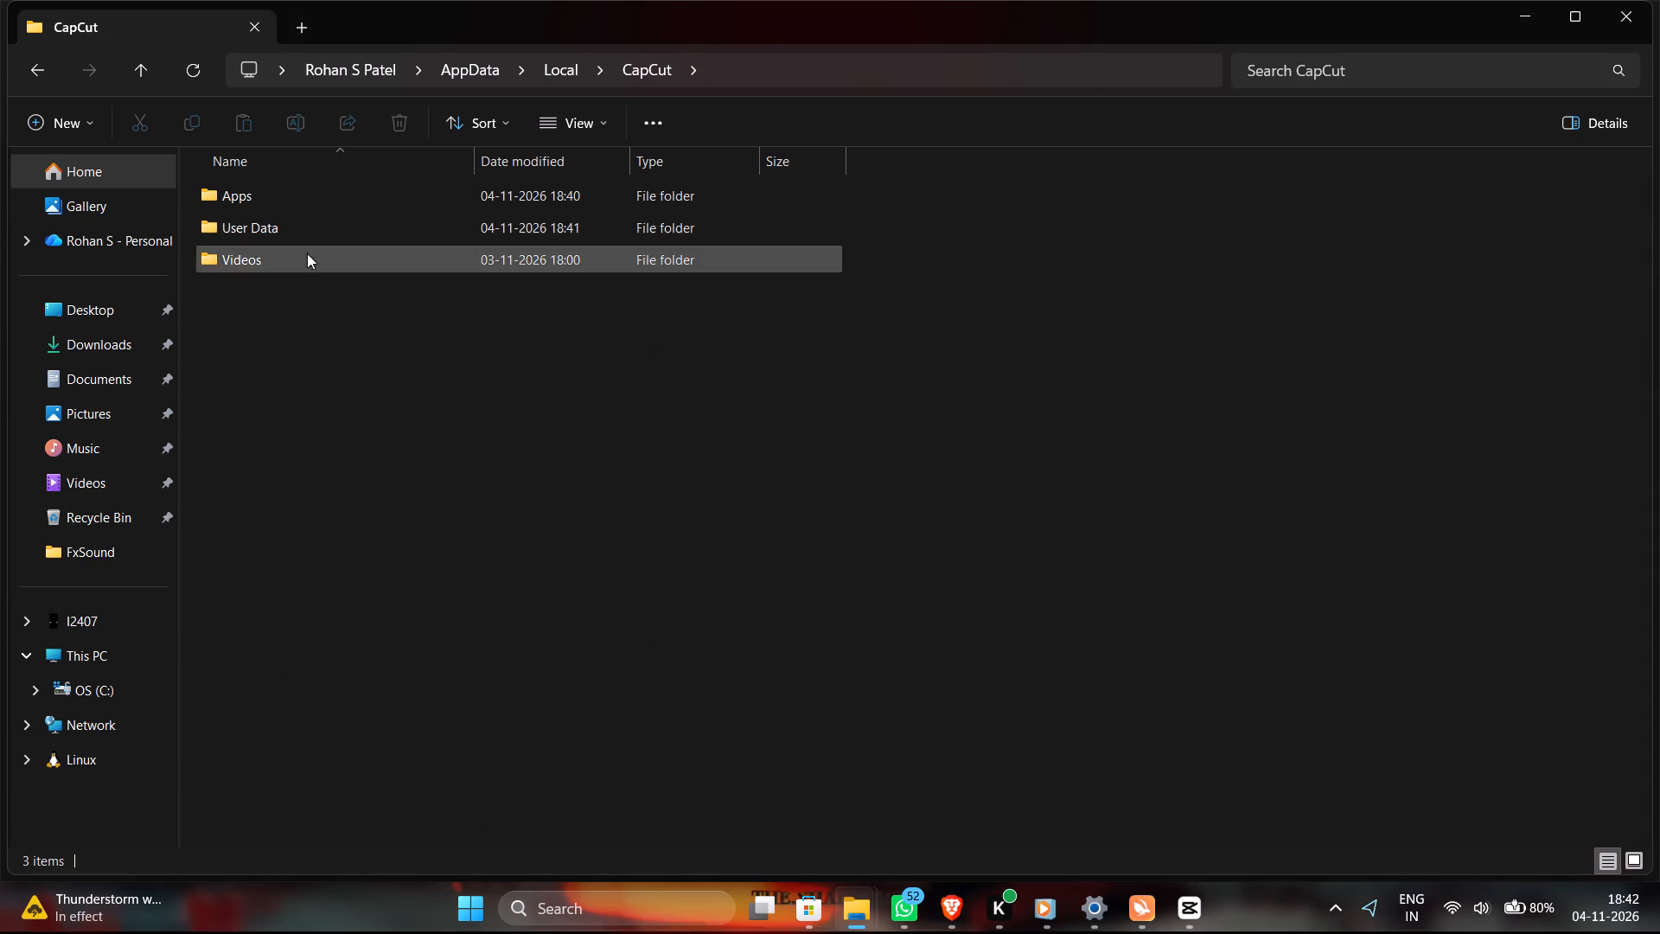
{"action": "double_click", "coordinate": [314, 232]}
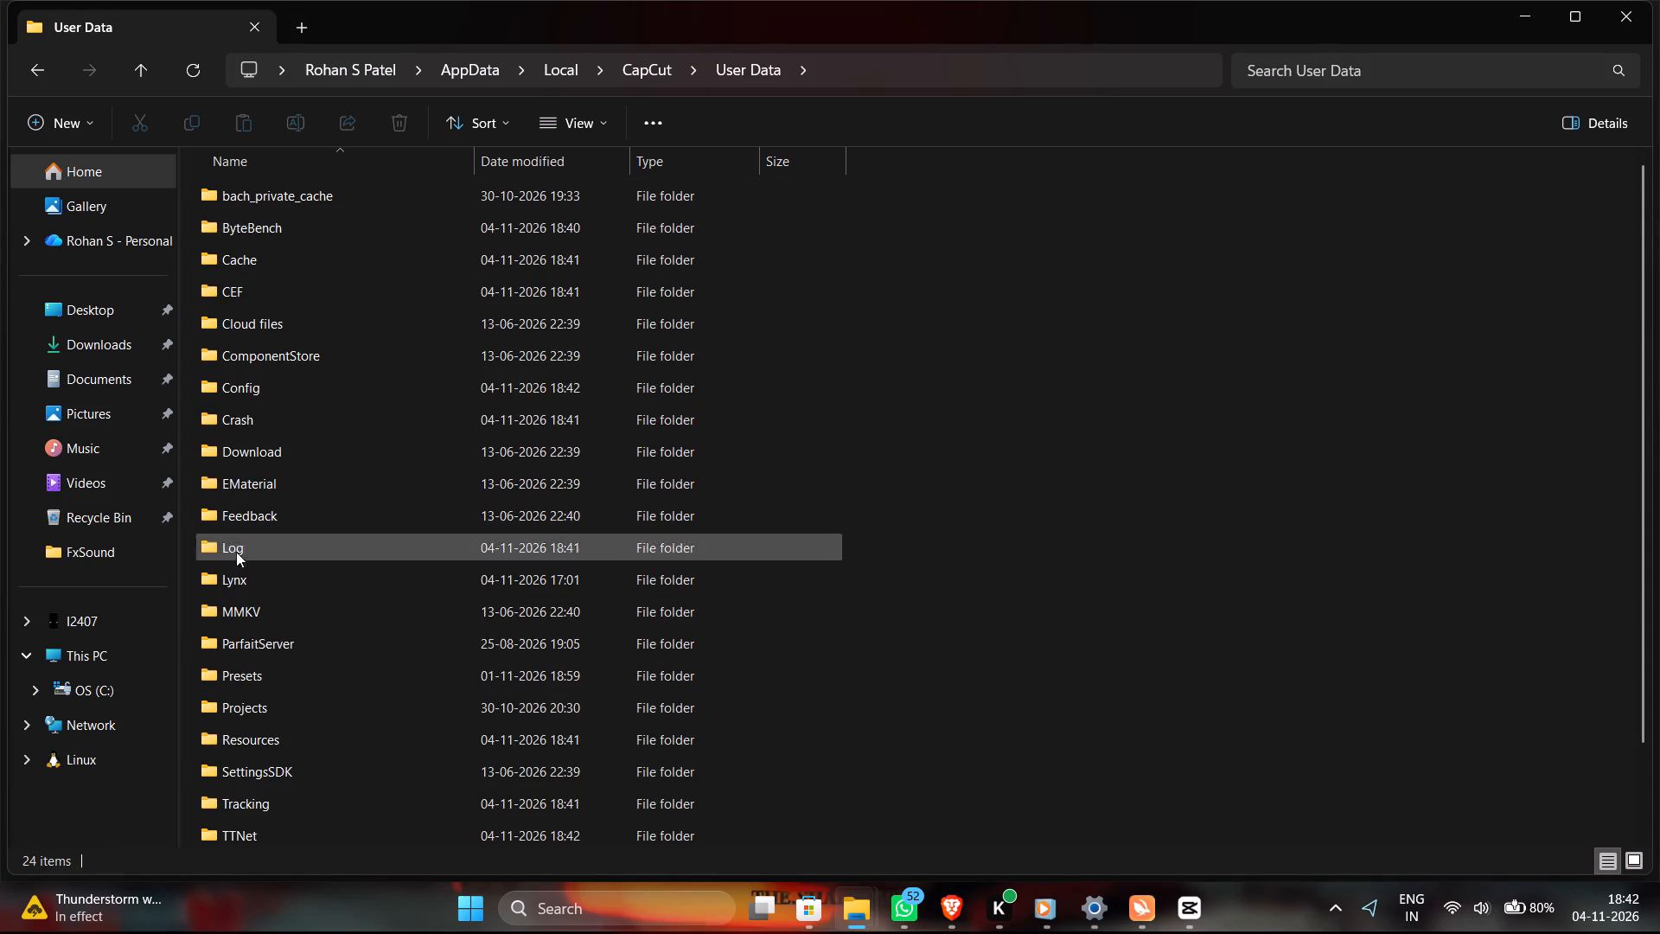
{"action": "double_click", "coordinate": [266, 709]}
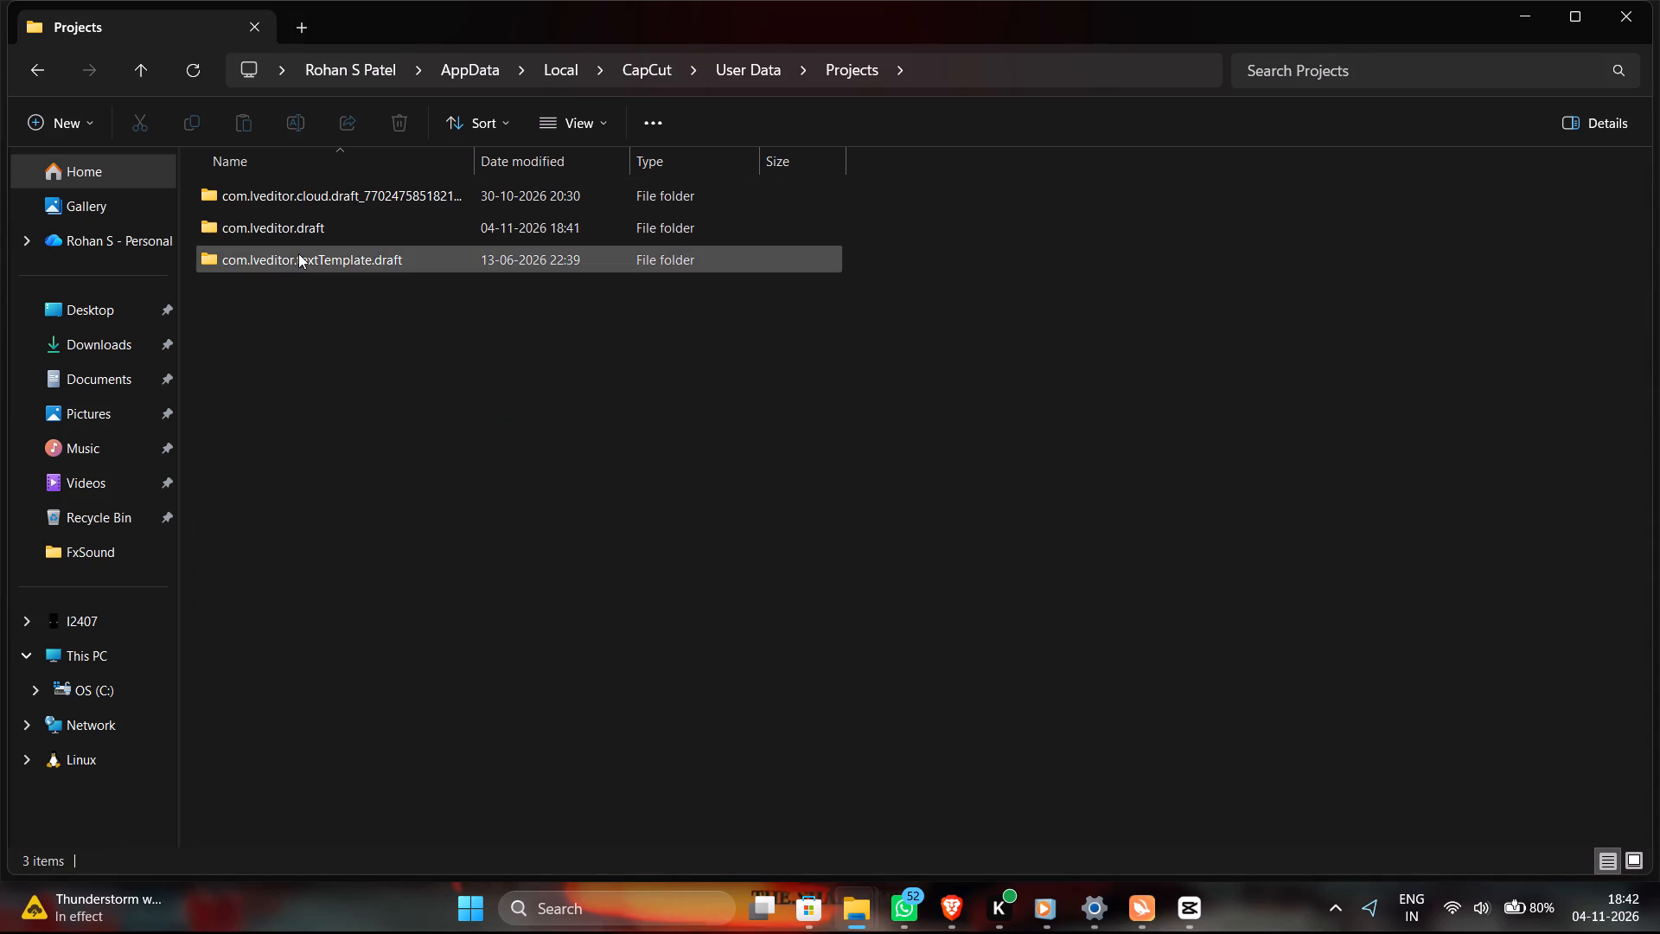
{"action": "double_click", "coordinate": [349, 220]}
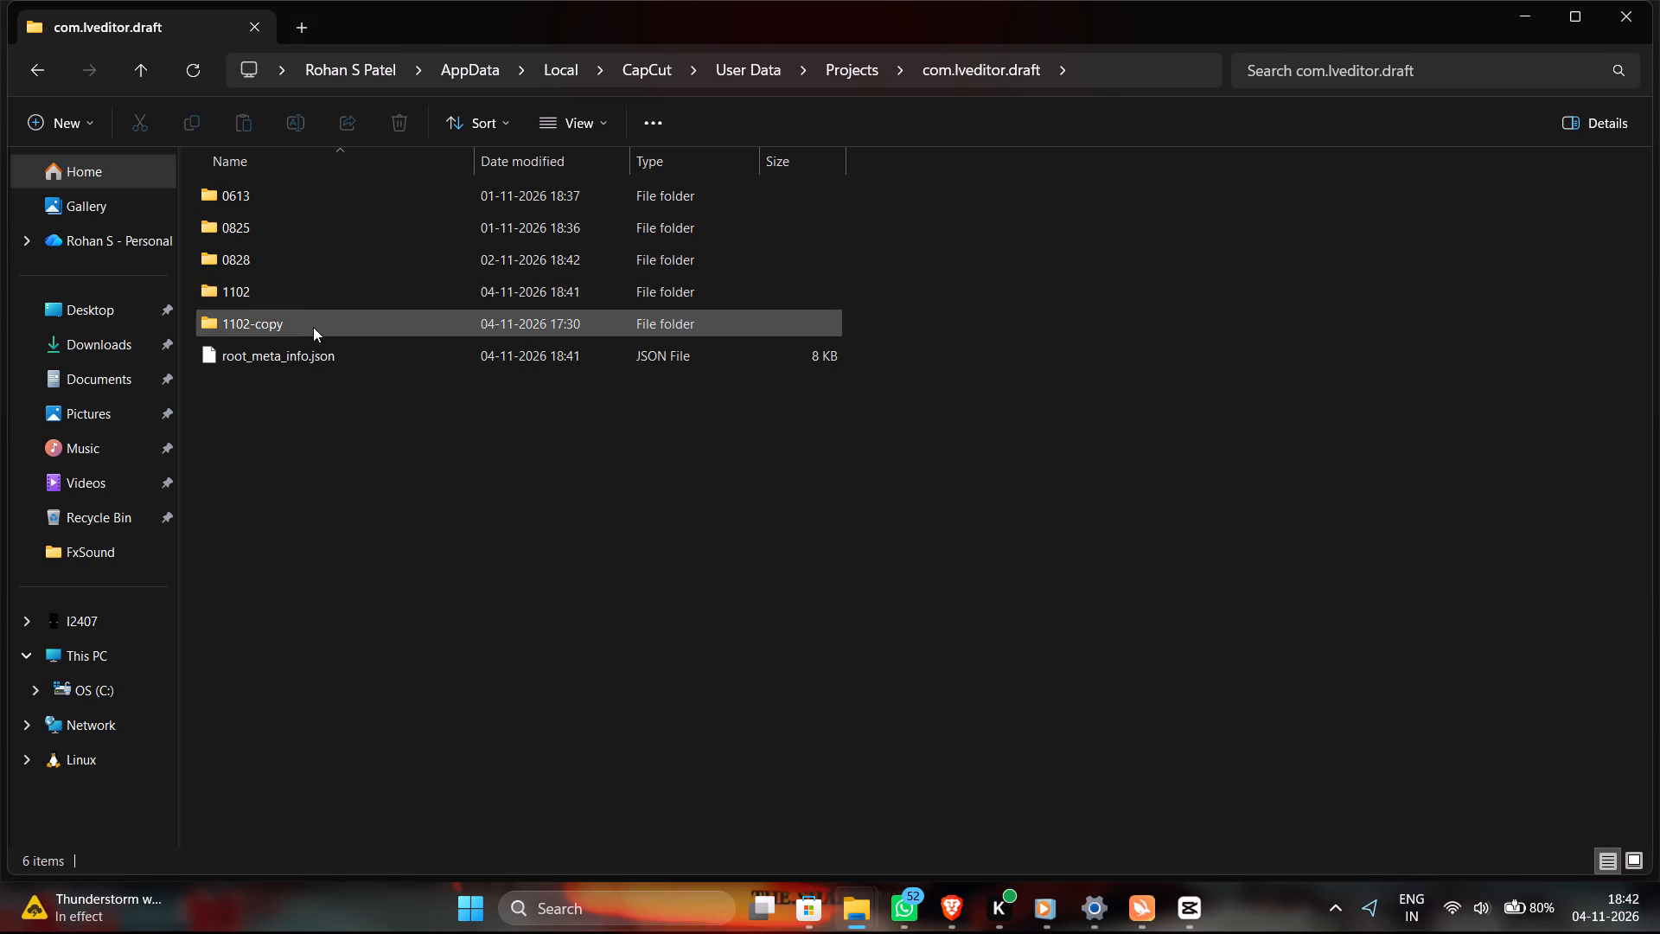
Open the combination folder inside project 1102's Resources folder, where the compound clip's rendered files are stored.
{"action": "key", "text": "alt+Tab"}
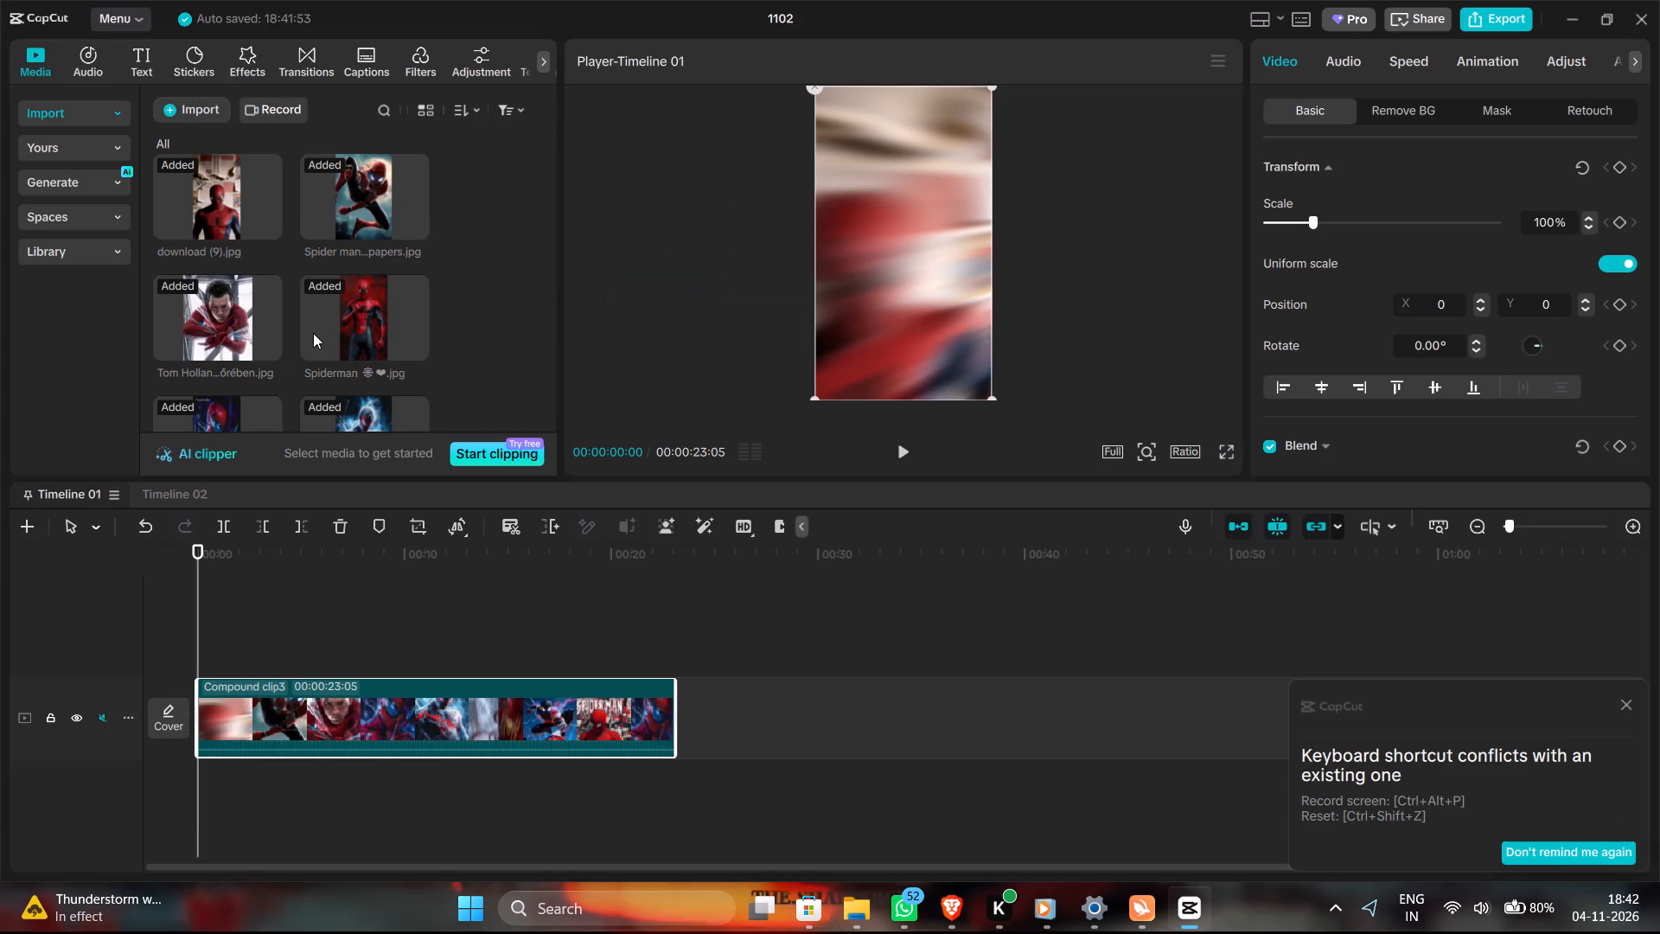
{"action": "key", "text": "alt+Tab"}
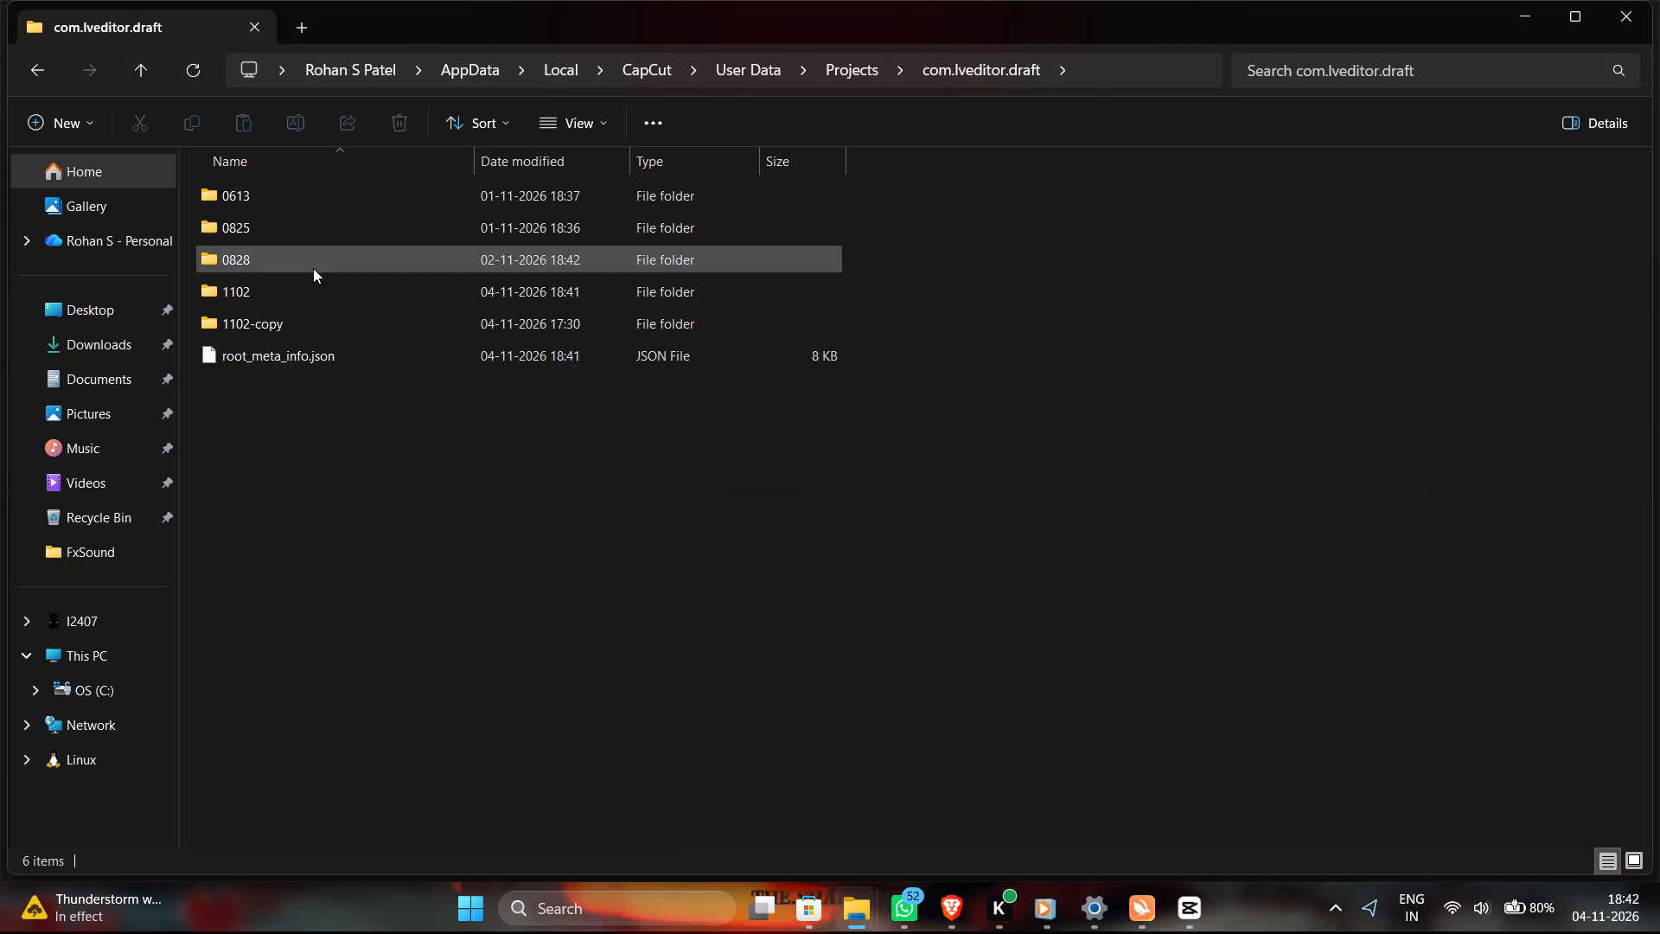
{"action": "double_click", "coordinate": [297, 301]}
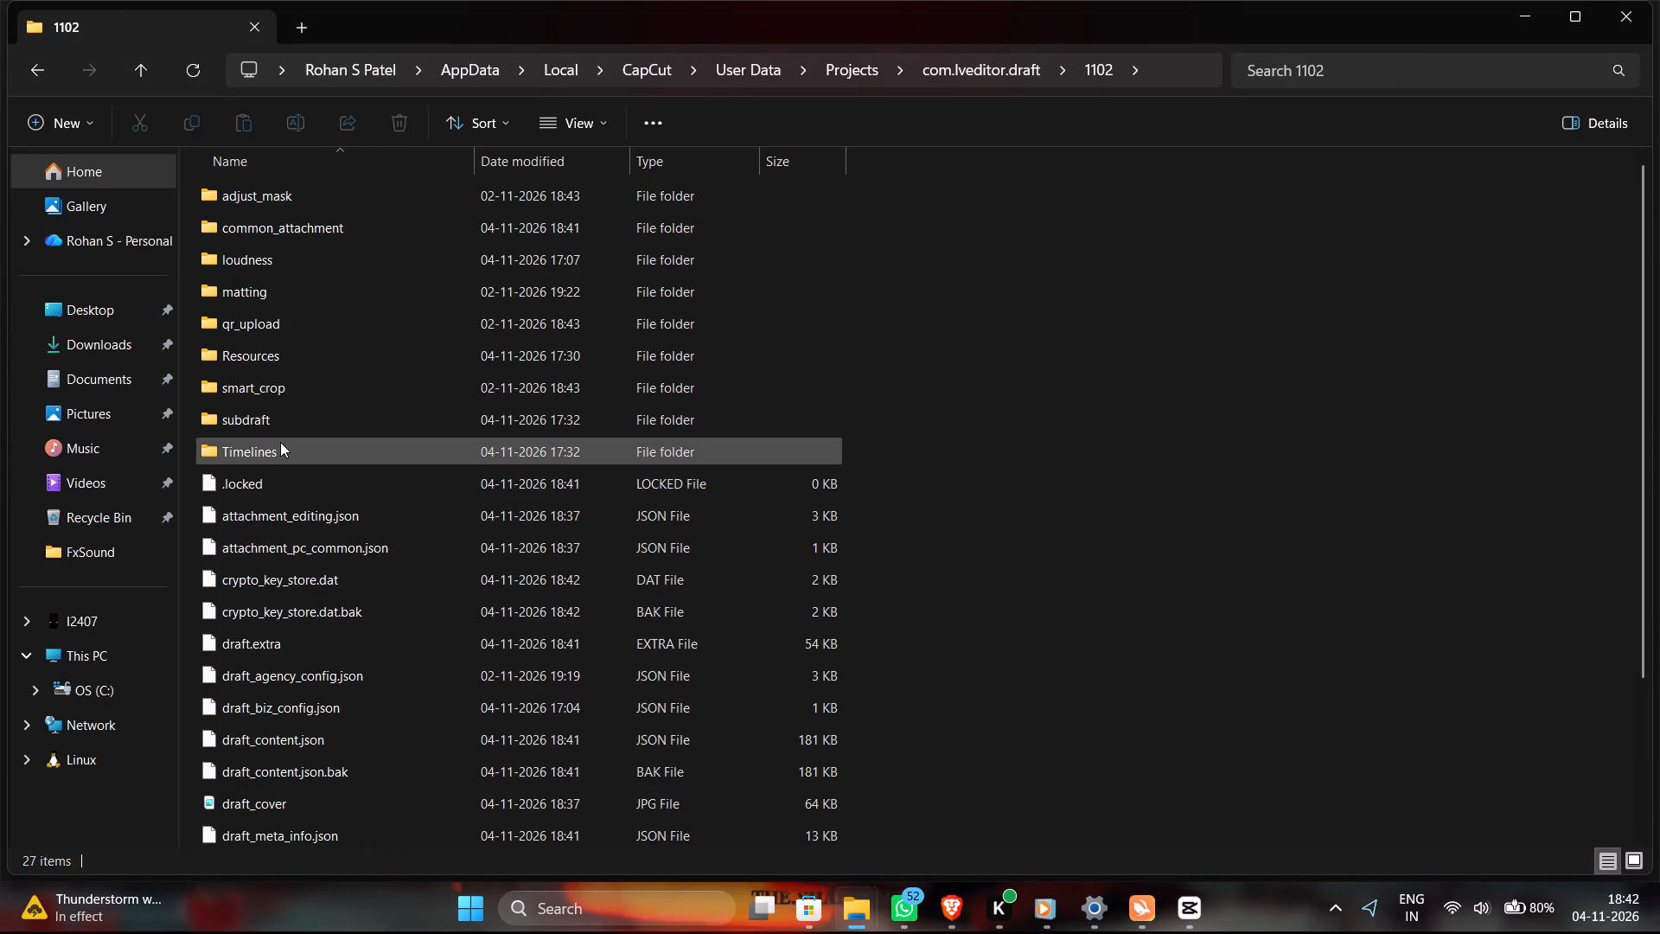
{"action": "double_click", "coordinate": [264, 361]}
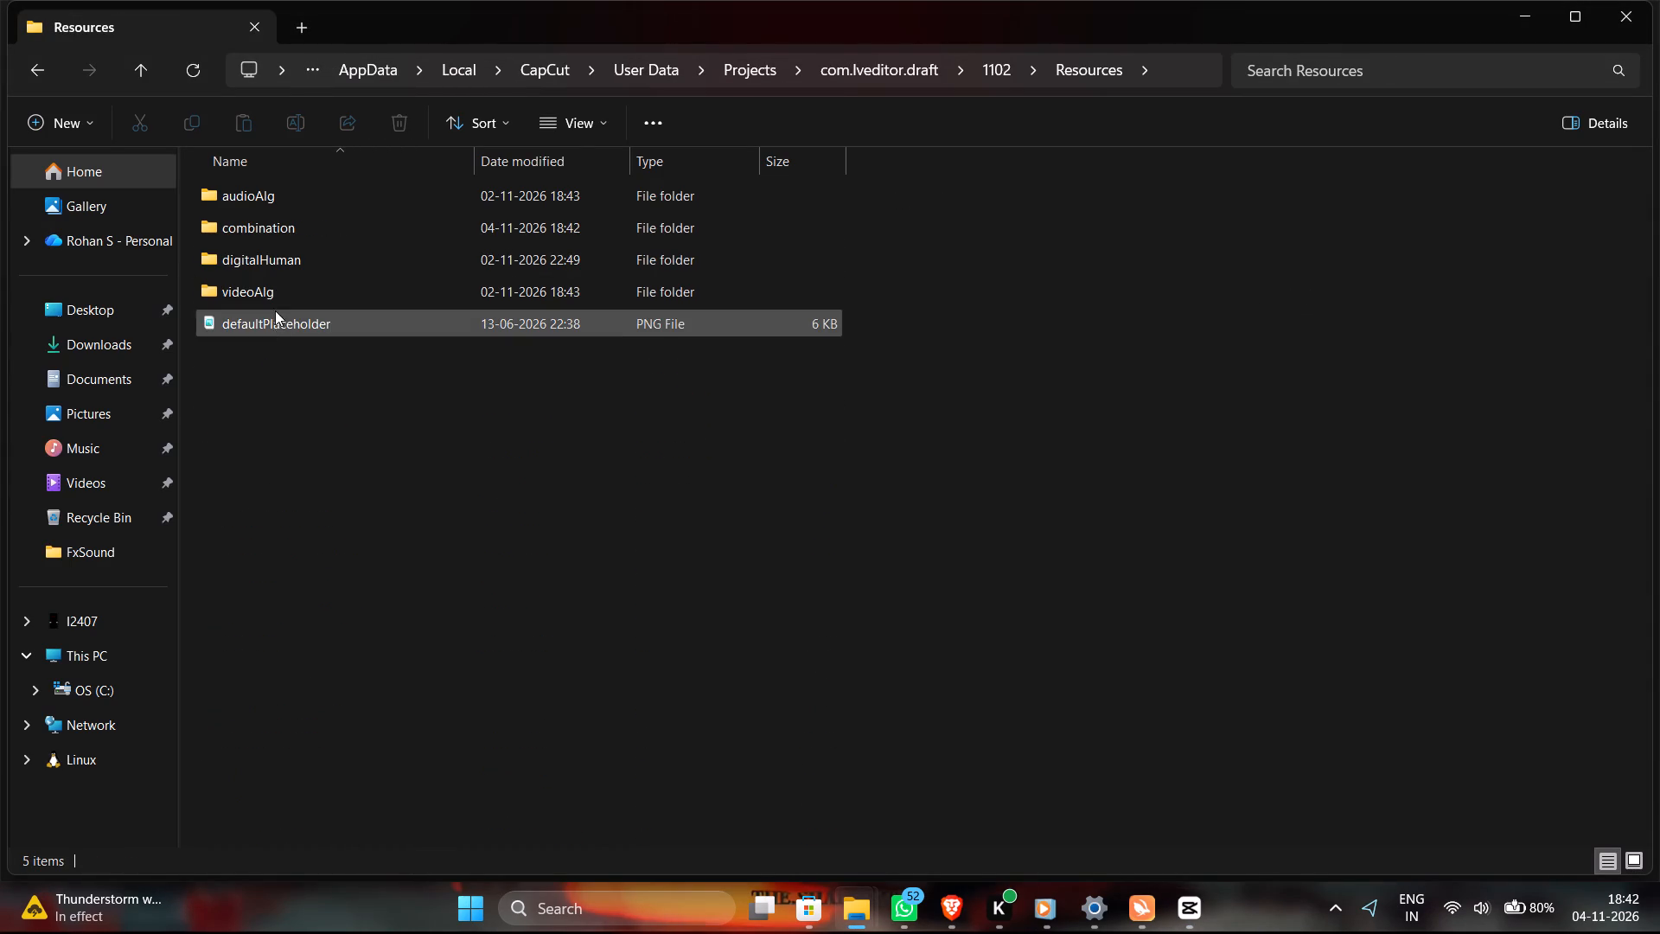
{"action": "double_click", "coordinate": [300, 227]}
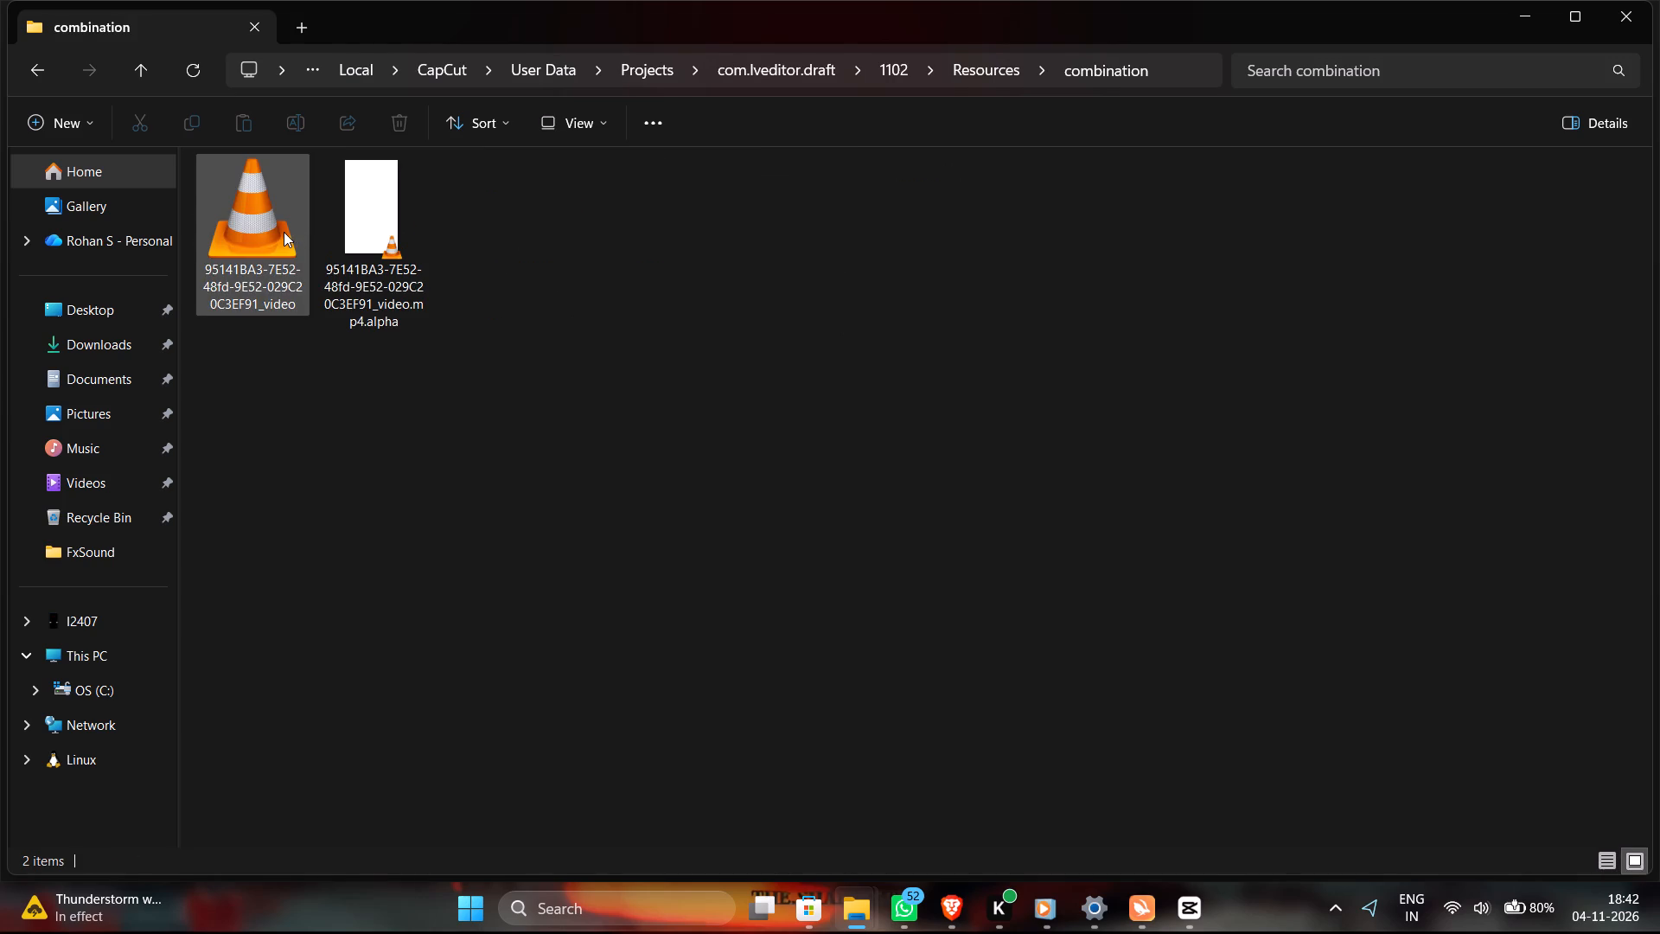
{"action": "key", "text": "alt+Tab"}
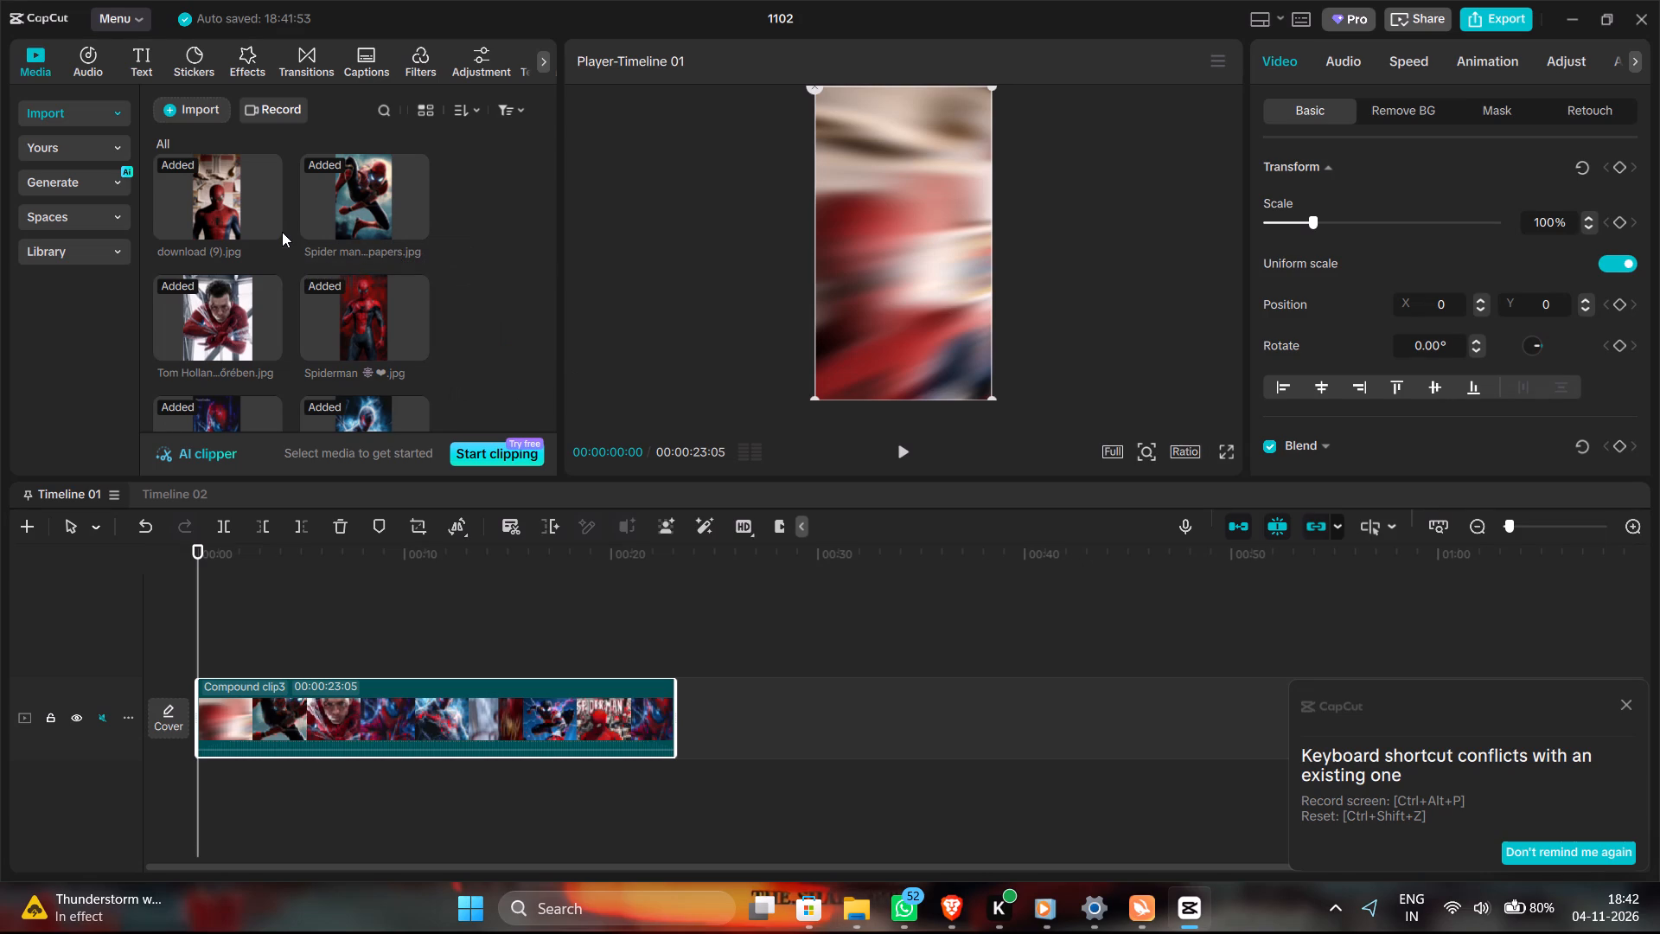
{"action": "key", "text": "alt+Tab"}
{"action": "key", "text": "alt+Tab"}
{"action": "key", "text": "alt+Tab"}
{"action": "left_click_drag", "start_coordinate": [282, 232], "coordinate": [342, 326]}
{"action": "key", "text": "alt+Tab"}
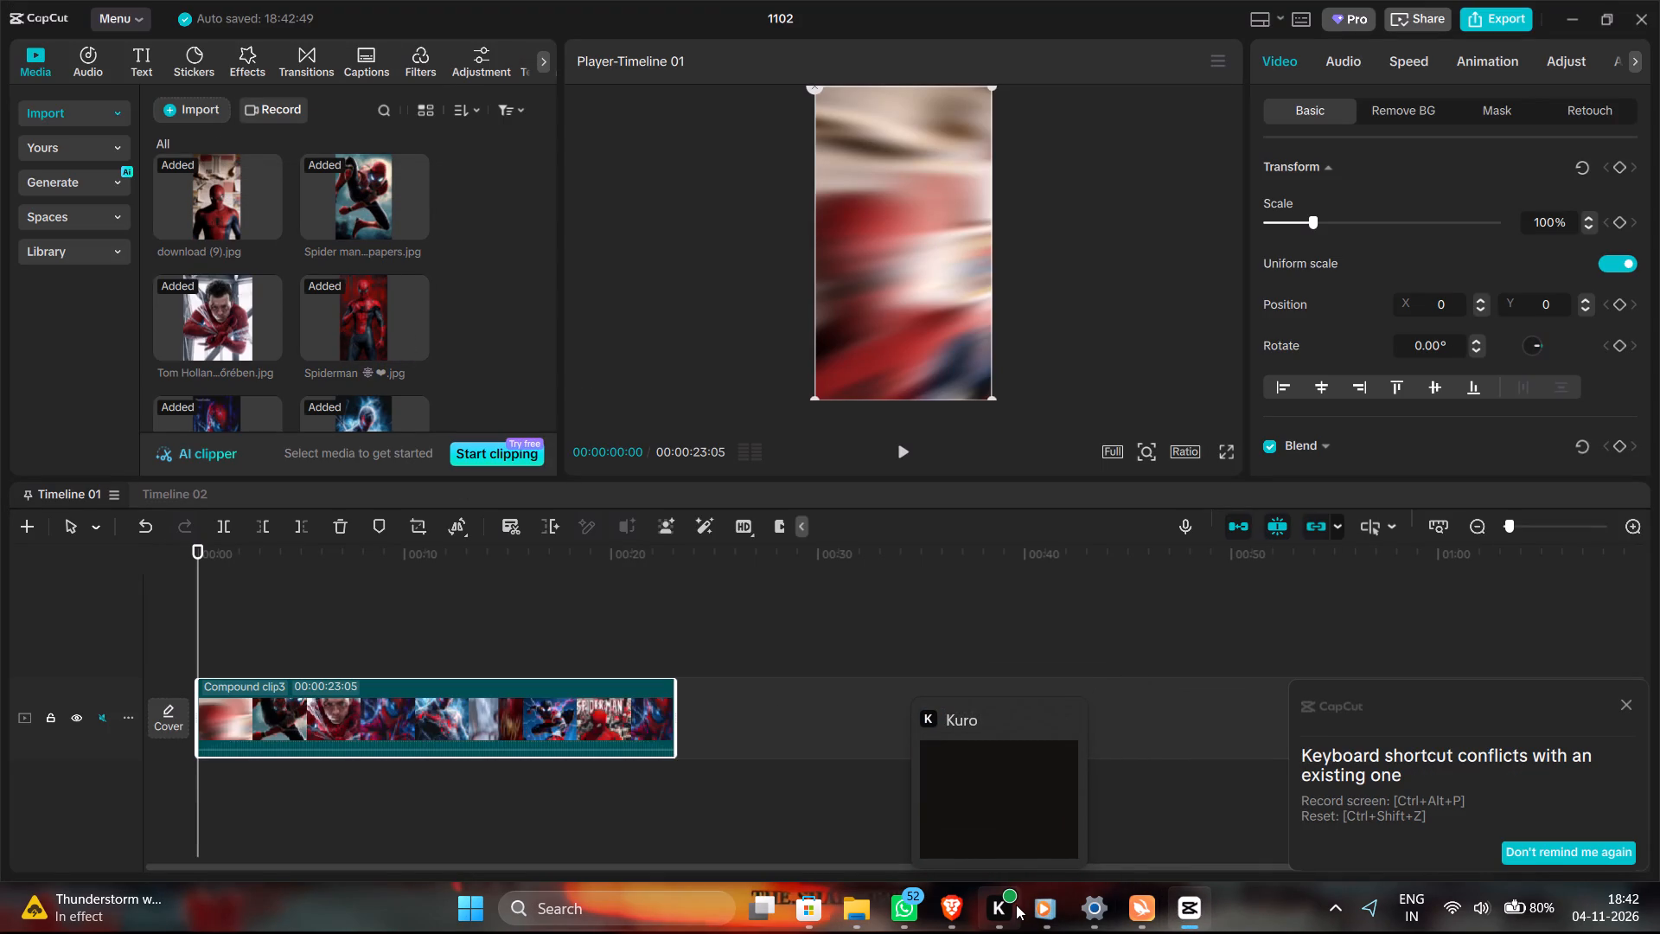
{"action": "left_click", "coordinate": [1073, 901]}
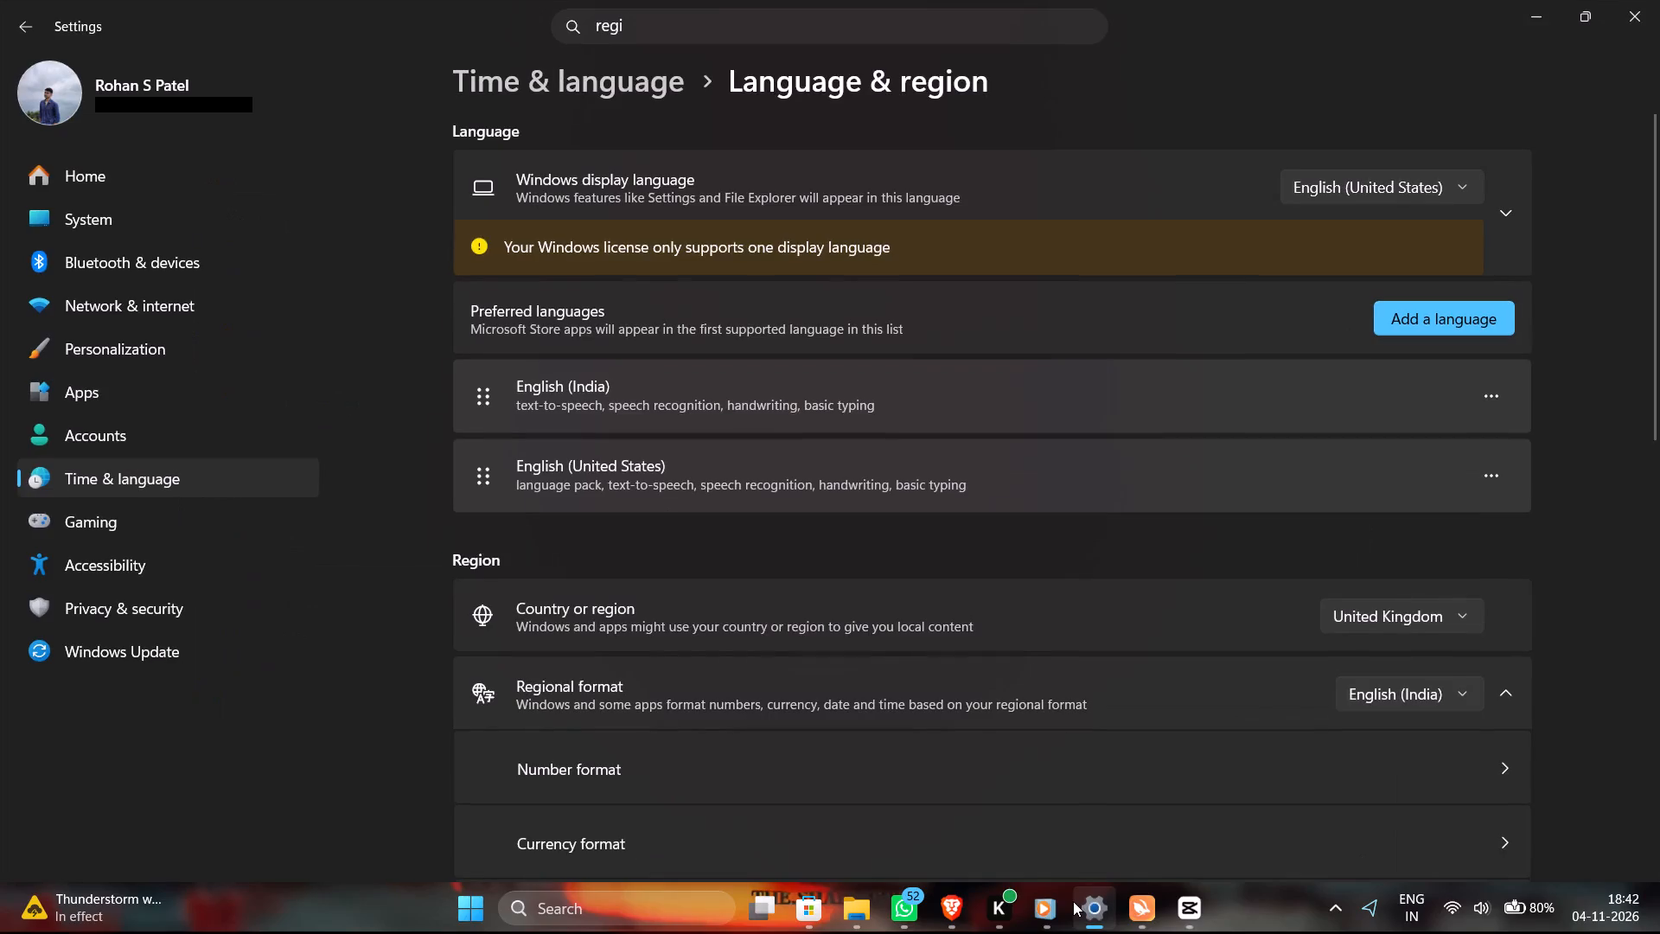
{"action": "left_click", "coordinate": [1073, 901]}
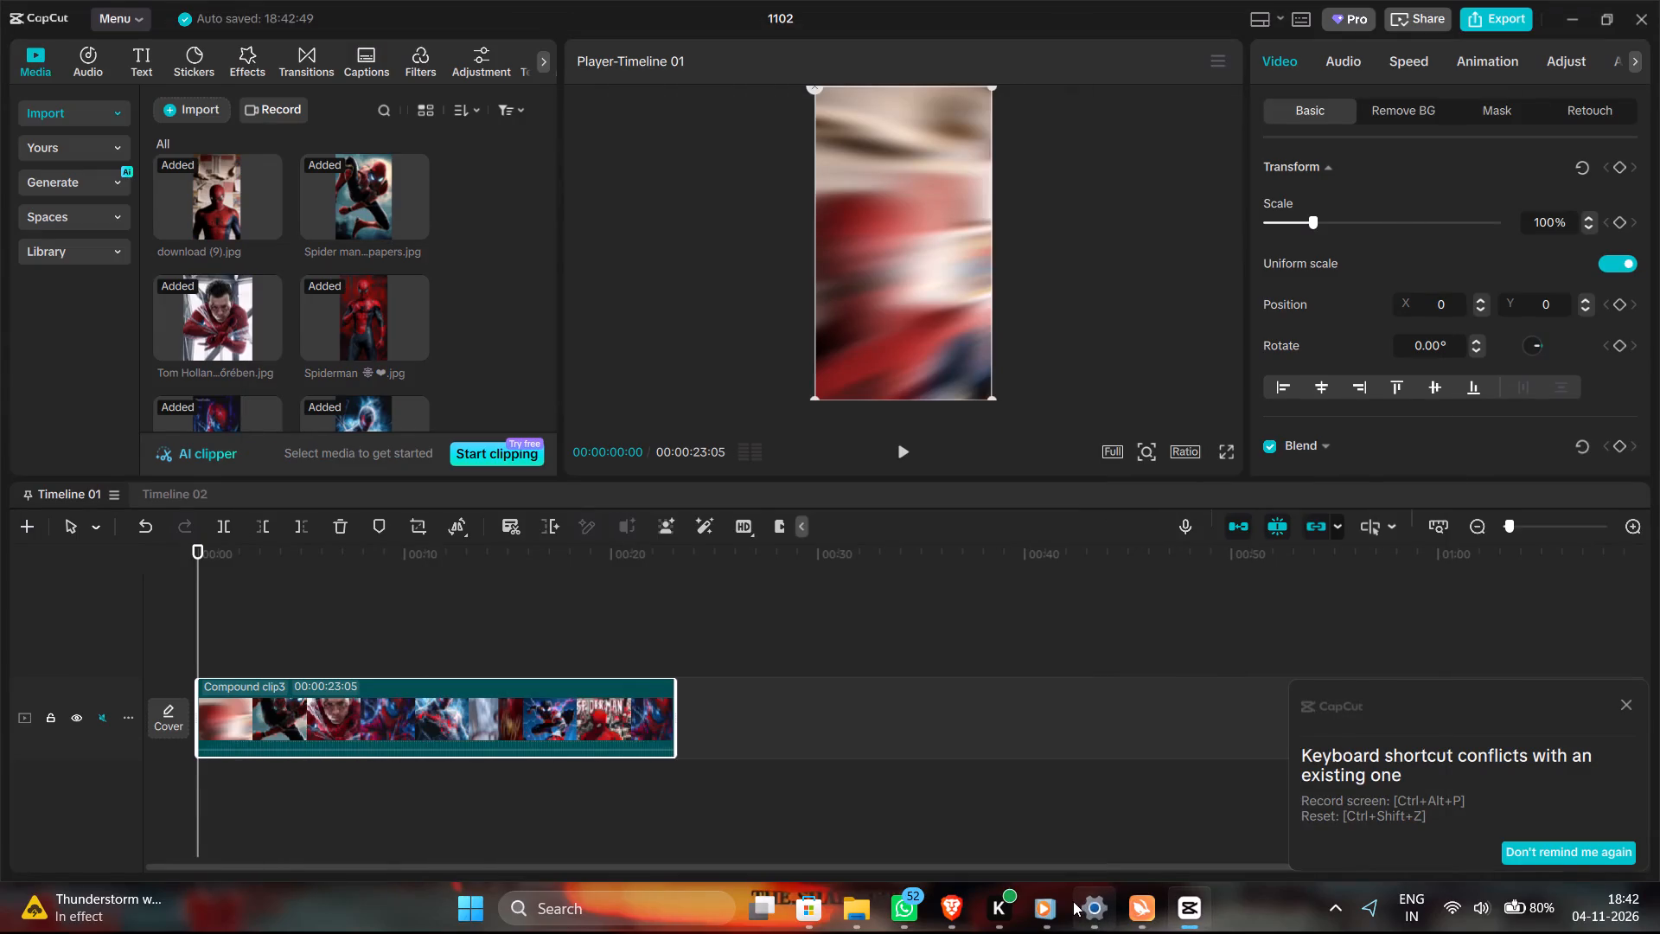
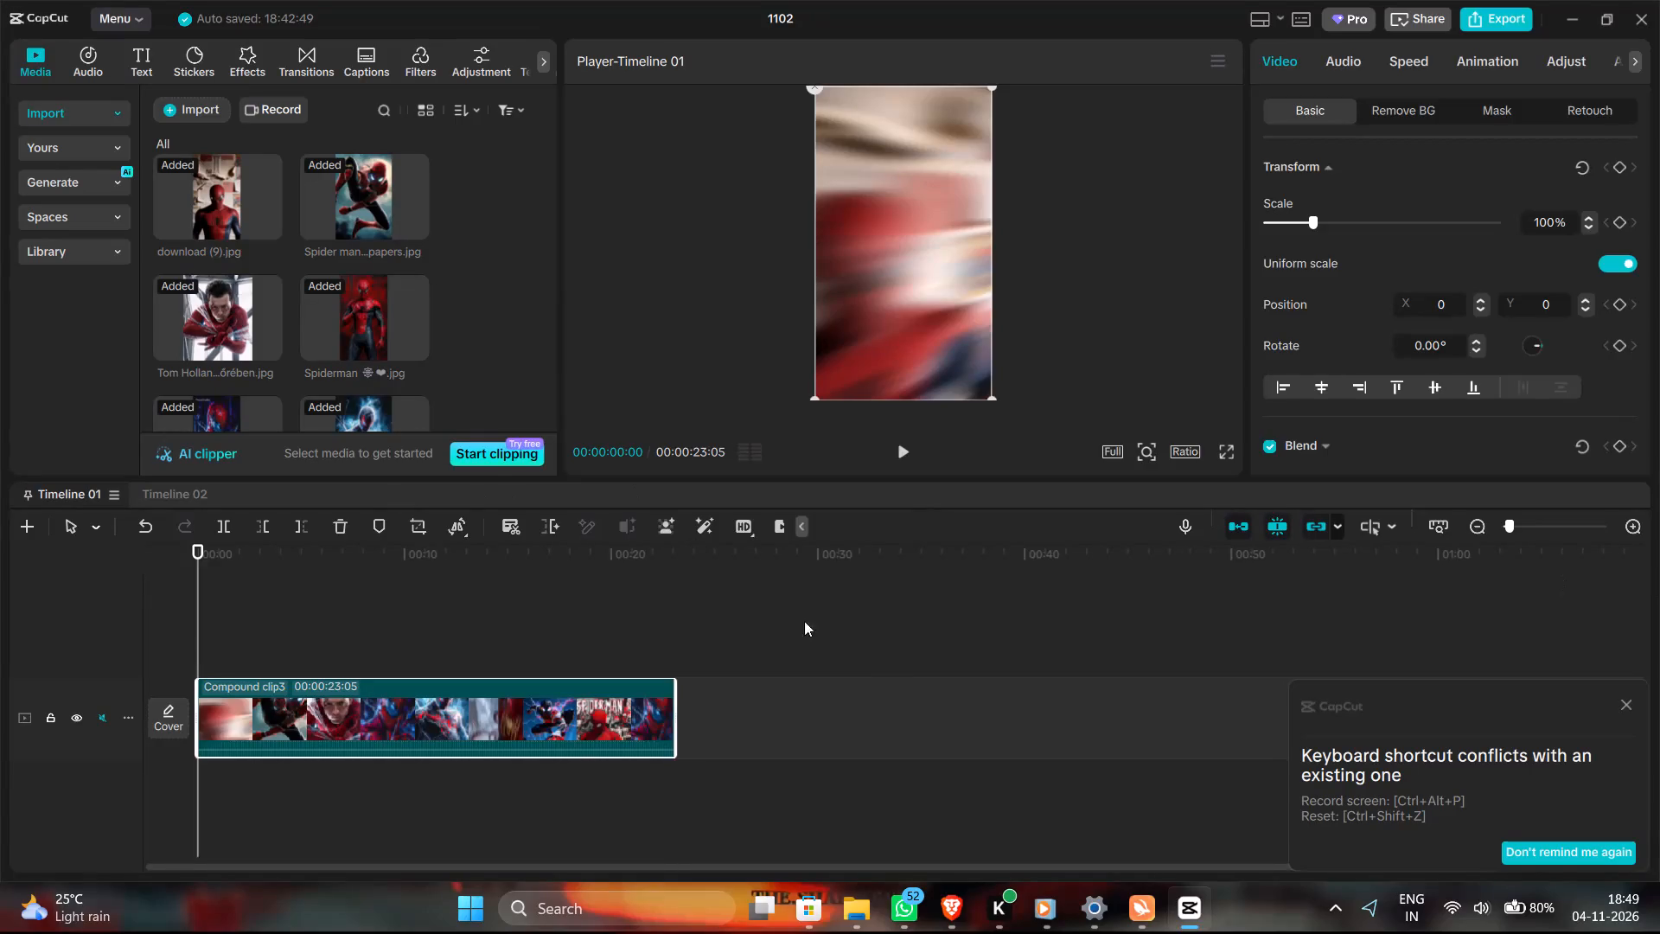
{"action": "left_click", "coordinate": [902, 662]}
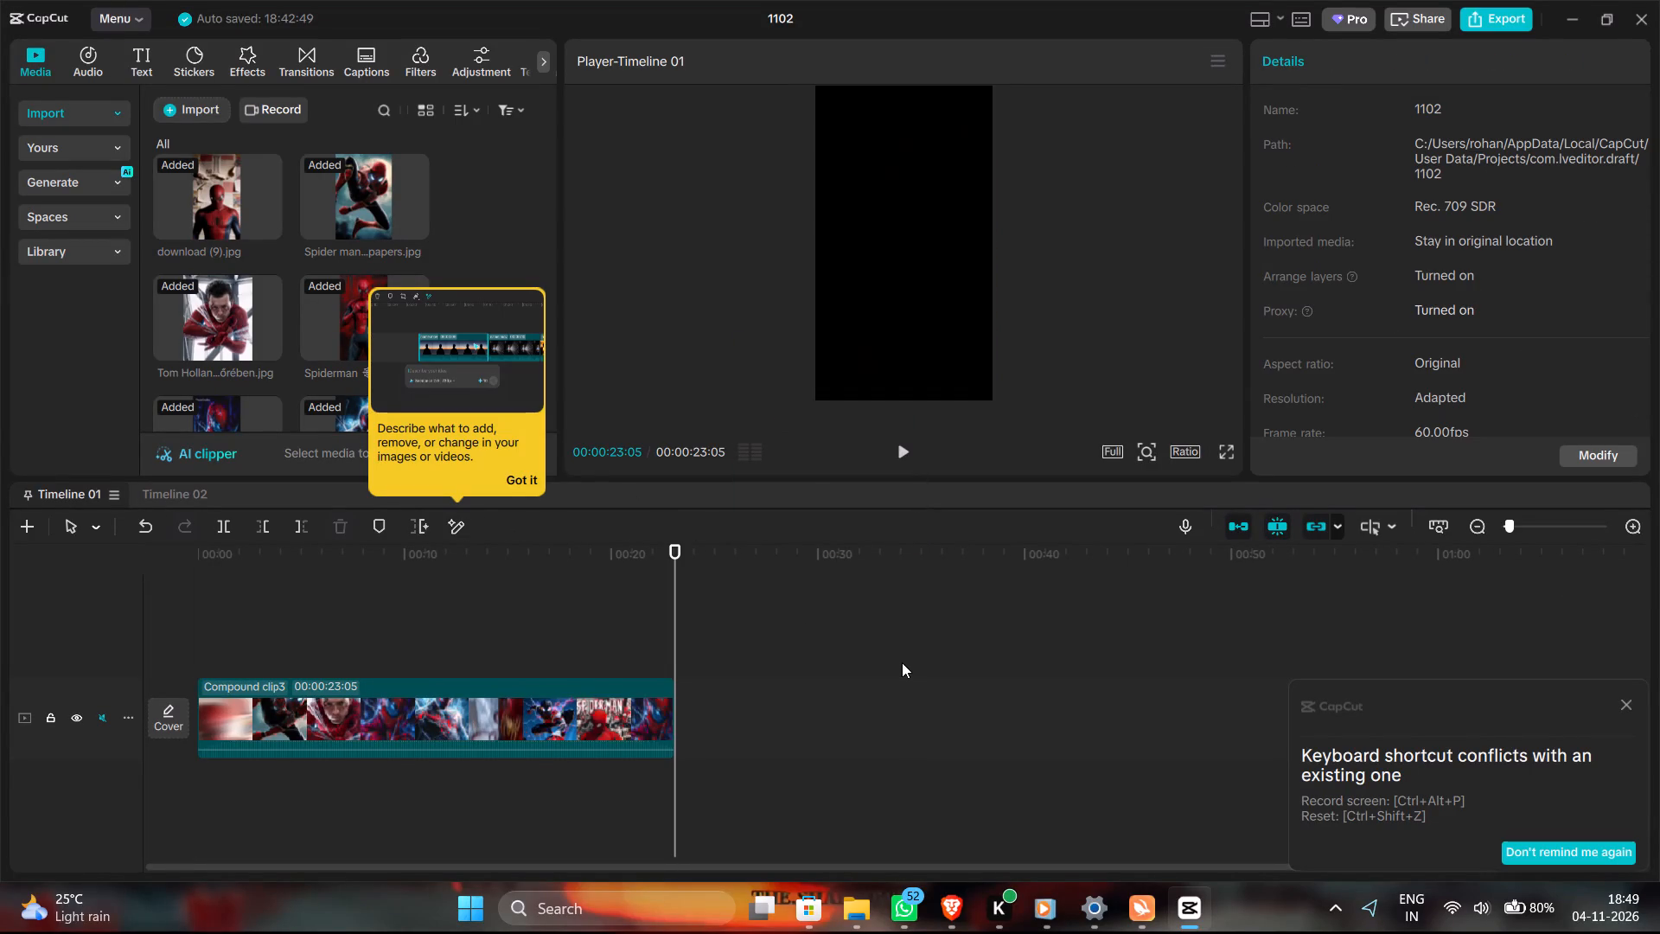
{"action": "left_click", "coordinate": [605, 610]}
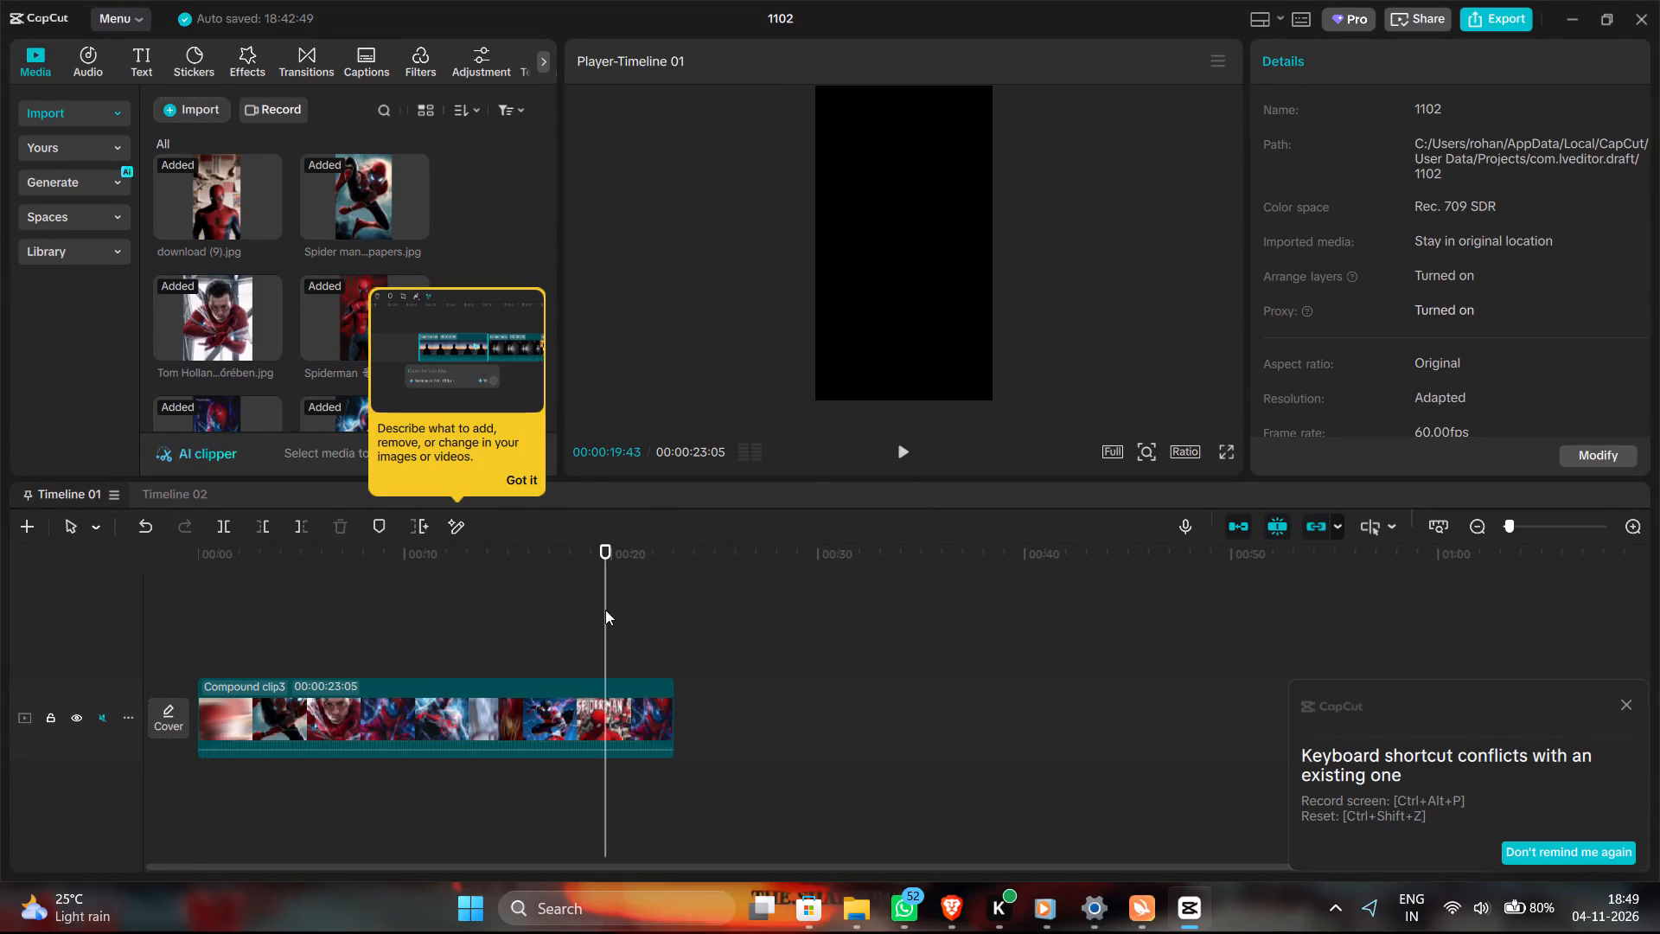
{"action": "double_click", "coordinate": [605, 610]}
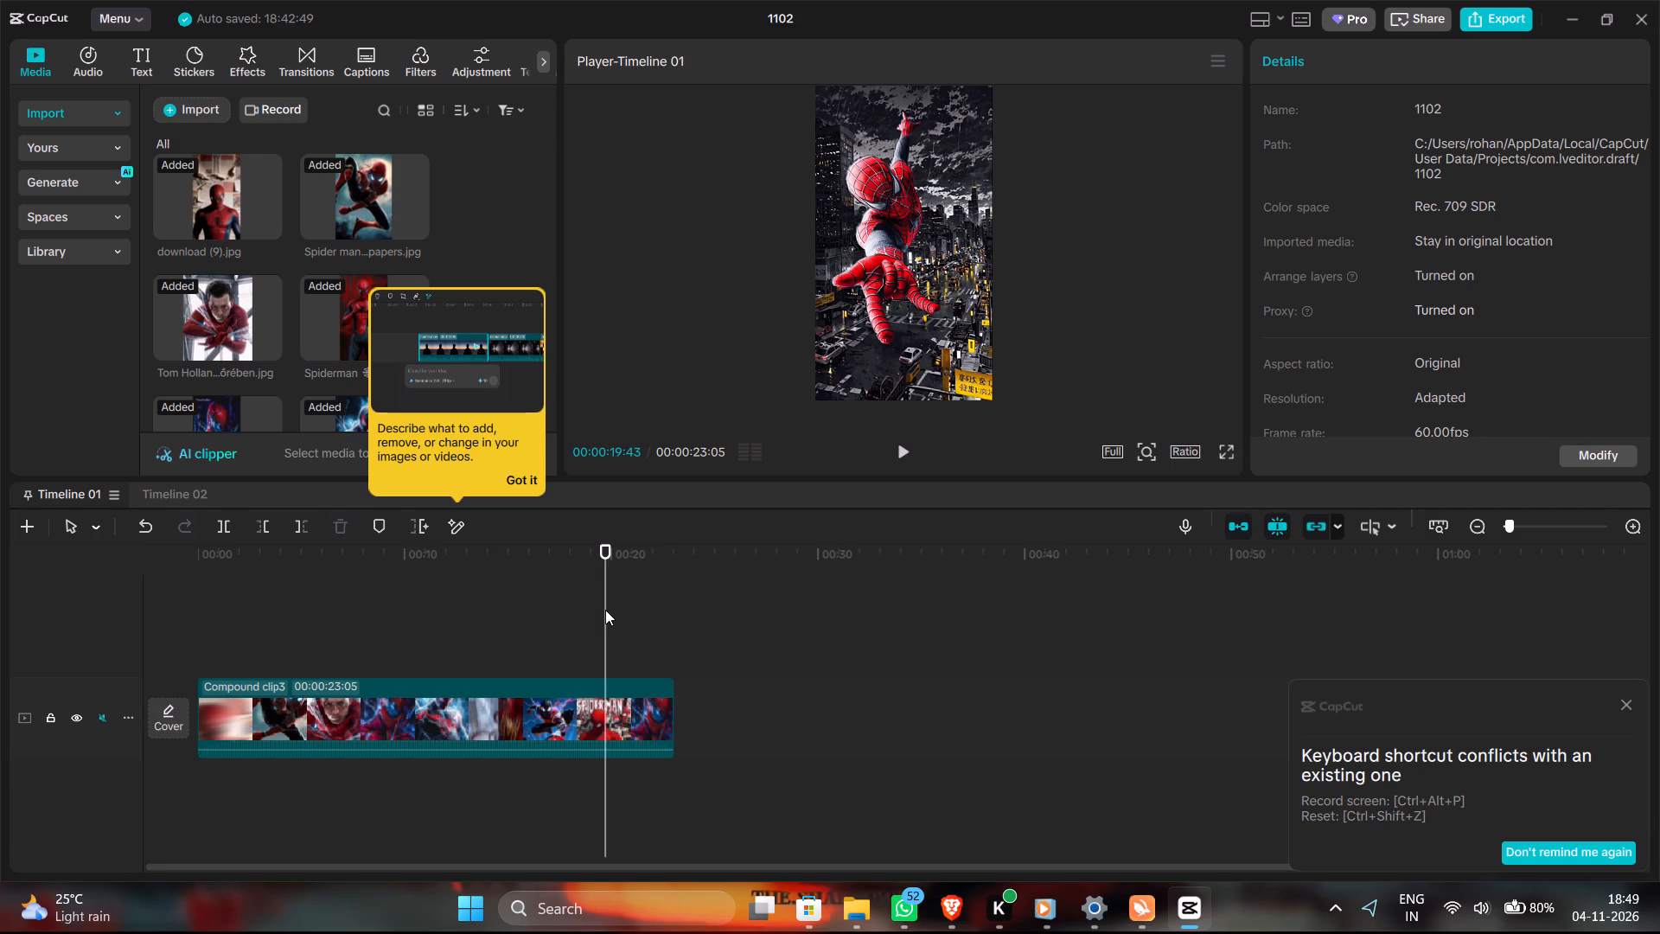